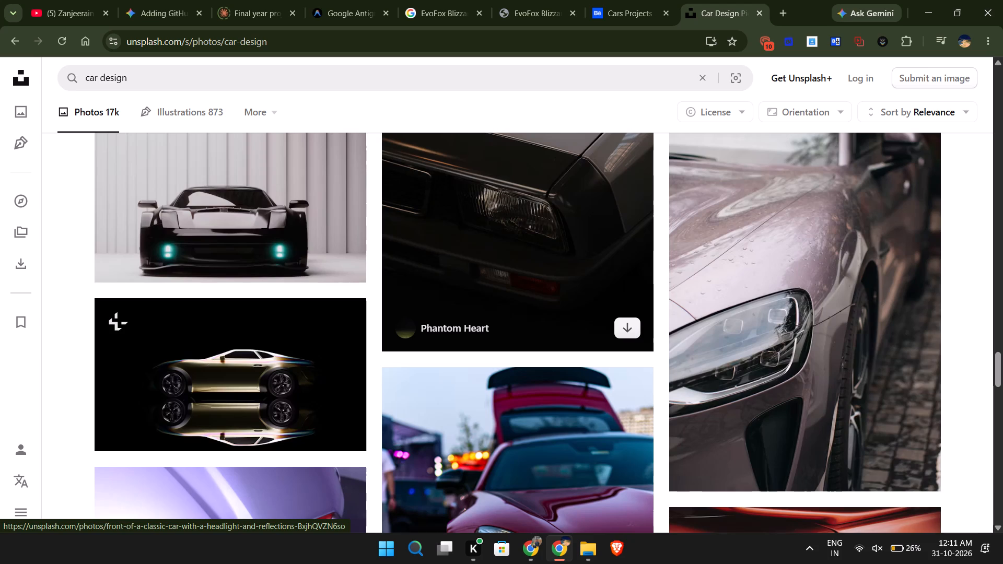
{"action": "scroll", "coordinate": [114, 0], "scroll_direction": "down", "scroll_amount": 2}
{"action": "scroll", "coordinate": [313, 9], "scroll_direction": "down", "scroll_amount": 3}
{"action": "scroll", "coordinate": [281, 178], "scroll_direction": "down", "scroll_amount": 2}
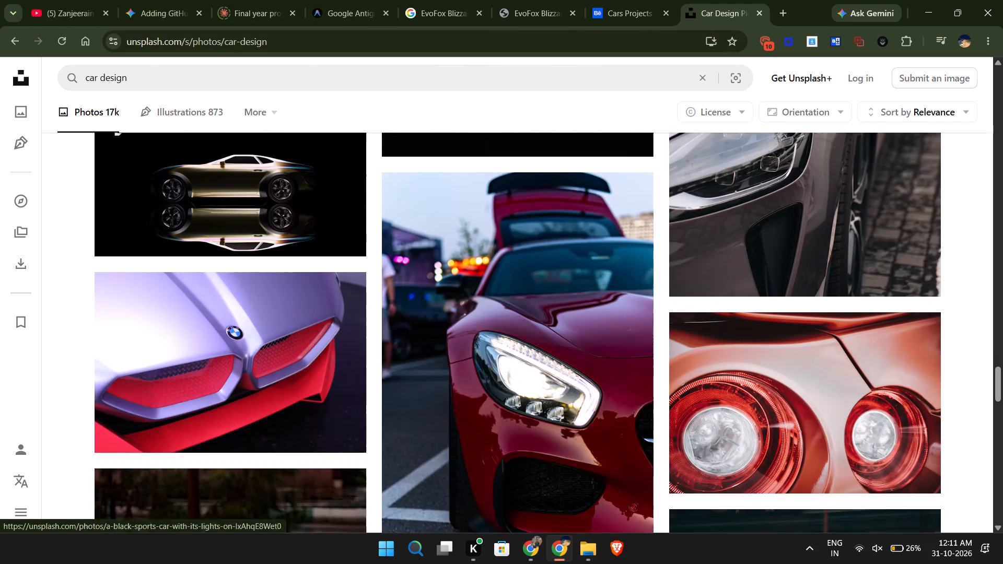
{"action": "scroll", "coordinate": [146, 96], "scroll_direction": "down", "scroll_amount": 3}
{"action": "scroll", "coordinate": [401, 183], "scroll_direction": "down", "scroll_amount": 2}
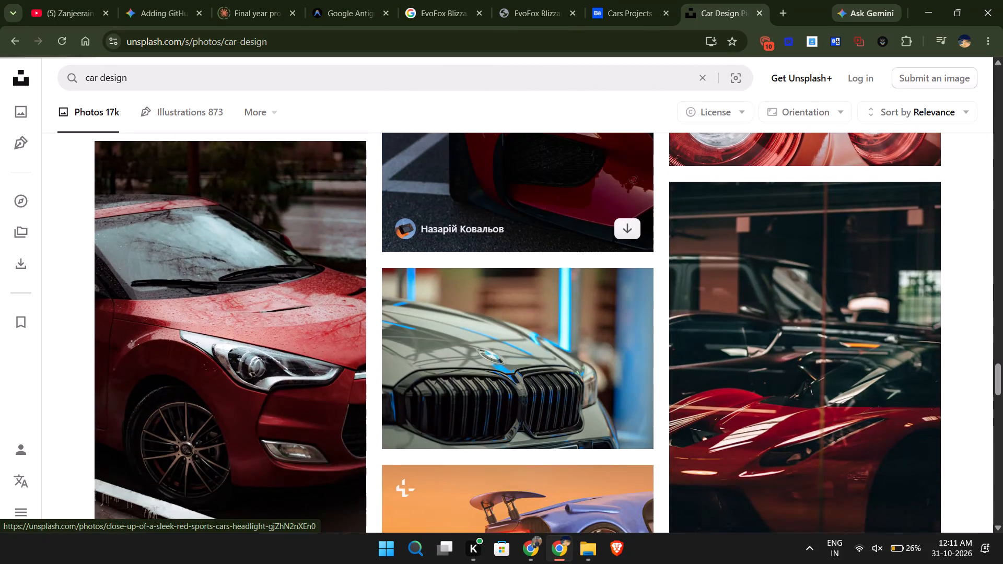
{"action": "scroll", "coordinate": [382, 243], "scroll_direction": "down", "scroll_amount": 1}
{"action": "scroll", "coordinate": [39, 183], "scroll_direction": "down", "scroll_amount": 3}
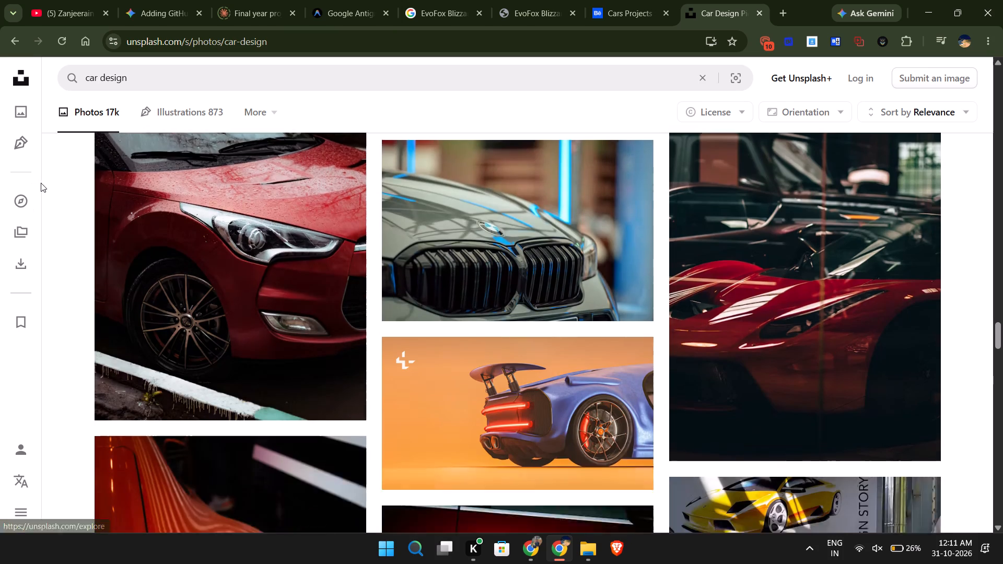
{"action": "scroll", "coordinate": [60, 181], "scroll_direction": "down", "scroll_amount": 1}
{"action": "scroll", "coordinate": [60, 181], "scroll_direction": "up", "scroll_amount": 1}
{"action": "scroll", "coordinate": [60, 181], "scroll_direction": "down", "scroll_amount": 1}
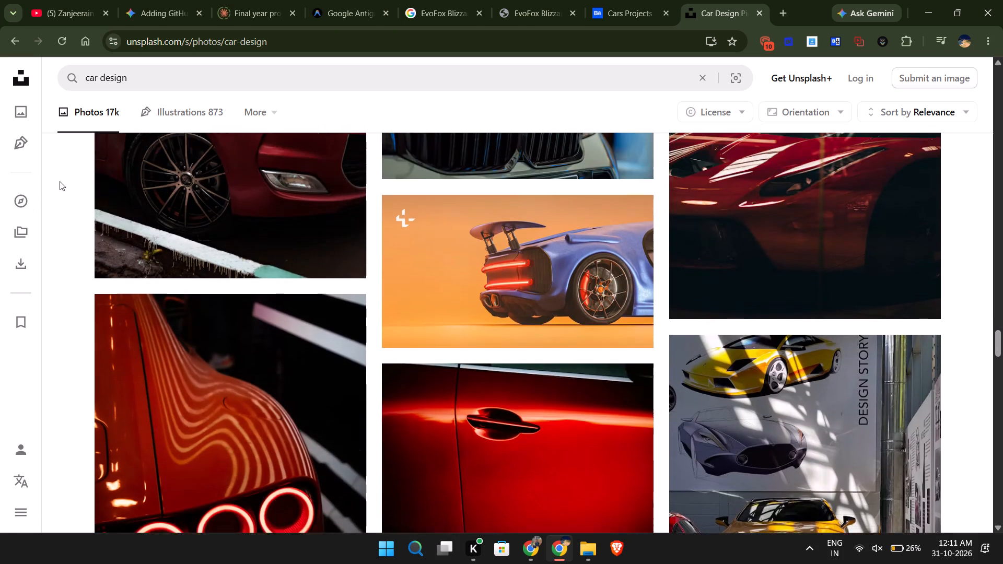
{"action": "scroll", "coordinate": [60, 181], "scroll_direction": "down", "scroll_amount": 2}
{"action": "scroll", "coordinate": [60, 181], "scroll_direction": "up", "scroll_amount": 1}
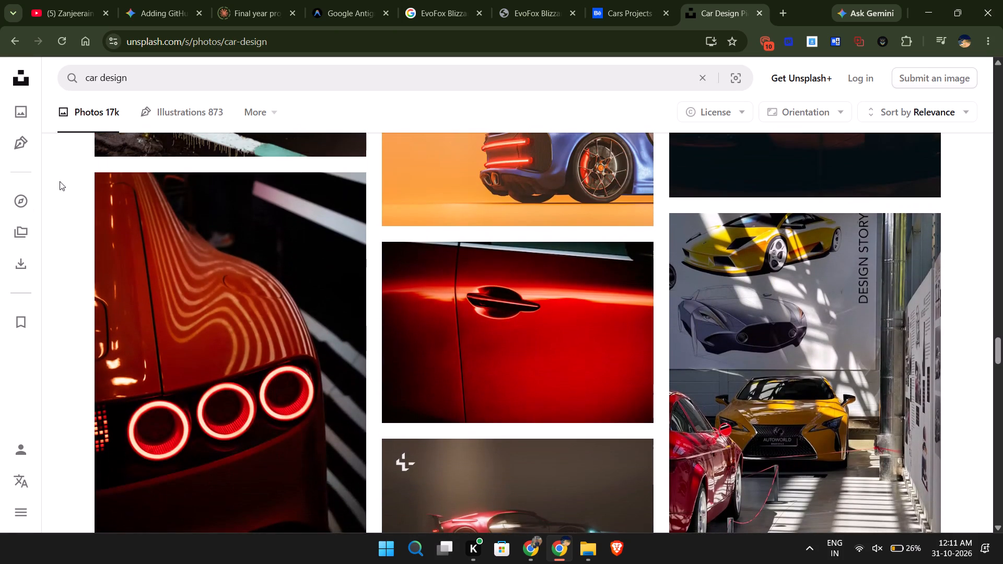
{"action": "scroll", "coordinate": [483, 361], "scroll_direction": "down", "scroll_amount": 2}
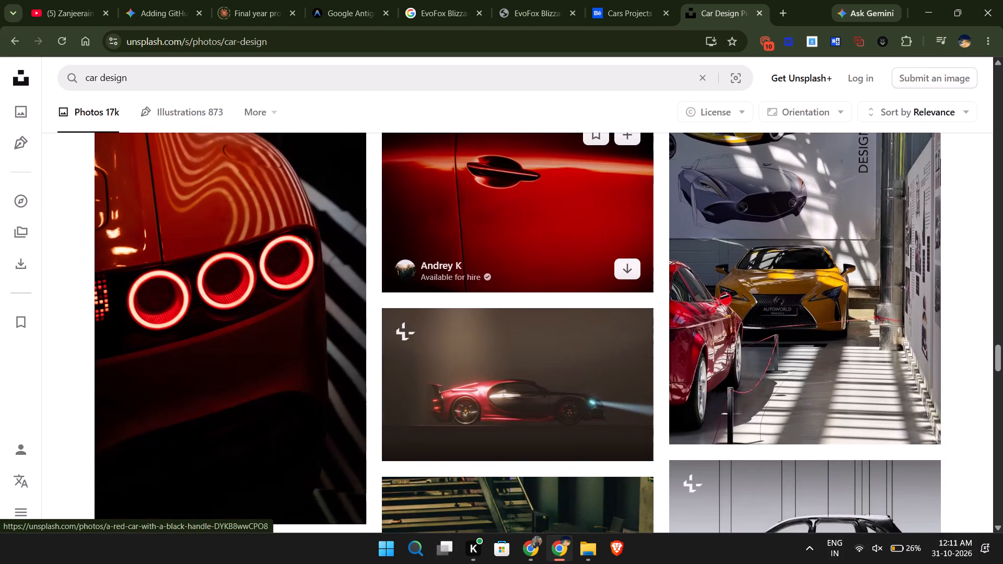
{"action": "scroll", "coordinate": [517, 314], "scroll_direction": "down", "scroll_amount": 3}
{"action": "scroll", "coordinate": [323, 304], "scroll_direction": "down", "scroll_amount": 2}
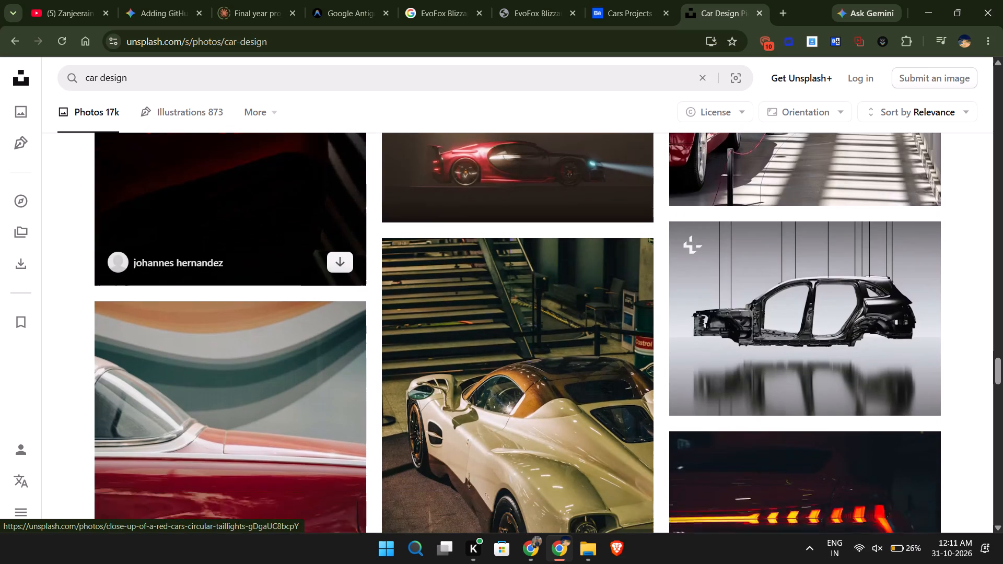
{"action": "scroll", "coordinate": [323, 304], "scroll_direction": "down", "scroll_amount": 5}
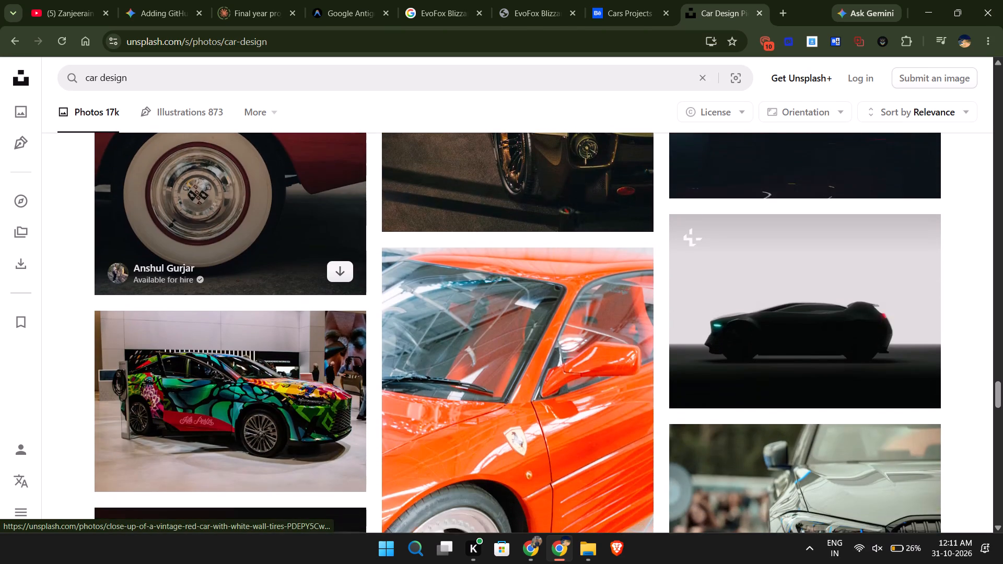
{"action": "scroll", "coordinate": [370, 266], "scroll_direction": "down", "scroll_amount": 2}
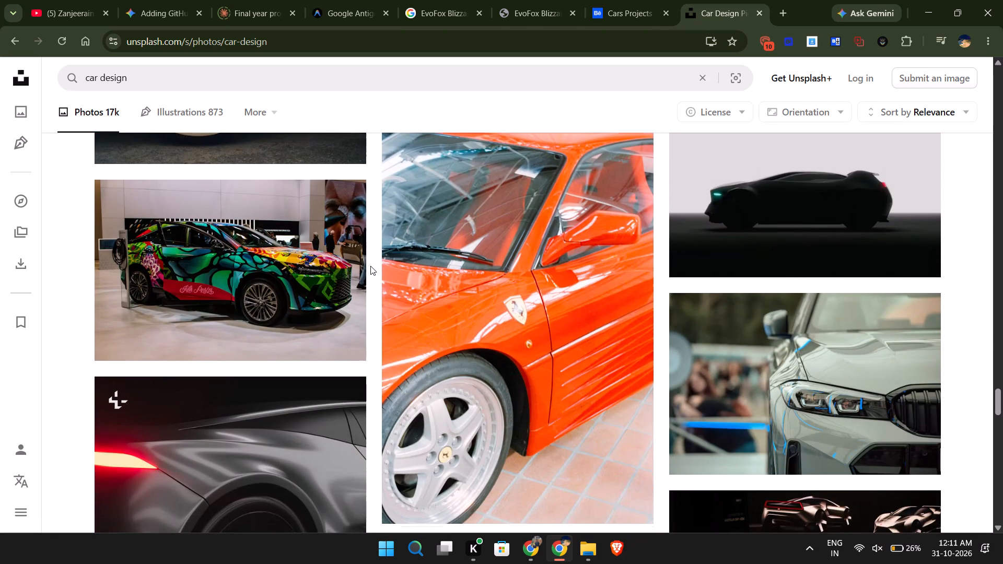
{"action": "scroll", "coordinate": [370, 266], "scroll_direction": "down", "scroll_amount": 6}
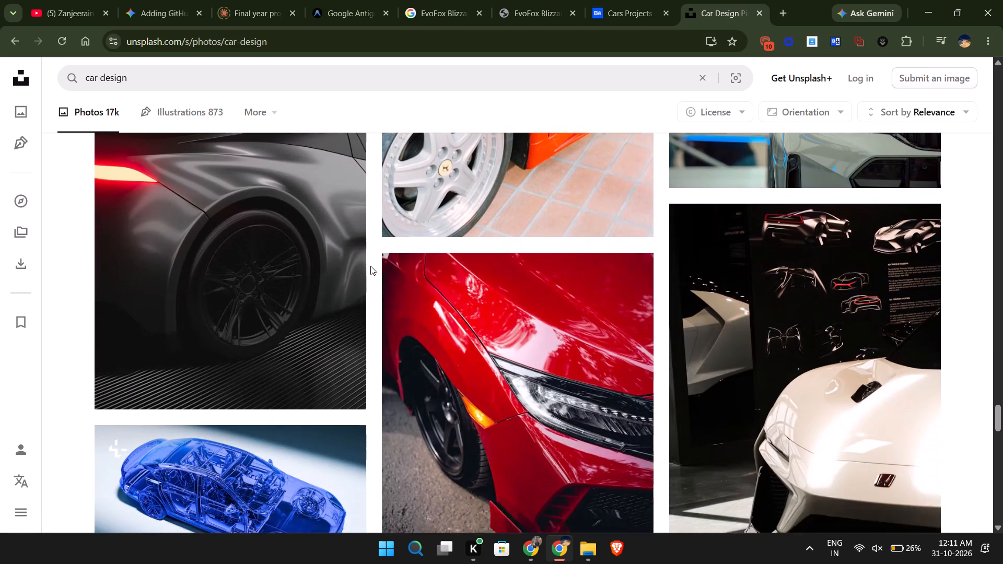
{"action": "scroll", "coordinate": [370, 266], "scroll_direction": "down", "scroll_amount": 6}
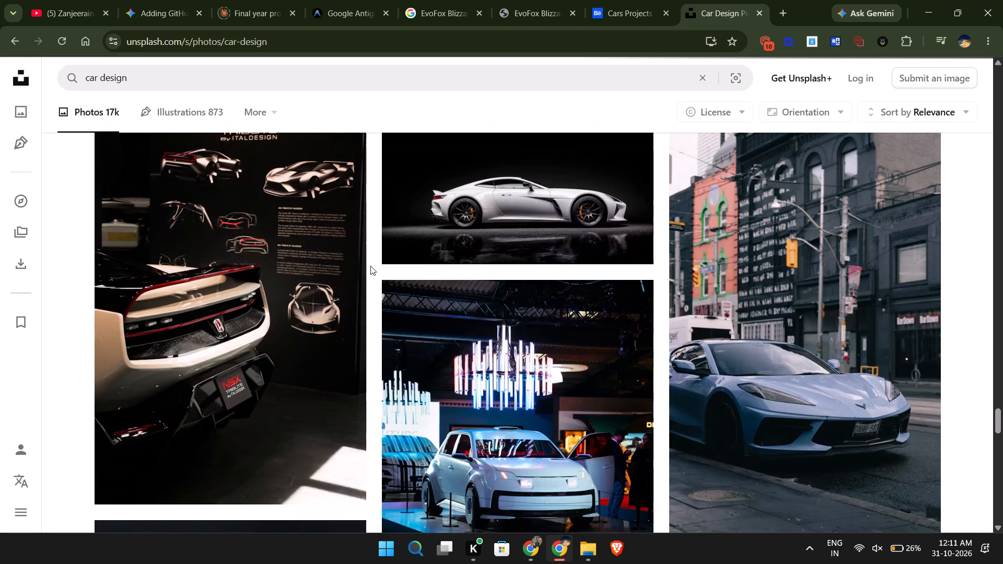
{"action": "scroll", "coordinate": [370, 266], "scroll_direction": "down", "scroll_amount": 1}
{"action": "scroll", "coordinate": [370, 266], "scroll_direction": "up", "scroll_amount": 1}
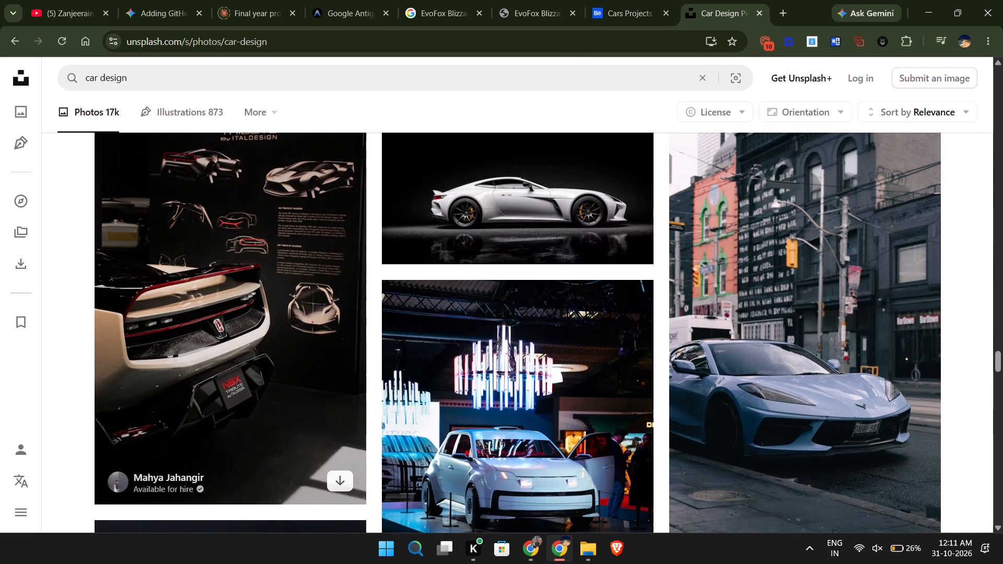
View the NSX Tribute by Italdesign photo with the design sketches enlarged, and return to the gallery.
{"action": "left_click", "coordinate": [305, 280]}
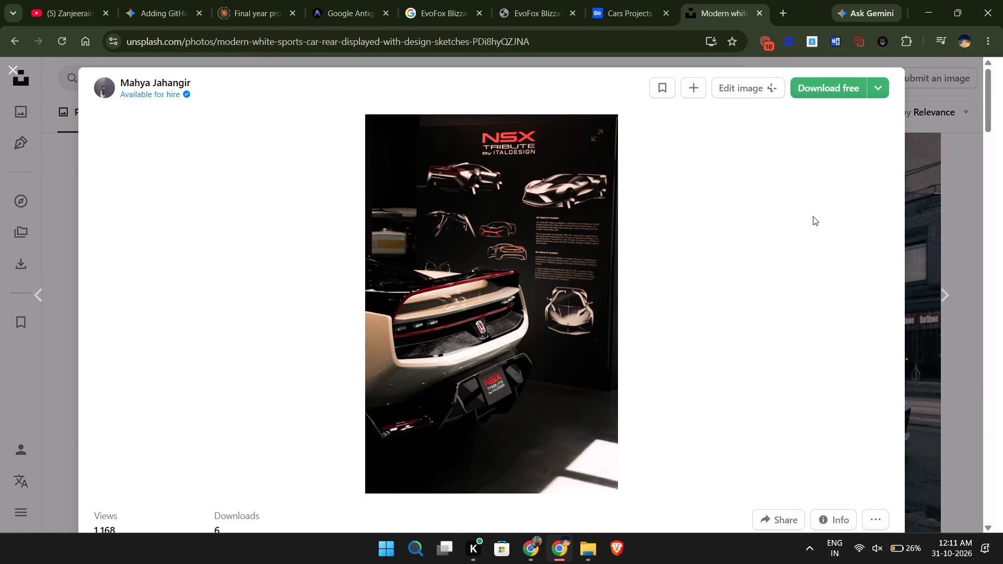
{"action": "left_click", "coordinate": [940, 88]}
Continue through the Unsplash car design gallery, examining further photos of exteriors, interiors, body details and design sketches for references.
{"action": "scroll", "coordinate": [870, 175], "scroll_direction": "down", "scroll_amount": 2}
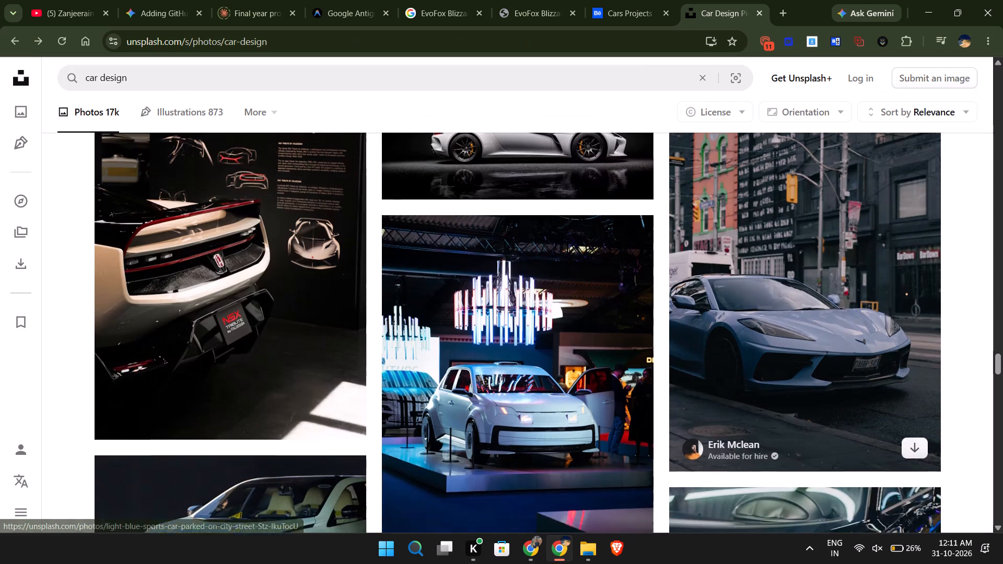
{"action": "scroll", "coordinate": [855, 196], "scroll_direction": "down", "scroll_amount": 3}
{"action": "scroll", "coordinate": [722, 261], "scroll_direction": "down", "scroll_amount": 5}
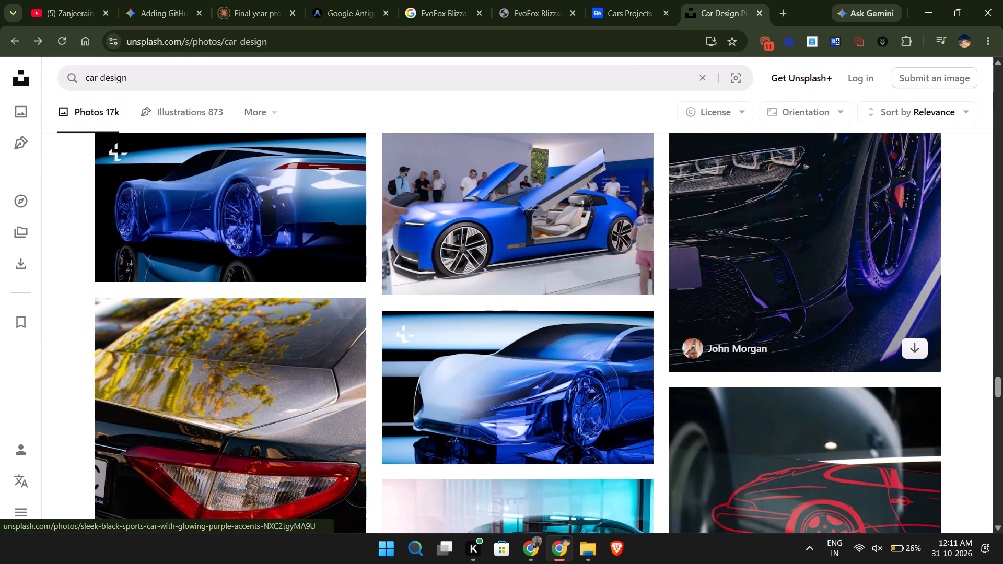
{"action": "scroll", "coordinate": [681, 263], "scroll_direction": "down", "scroll_amount": 2}
{"action": "scroll", "coordinate": [202, 265], "scroll_direction": "down", "scroll_amount": 4}
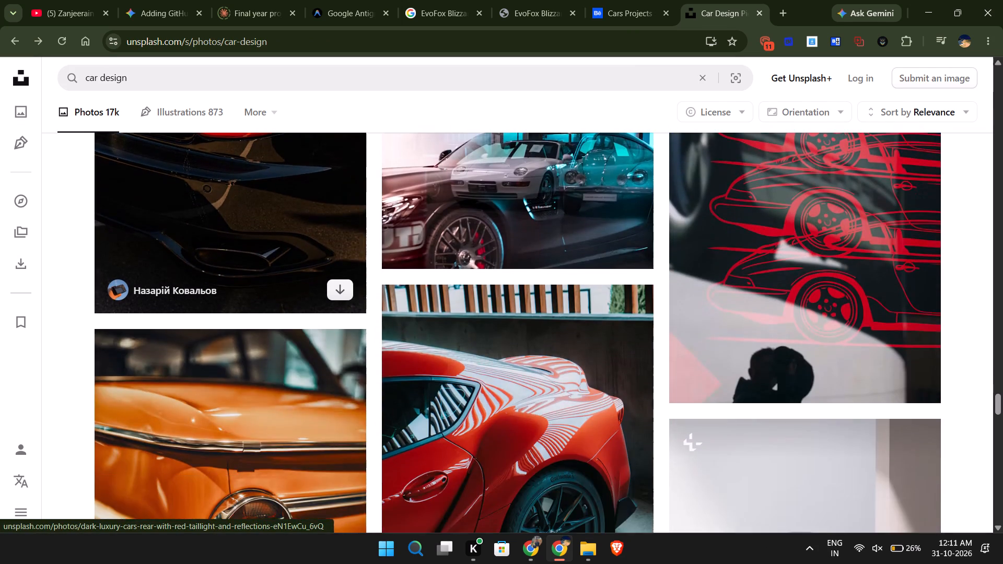
{"action": "scroll", "coordinate": [202, 266], "scroll_direction": "down", "scroll_amount": 4}
{"action": "scroll", "coordinate": [765, 267], "scroll_direction": "down", "scroll_amount": 2}
{"action": "scroll", "coordinate": [881, 260], "scroll_direction": "down", "scroll_amount": 4}
{"action": "scroll", "coordinate": [650, 316], "scroll_direction": "down", "scroll_amount": 1}
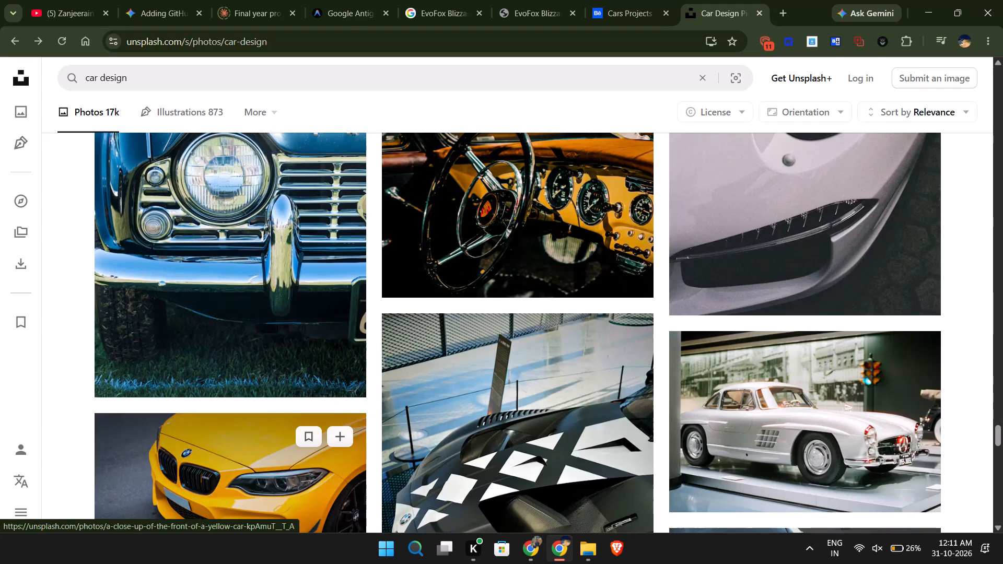
{"action": "scroll", "coordinate": [436, 412], "scroll_direction": "down", "scroll_amount": 6}
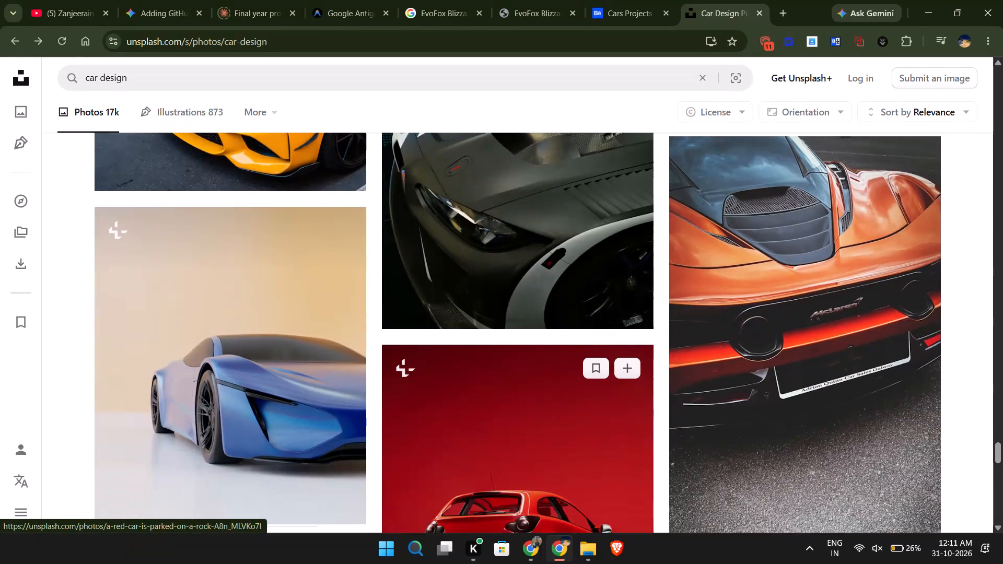
{"action": "scroll", "coordinate": [437, 414], "scroll_direction": "down", "scroll_amount": 3}
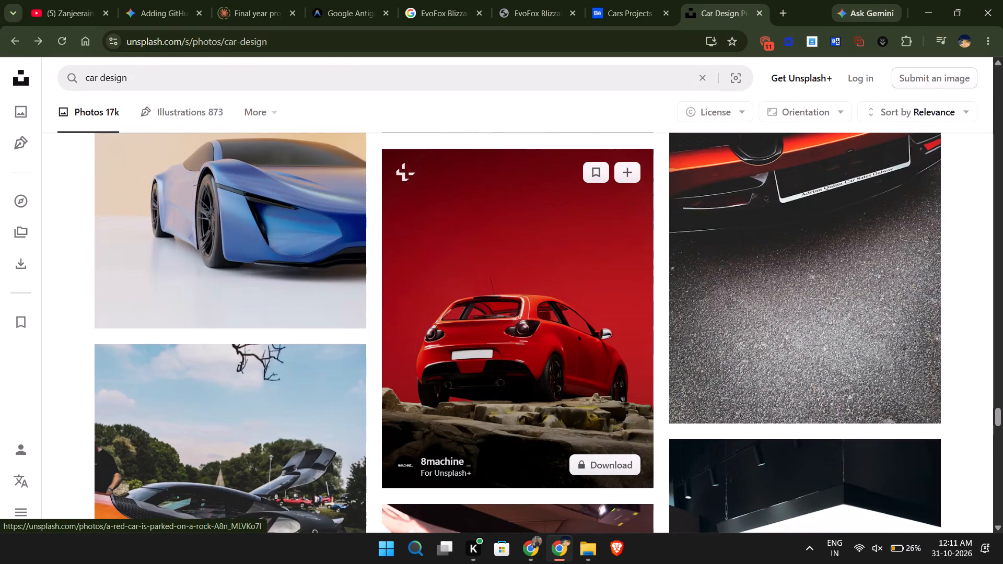
{"action": "scroll", "coordinate": [438, 414], "scroll_direction": "down", "scroll_amount": 5}
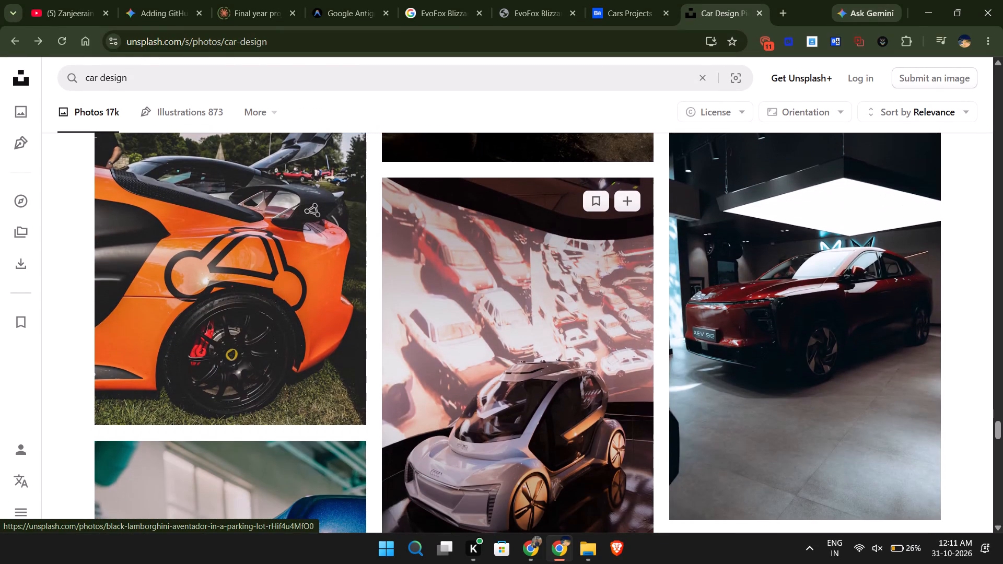
{"action": "scroll", "coordinate": [438, 414], "scroll_direction": "down", "scroll_amount": 6}
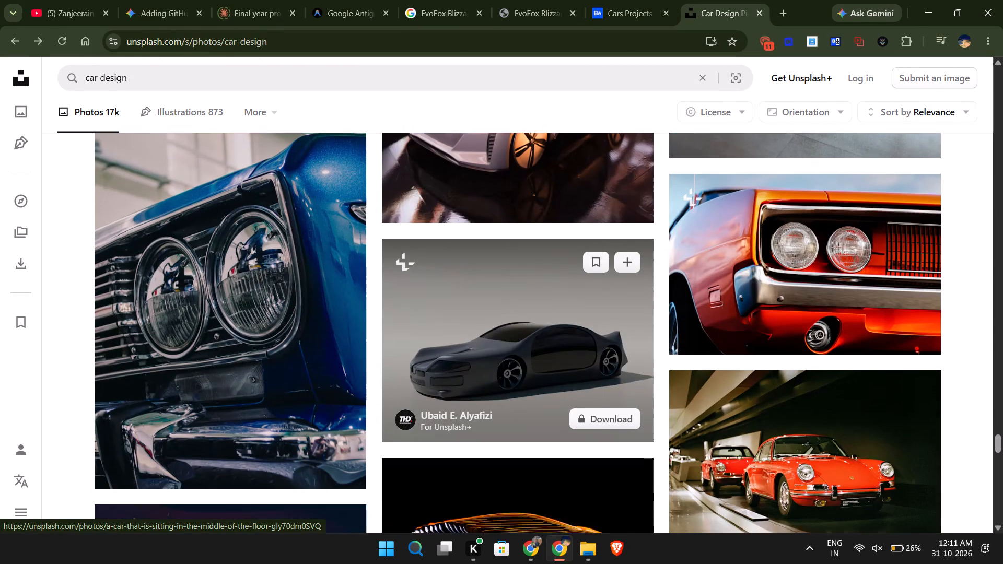
{"action": "scroll", "coordinate": [719, 272], "scroll_direction": "up", "scroll_amount": 1}
{"action": "scroll", "coordinate": [719, 272], "scroll_direction": "down", "scroll_amount": 5}
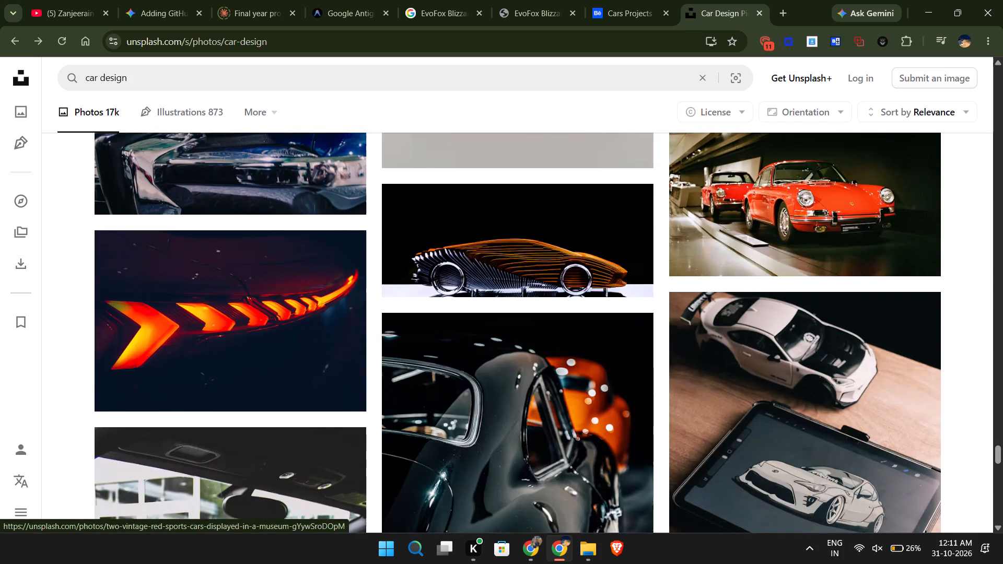
{"action": "scroll", "coordinate": [600, 281], "scroll_direction": "down", "scroll_amount": 5}
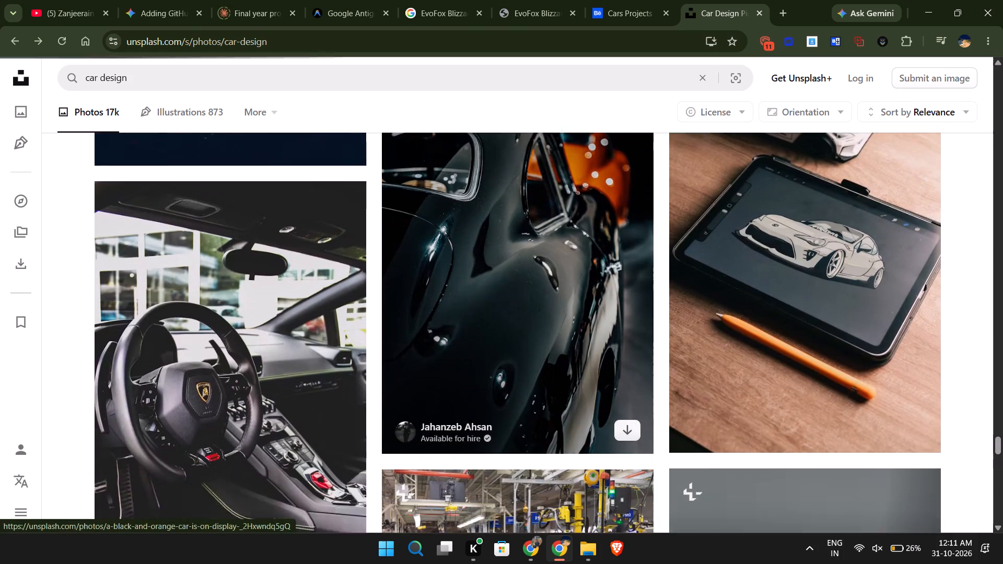
{"action": "scroll", "coordinate": [599, 279], "scroll_direction": "down", "scroll_amount": 8}
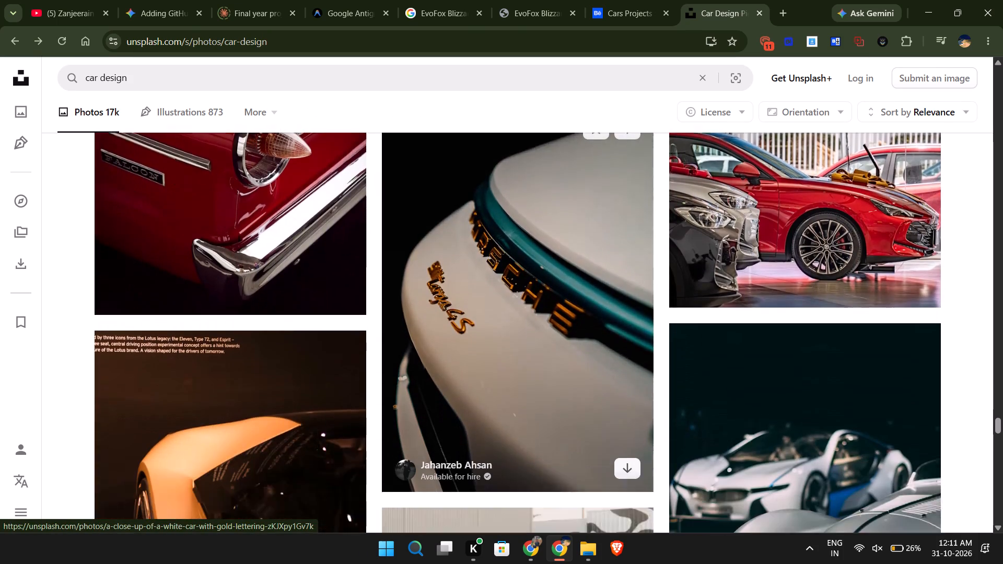
{"action": "scroll", "coordinate": [599, 278], "scroll_direction": "down", "scroll_amount": 4}
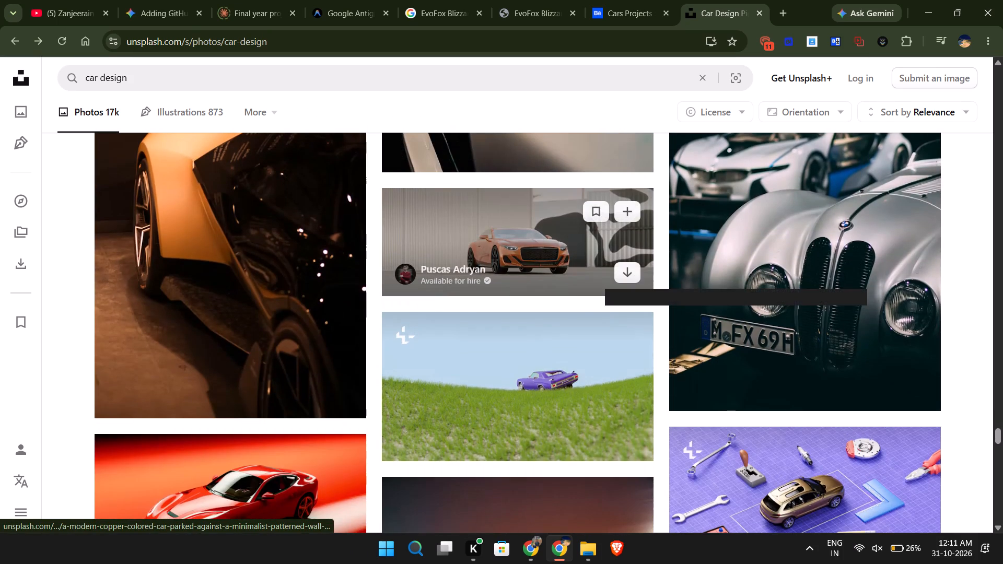
{"action": "scroll", "coordinate": [599, 279], "scroll_direction": "down", "scroll_amount": 6}
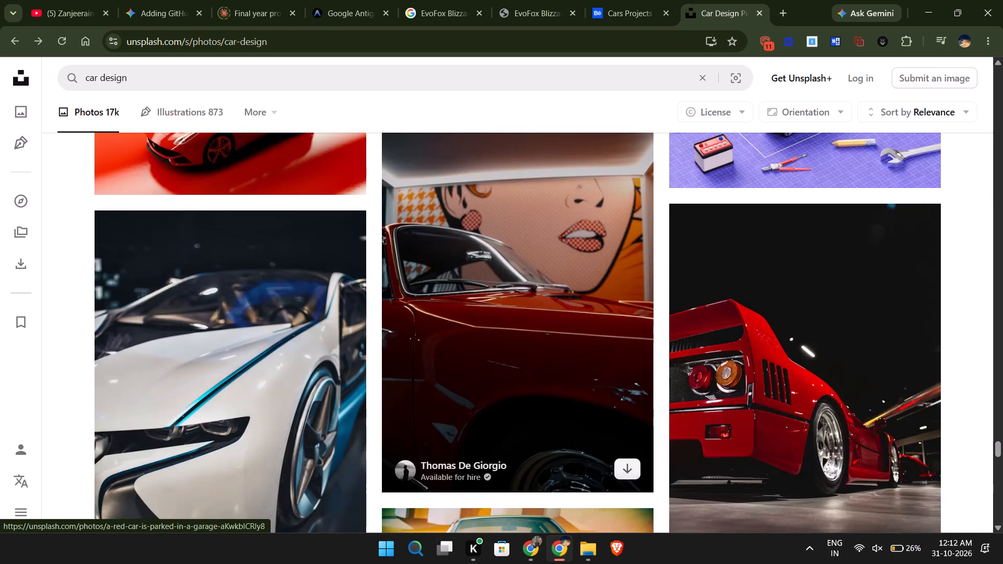
{"action": "scroll", "coordinate": [633, 385], "scroll_direction": "down", "scroll_amount": 2}
{"action": "scroll", "coordinate": [684, 330], "scroll_direction": "down", "scroll_amount": 2}
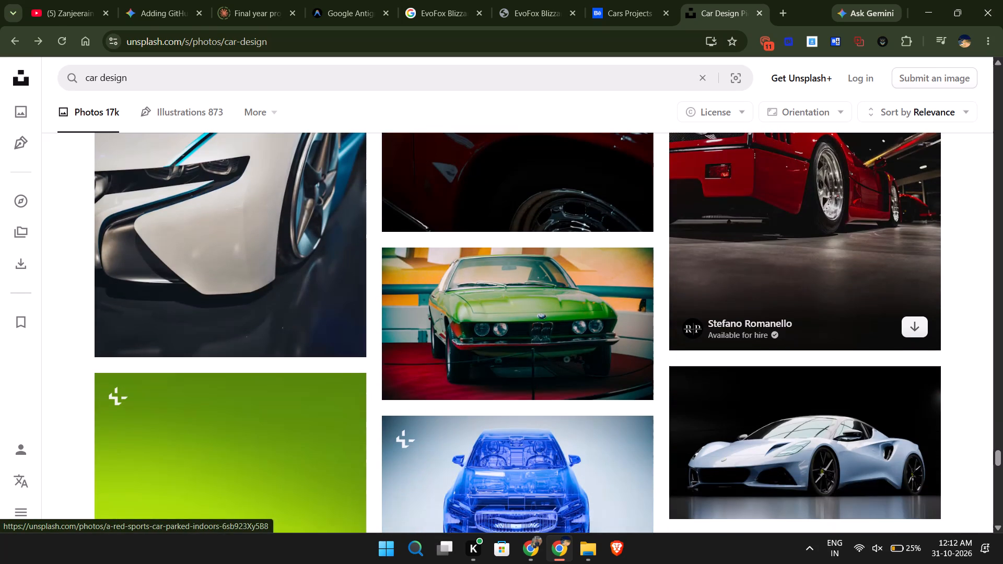
{"action": "scroll", "coordinate": [684, 332], "scroll_direction": "up", "scroll_amount": 3}
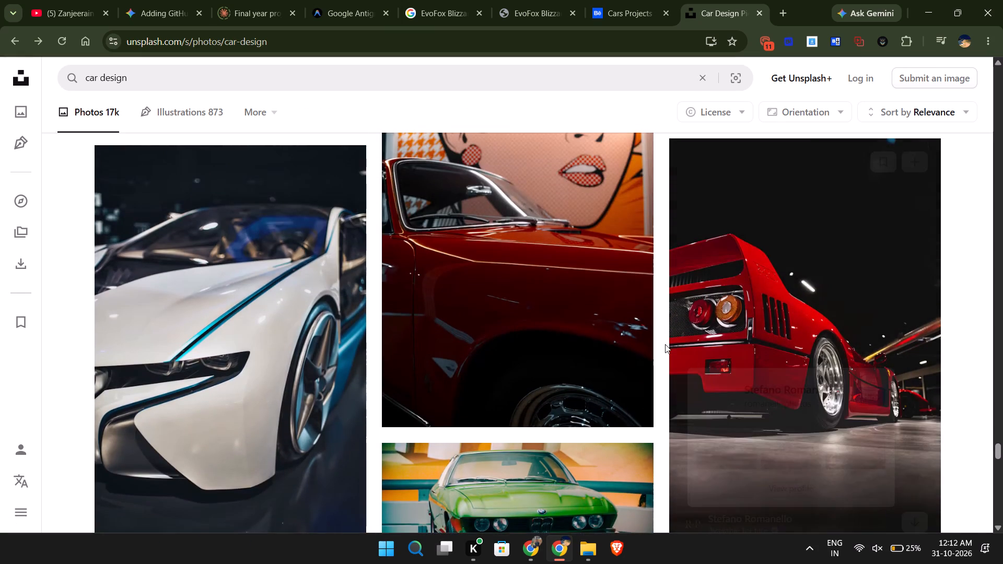
{"action": "scroll", "coordinate": [665, 344], "scroll_direction": "down", "scroll_amount": 3}
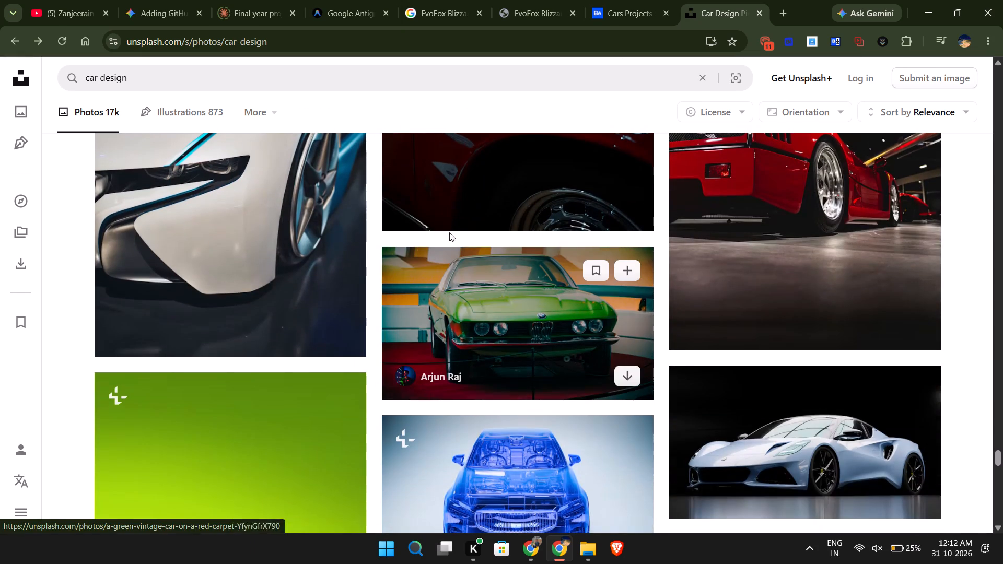
Switch to the 12 × 18 in Canva design and review the layout of the F1 car images on page 3.
{"action": "left_click", "coordinate": [523, 547]}
{"action": "scroll", "coordinate": [546, 292], "scroll_direction": "down", "scroll_amount": 4}
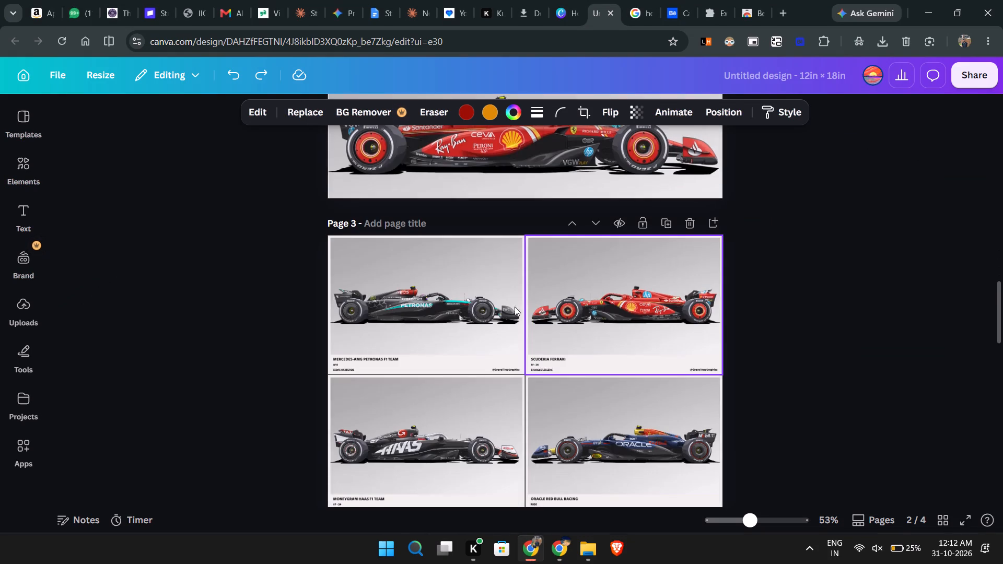
{"action": "scroll", "coordinate": [374, 318], "scroll_direction": "down", "scroll_amount": 2}
{"action": "left_click", "coordinate": [299, 335]}
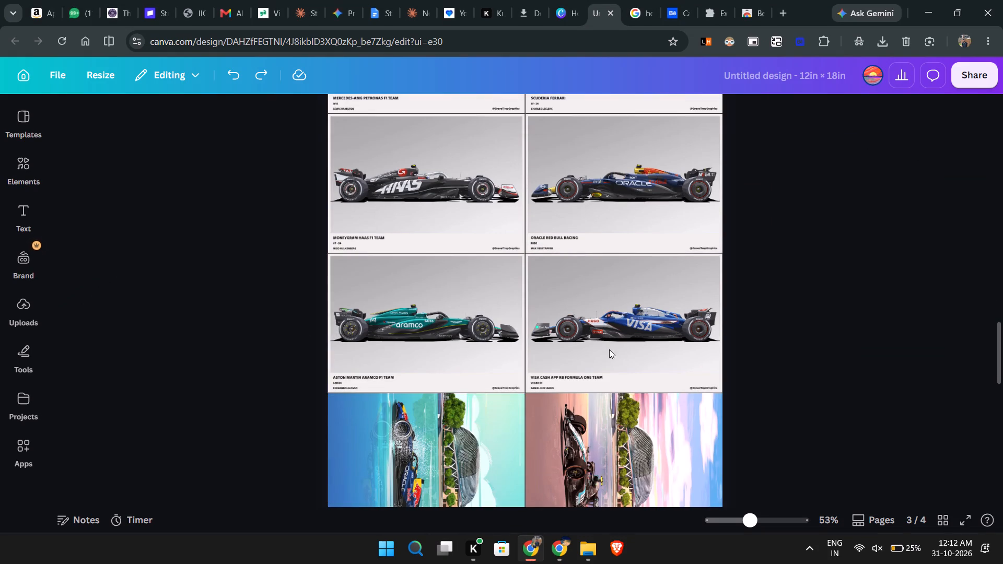
{"action": "scroll", "coordinate": [665, 369], "scroll_direction": "down", "scroll_amount": 2}
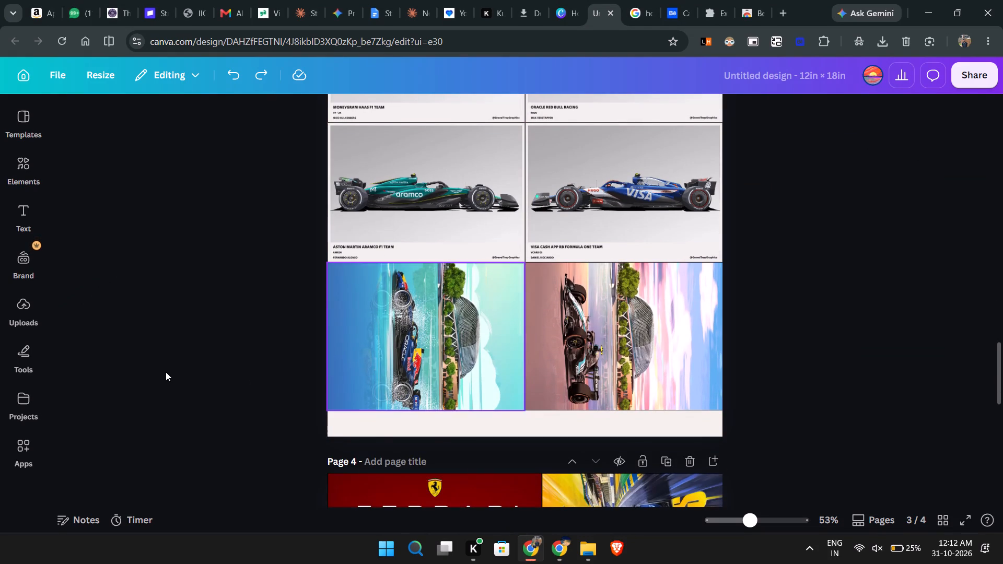
{"action": "scroll", "coordinate": [481, 344], "scroll_direction": "up", "scroll_amount": 4}
{"action": "scroll", "coordinate": [481, 344], "scroll_direction": "down", "scroll_amount": 4}
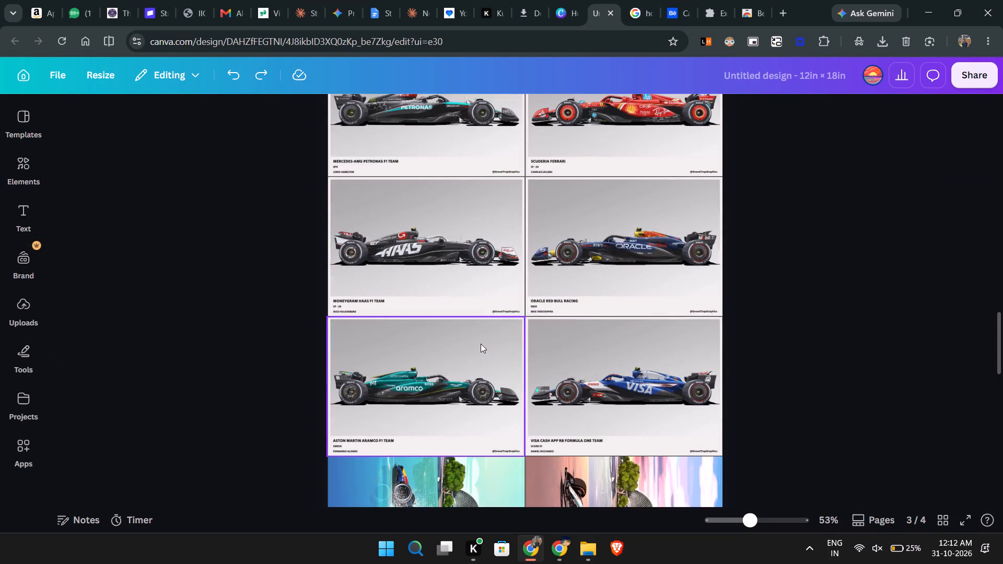
{"action": "scroll", "coordinate": [481, 344], "scroll_direction": "down", "scroll_amount": 3}
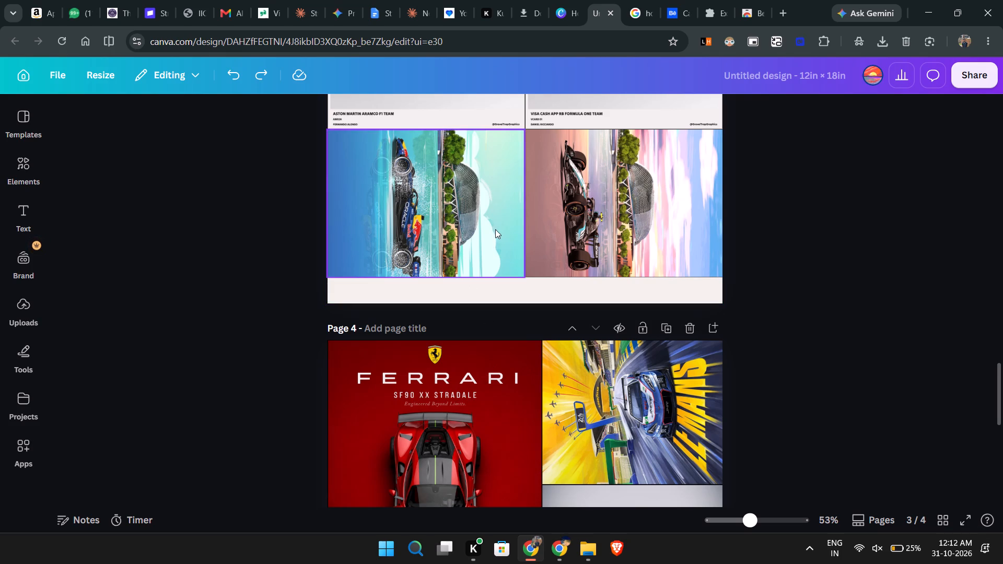
Enlarge the blue Red Bull image on page 3 to reach the page's bottom edge, then crop it to the column divider, about 5.3 × 6.5 in.
{"action": "left_click", "coordinate": [495, 229]}
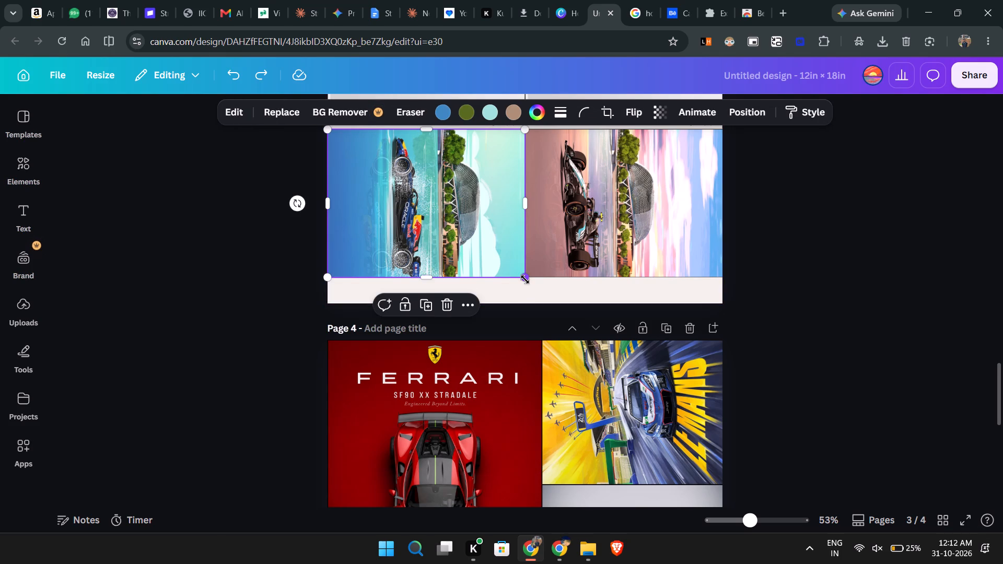
{"action": "left_click_drag", "start_coordinate": [524, 279], "coordinate": [531, 290]}
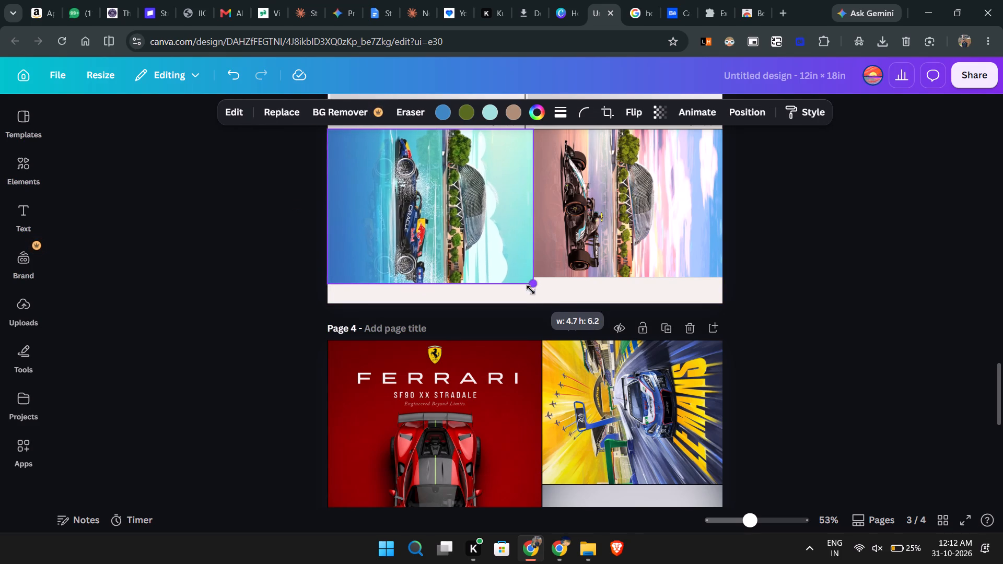
{"action": "left_click_drag", "start_coordinate": [531, 290], "coordinate": [552, 315]}
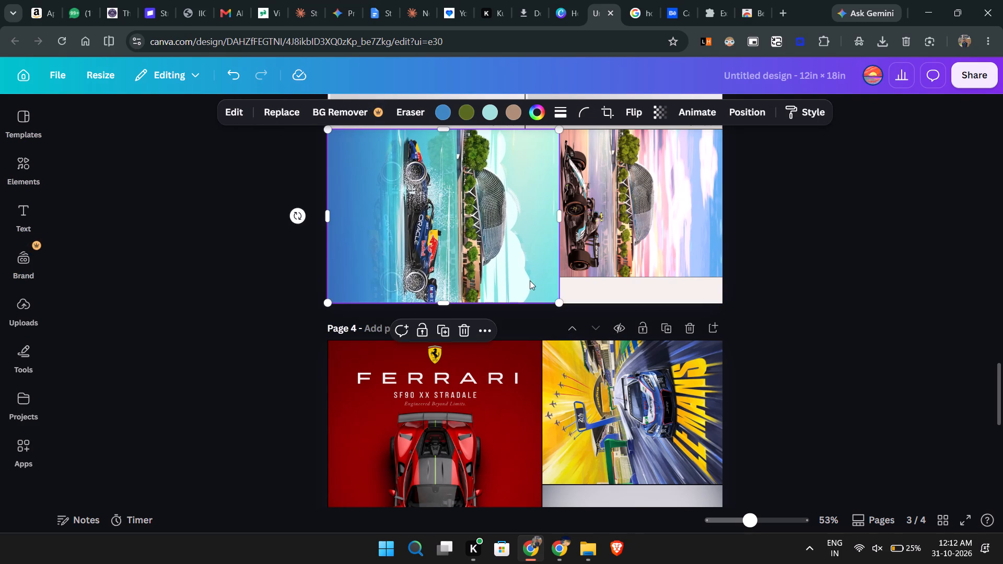
{"action": "left_click_drag", "start_coordinate": [530, 280], "coordinate": [496, 278]}
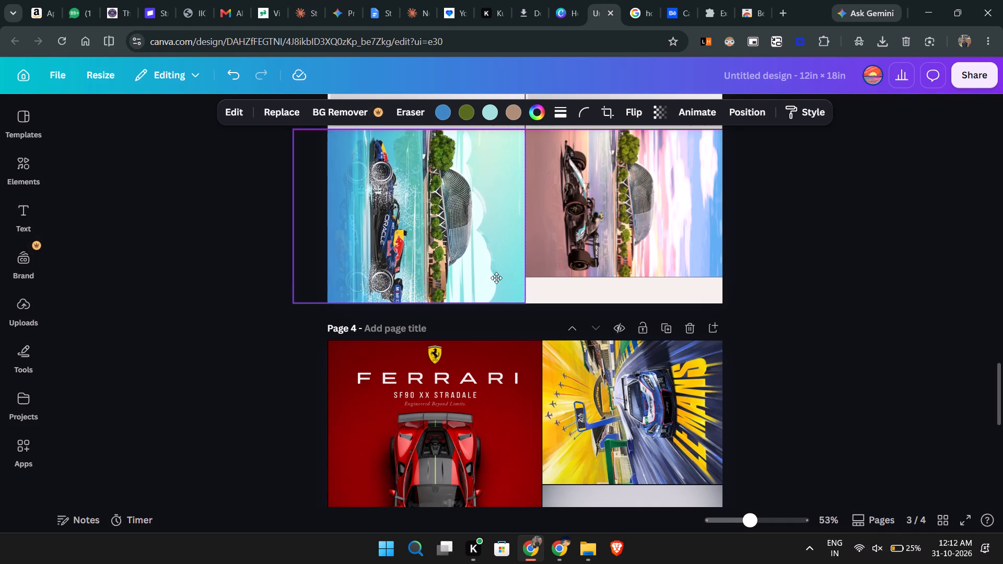
{"action": "left_click_drag", "start_coordinate": [496, 278], "coordinate": [507, 278]}
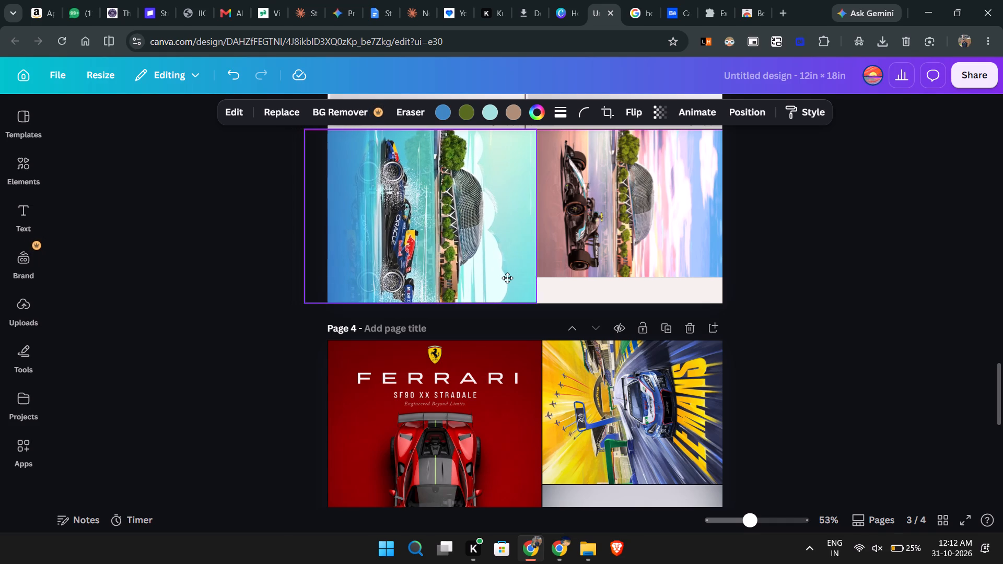
{"action": "left_click_drag", "start_coordinate": [507, 278], "coordinate": [510, 278]}
{"action": "left_click_drag", "start_coordinate": [543, 218], "coordinate": [522, 219]}
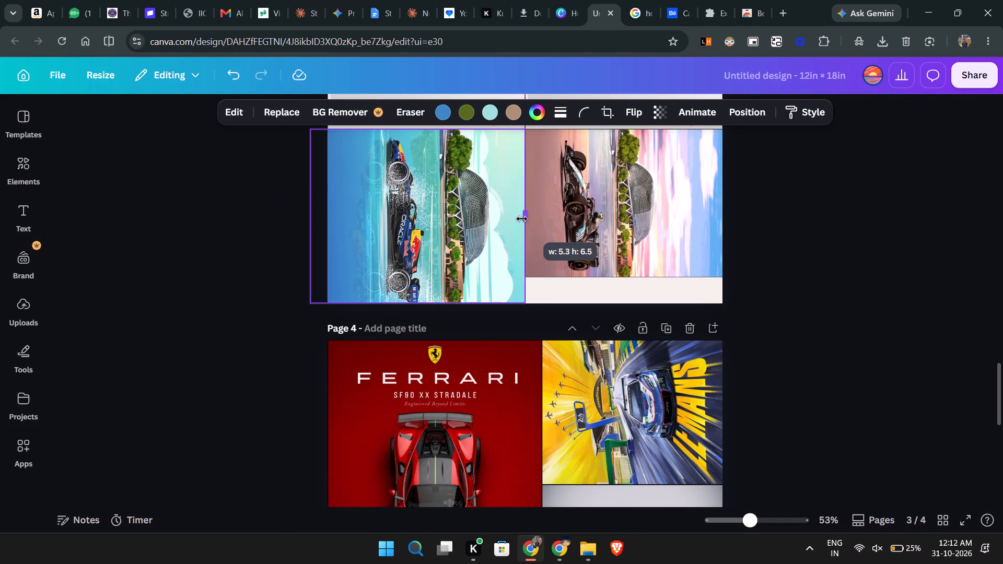
{"action": "left_click_drag", "start_coordinate": [522, 219], "coordinate": [524, 221]}
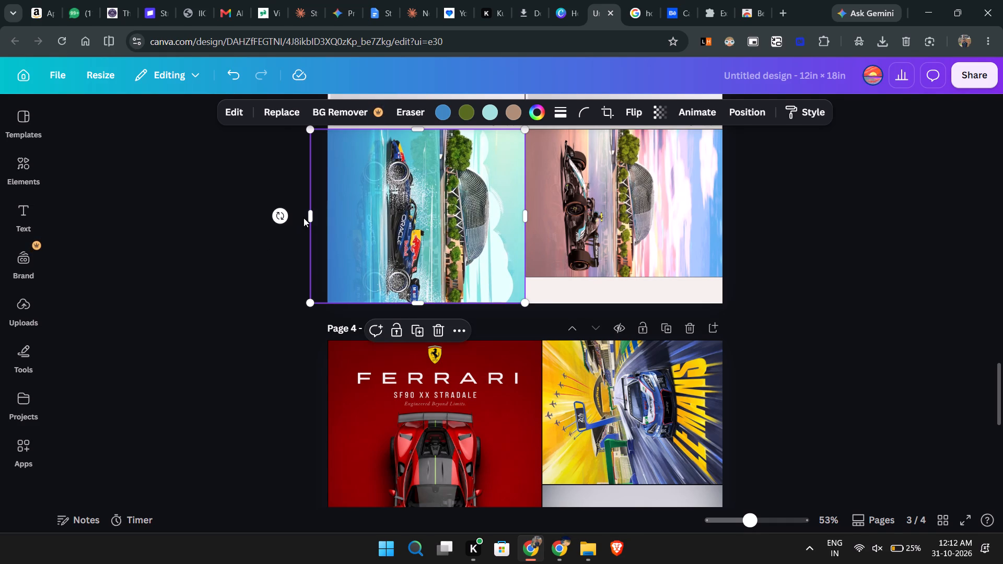
Enlarge and reposition the pink-sky F1 image on page 3 to fill the cell beneath the Visa Cash App car to the page edges.
{"action": "left_click", "coordinate": [542, 197]}
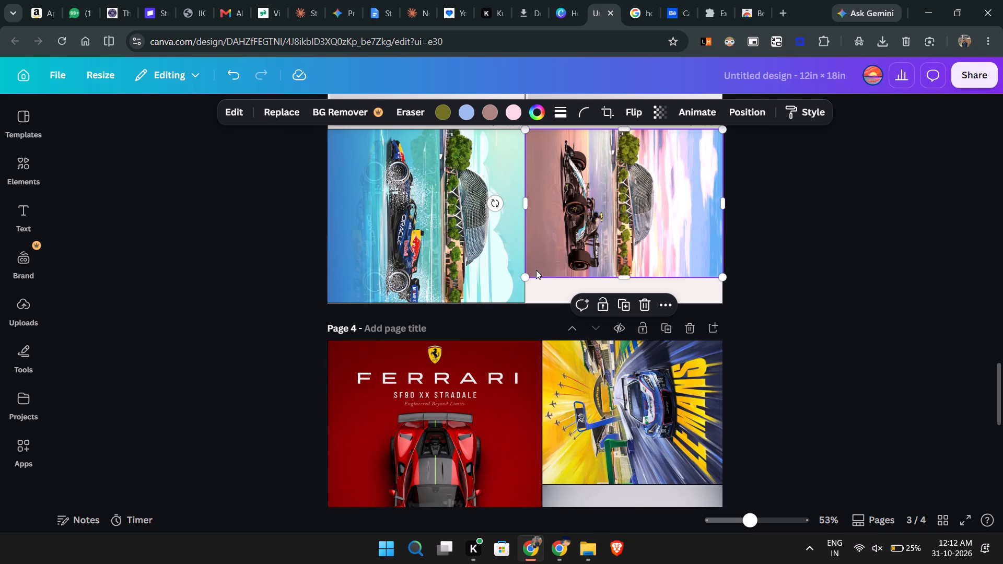
{"action": "left_click_drag", "start_coordinate": [528, 275], "coordinate": [512, 291]}
{"action": "left_click_drag", "start_coordinate": [566, 233], "coordinate": [571, 238]}
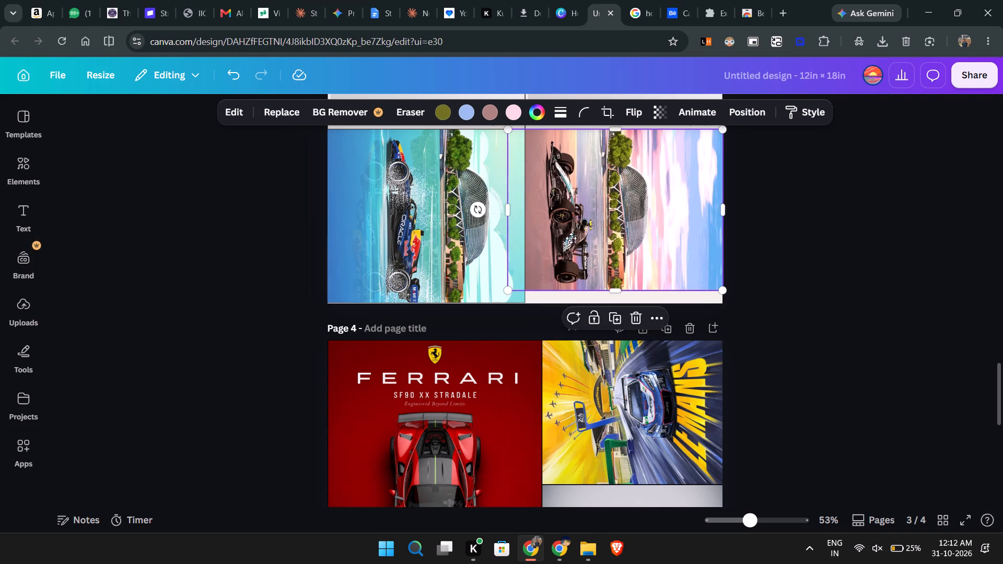
{"action": "left_click_drag", "start_coordinate": [571, 238], "coordinate": [565, 253]}
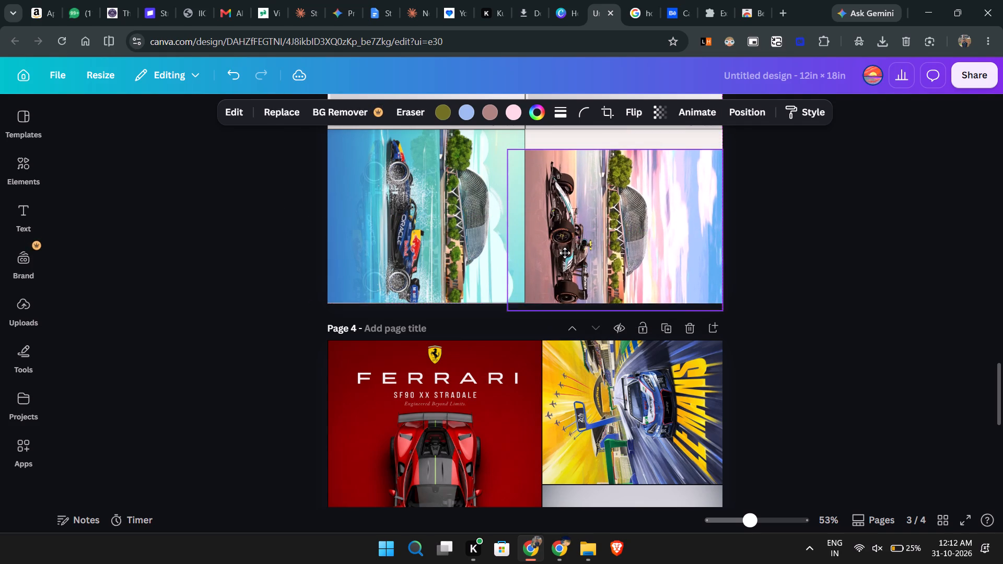
{"action": "left_click_drag", "start_coordinate": [565, 253], "coordinate": [562, 245]}
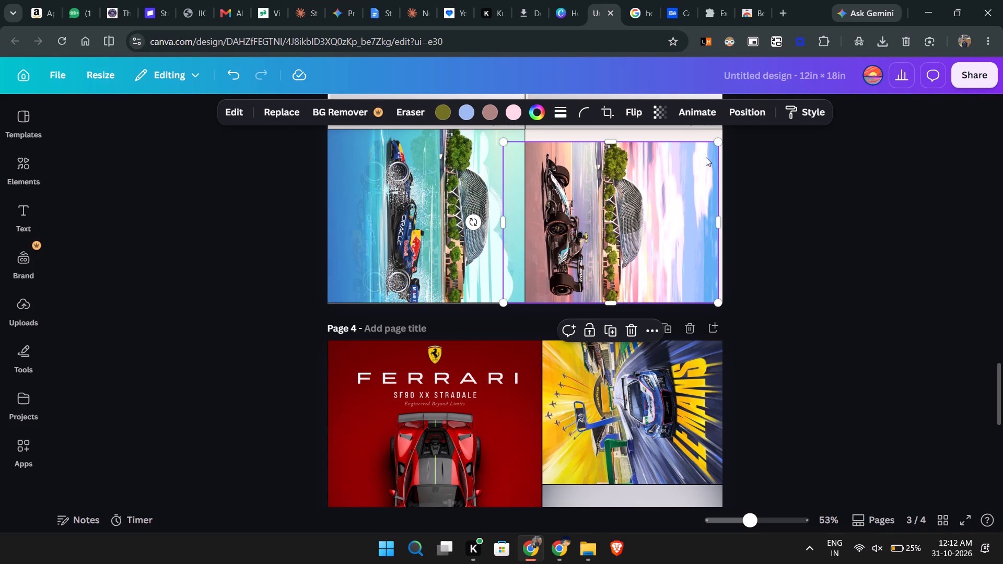
{"action": "left_click_drag", "start_coordinate": [714, 143], "coordinate": [722, 127]}
{"action": "left_click", "coordinate": [798, 237]}
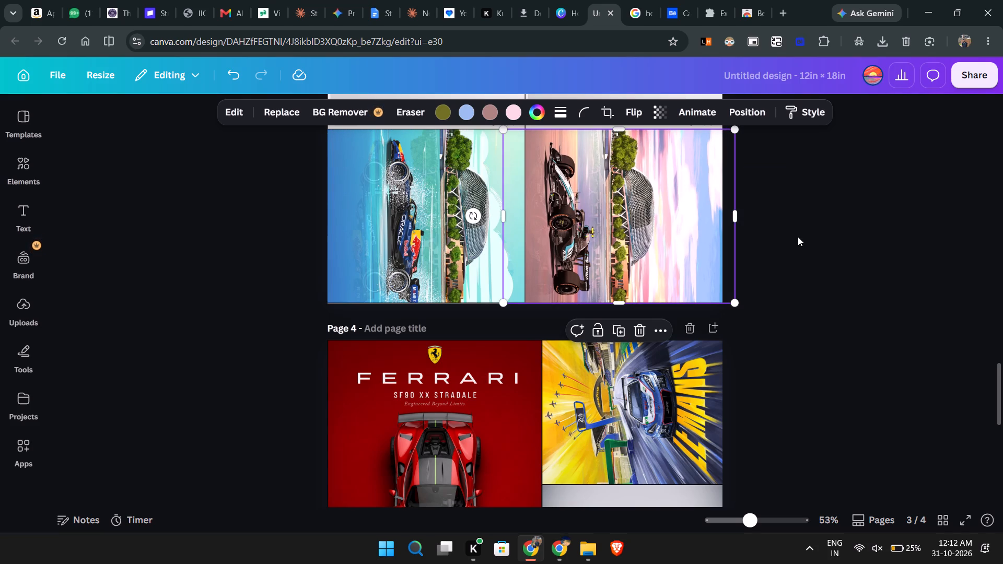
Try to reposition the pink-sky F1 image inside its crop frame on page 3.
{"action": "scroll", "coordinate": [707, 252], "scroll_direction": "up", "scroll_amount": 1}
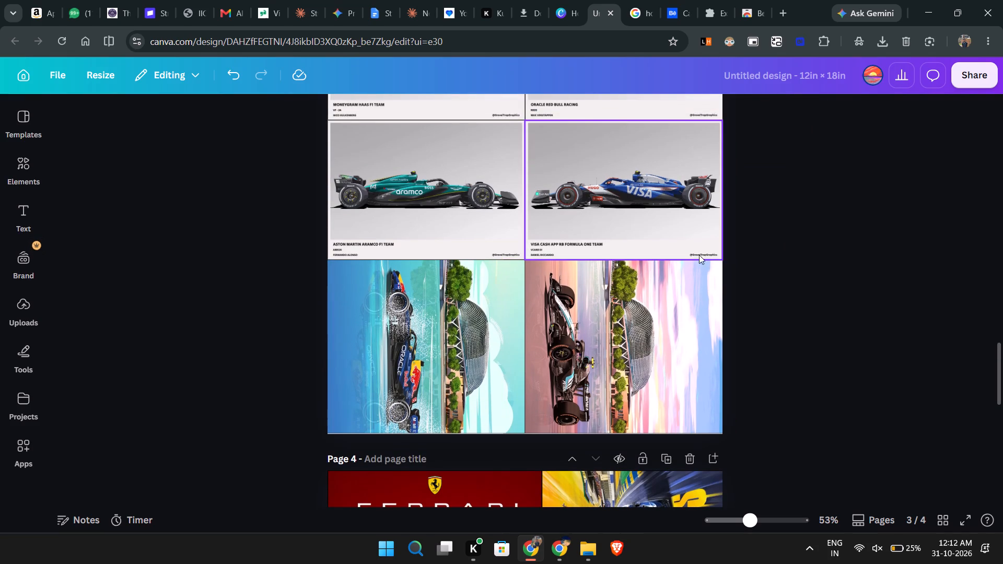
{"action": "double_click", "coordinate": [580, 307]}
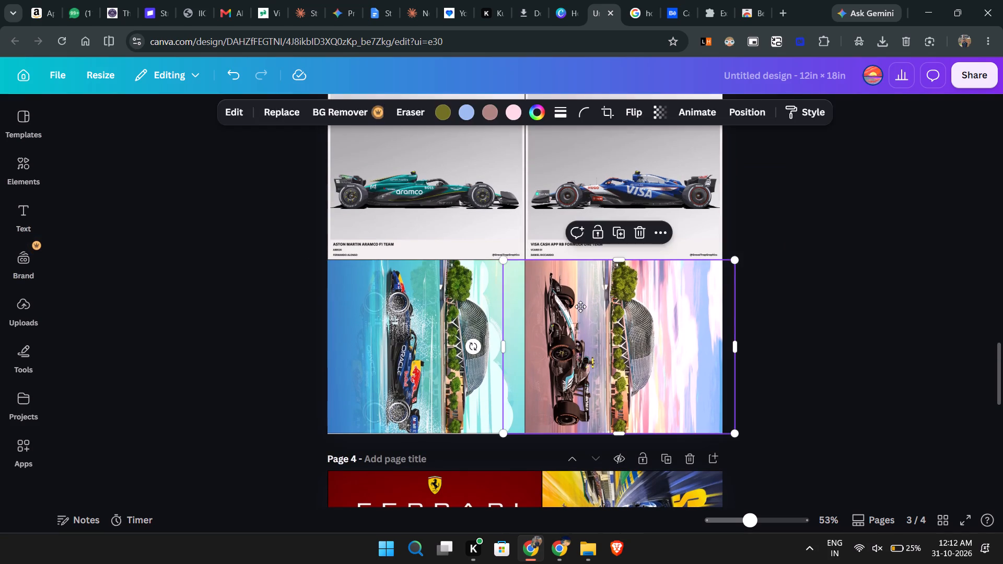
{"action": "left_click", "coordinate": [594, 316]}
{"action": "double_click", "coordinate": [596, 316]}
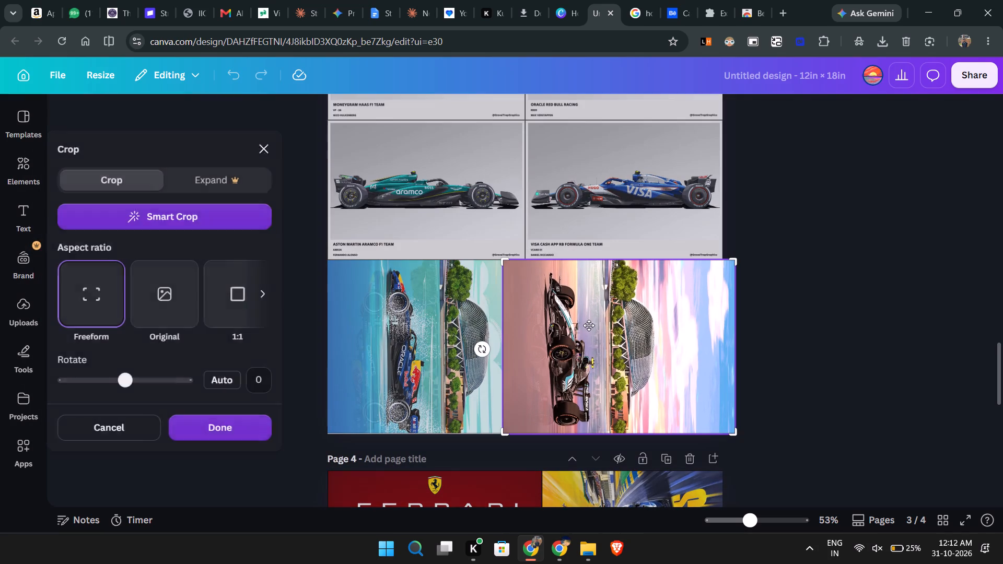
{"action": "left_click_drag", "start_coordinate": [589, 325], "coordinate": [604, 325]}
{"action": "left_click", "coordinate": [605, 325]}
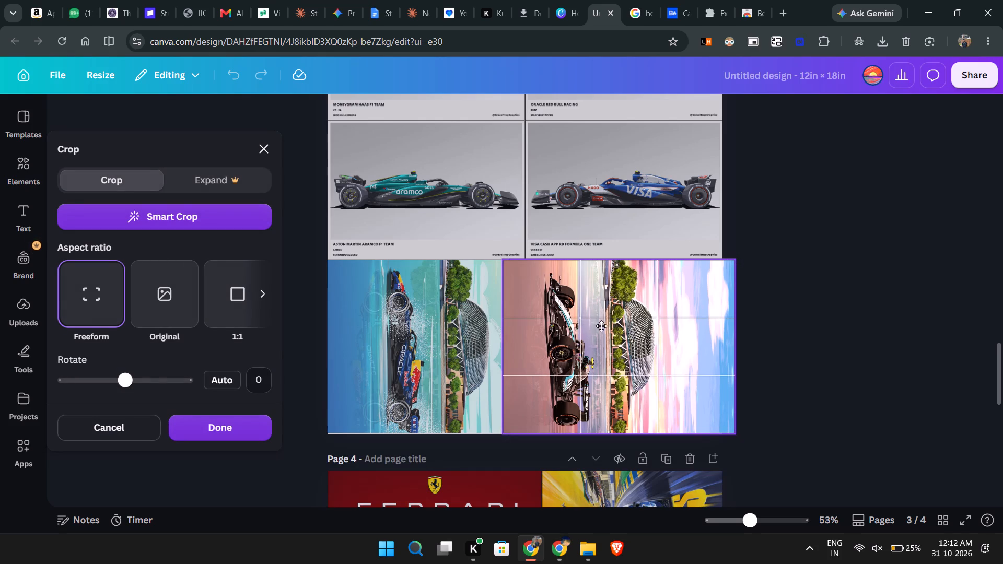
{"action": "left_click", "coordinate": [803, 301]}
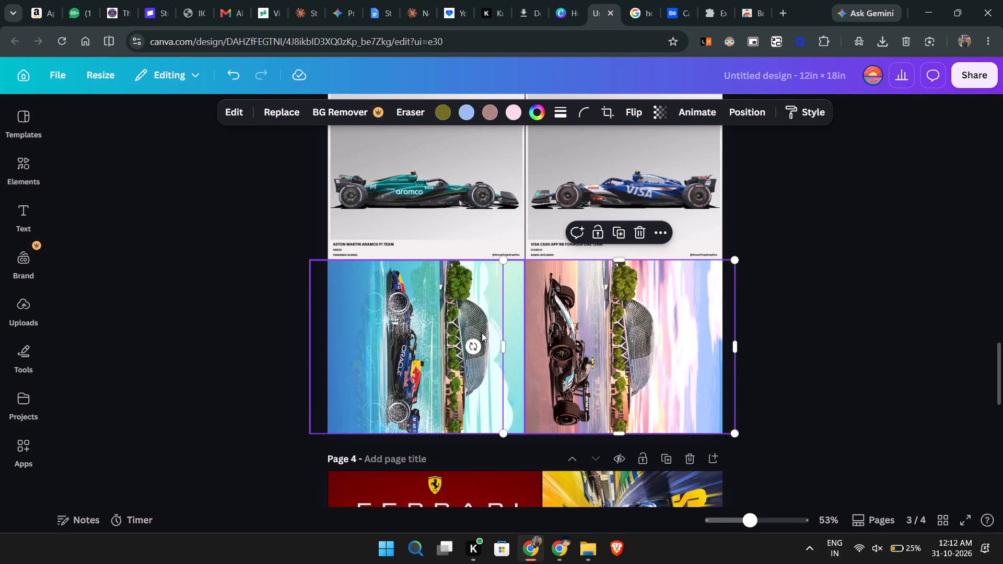
Crop the pink-sky F1 image on page 3 so its sides meet the column divider and the page's outer edge.
{"action": "left_click_drag", "start_coordinate": [501, 341], "coordinate": [527, 342]}
{"action": "double_click", "coordinate": [608, 343]}
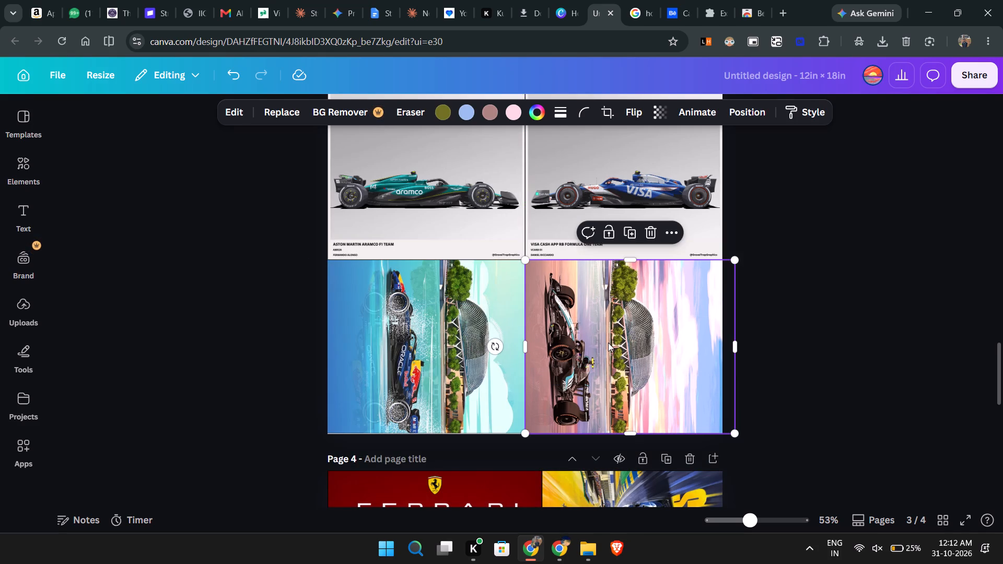
{"action": "left_click", "coordinate": [779, 339]}
{"action": "left_click_drag", "start_coordinate": [734, 345], "coordinate": [733, 345]}
{"action": "left_click_drag", "start_coordinate": [733, 345], "coordinate": [724, 345]}
{"action": "left_click", "coordinate": [795, 301]}
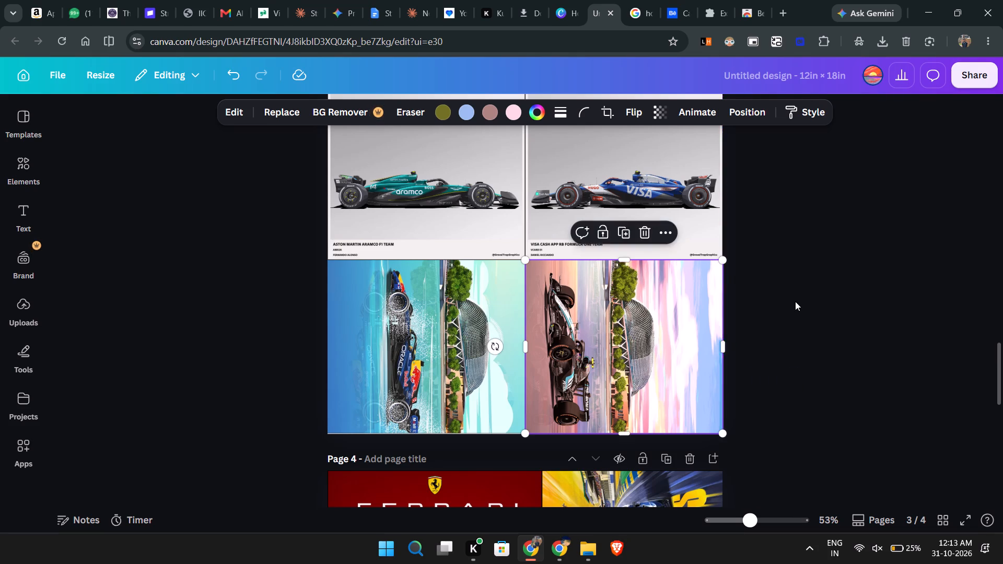
Shift the pink-sky F1 picture within its crop frame so the car sits slightly farther from the column divider.
{"action": "double_click", "coordinate": [581, 345]}
{"action": "left_click_drag", "start_coordinate": [581, 345], "coordinate": [592, 347]}
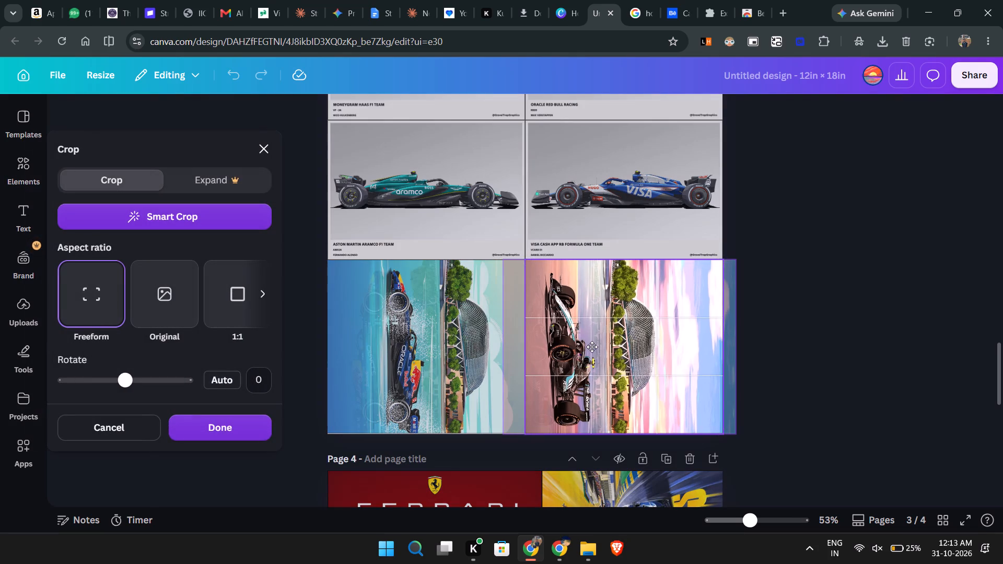
{"action": "left_click_drag", "start_coordinate": [592, 347], "coordinate": [592, 348]}
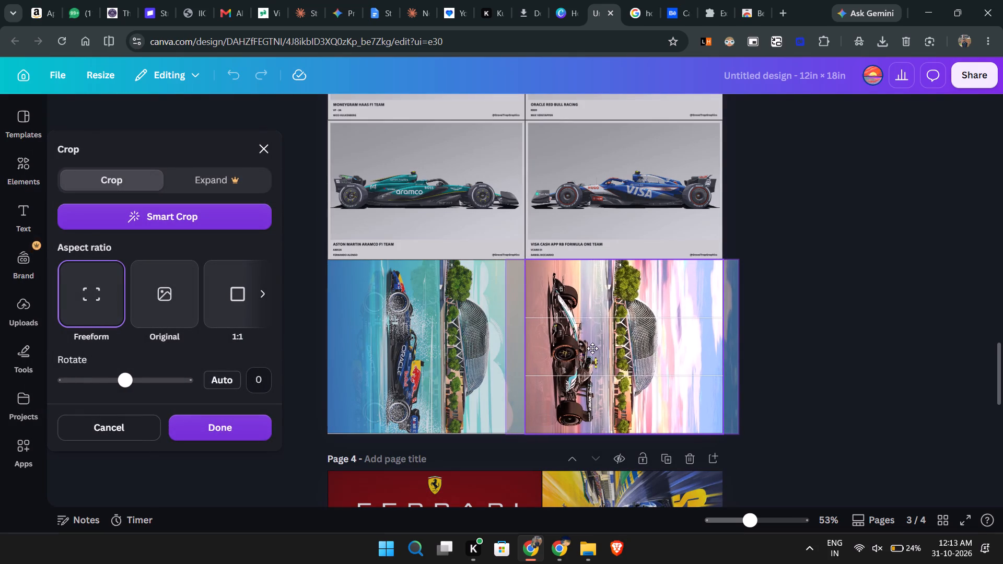
{"action": "left_click_drag", "start_coordinate": [592, 348], "coordinate": [596, 348]}
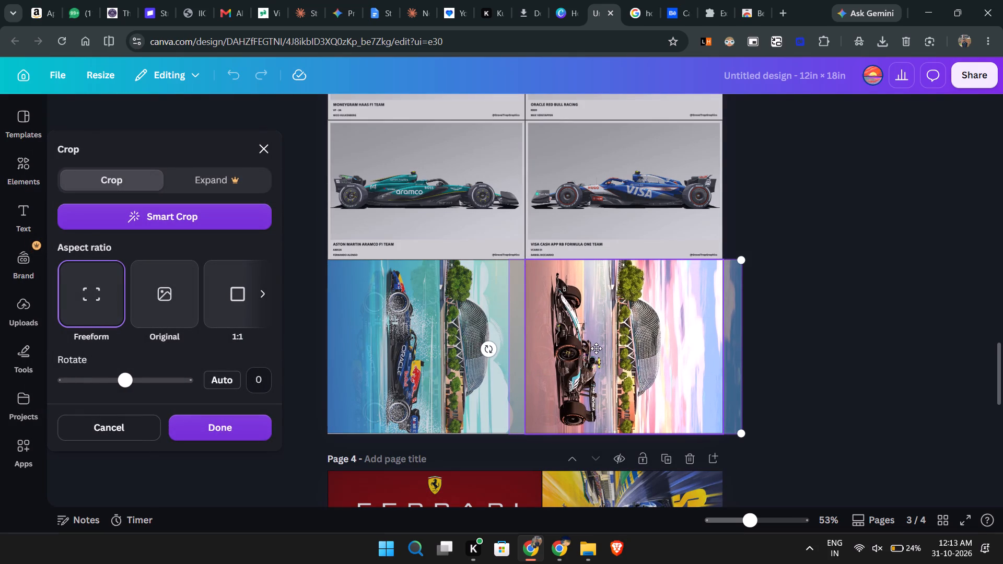
{"action": "left_click", "coordinate": [767, 309]}
Crop the overhanging side of the blue Red Bull image on page 3 to the page's outer edge.
{"action": "triple_click", "coordinate": [466, 338]}
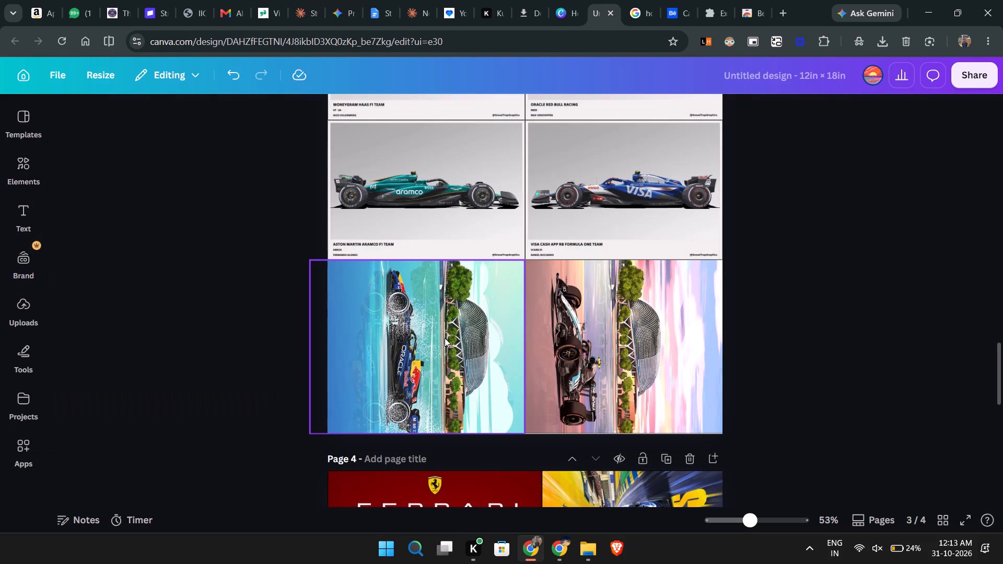
{"action": "left_click", "coordinate": [445, 338]}
{"action": "left_click_drag", "start_coordinate": [309, 342], "coordinate": [327, 343]}
{"action": "left_click", "coordinate": [246, 335]}
Shift the blue Red Bull picture within its crop frame so the car sits slightly nearer the column divider.
{"action": "double_click", "coordinate": [393, 337]}
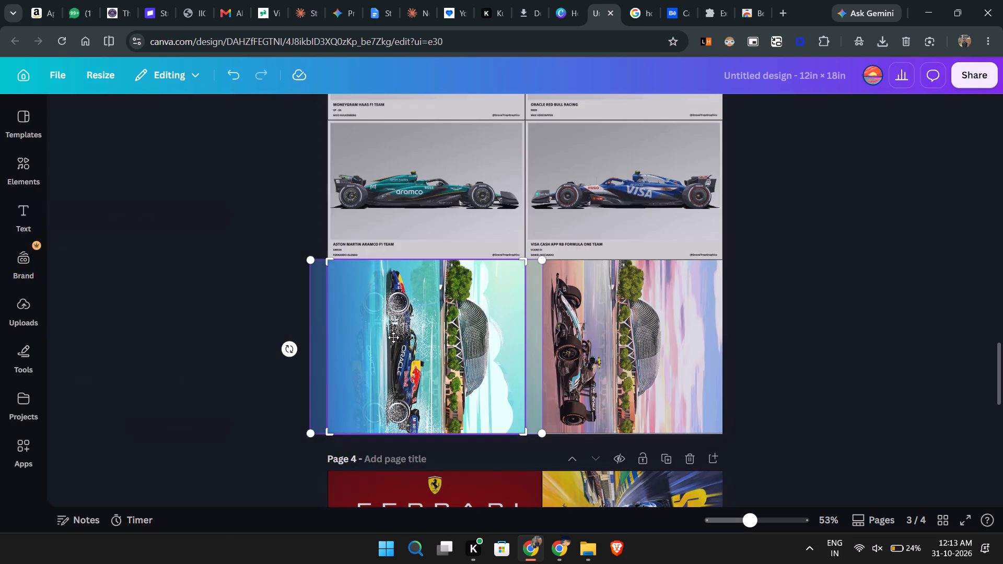
{"action": "left_click", "coordinate": [393, 337]}
{"action": "double_click", "coordinate": [424, 338]}
{"action": "left_click_drag", "start_coordinate": [424, 338], "coordinate": [429, 339]}
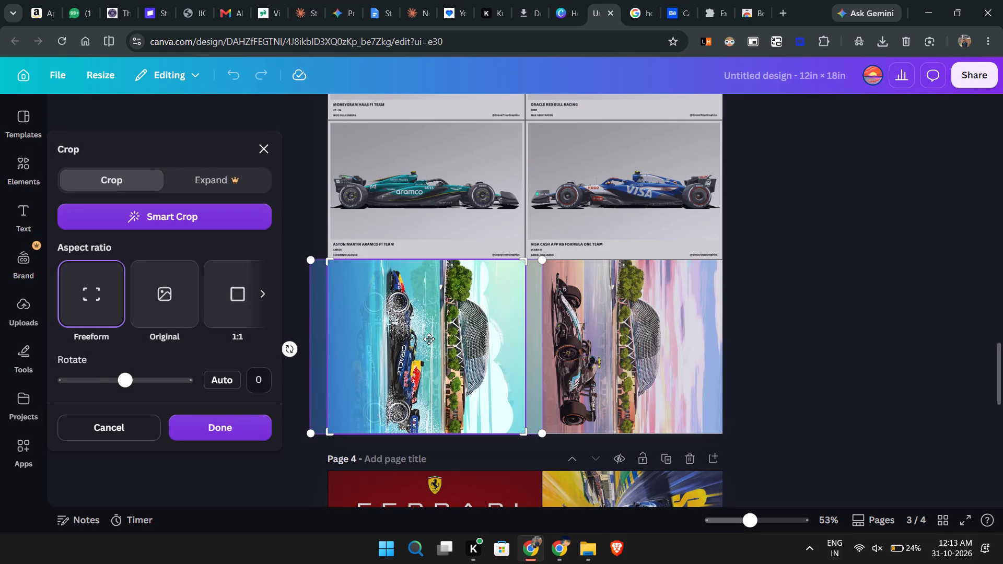
{"action": "left_click_drag", "start_coordinate": [429, 339], "coordinate": [429, 339]}
{"action": "left_click_drag", "start_coordinate": [419, 339], "coordinate": [434, 339]}
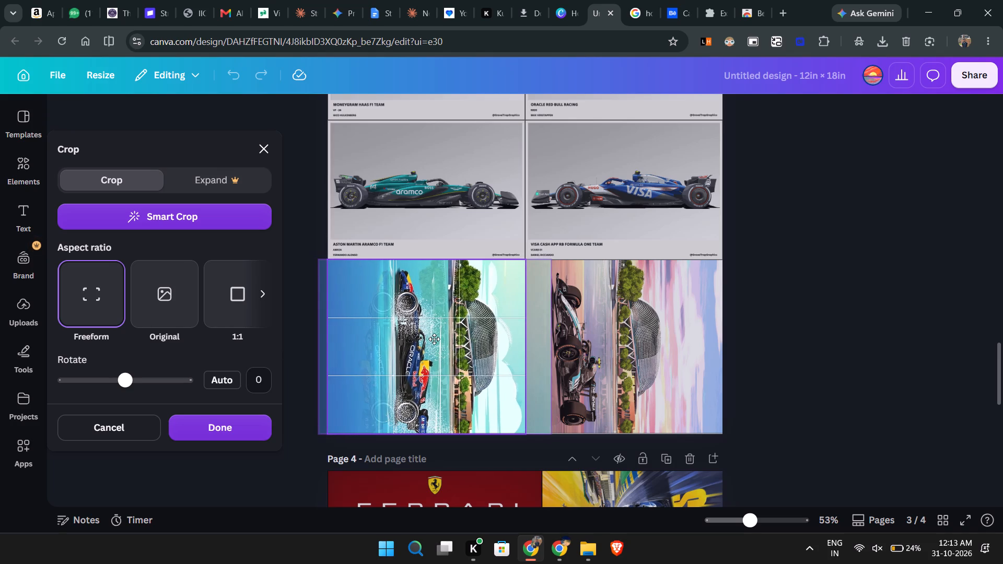
{"action": "left_click_drag", "start_coordinate": [434, 339], "coordinate": [436, 340]}
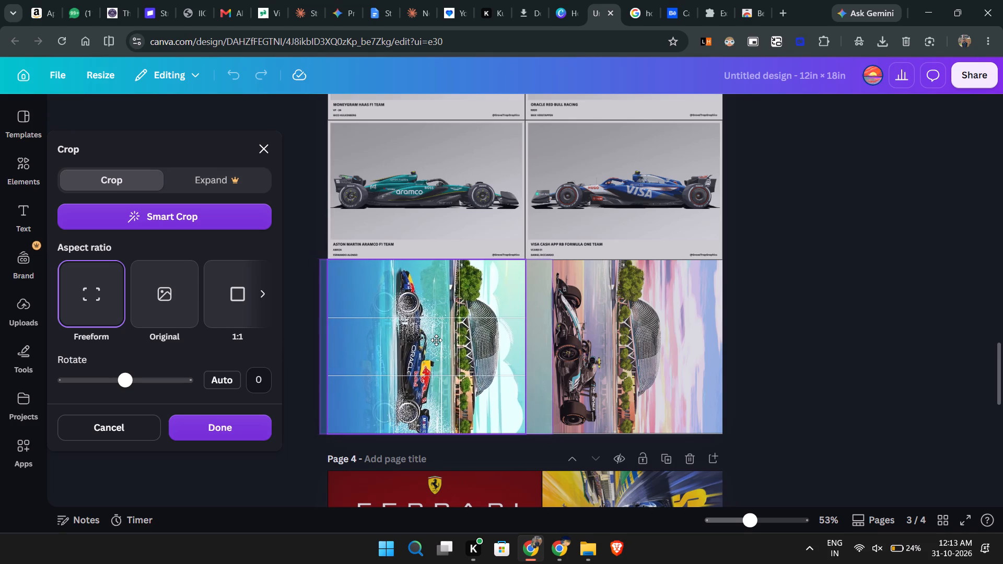
{"action": "left_click_drag", "start_coordinate": [436, 340], "coordinate": [435, 340]}
{"action": "left_click_drag", "start_coordinate": [435, 340], "coordinate": [434, 340]}
{"action": "left_click", "coordinate": [770, 308]}
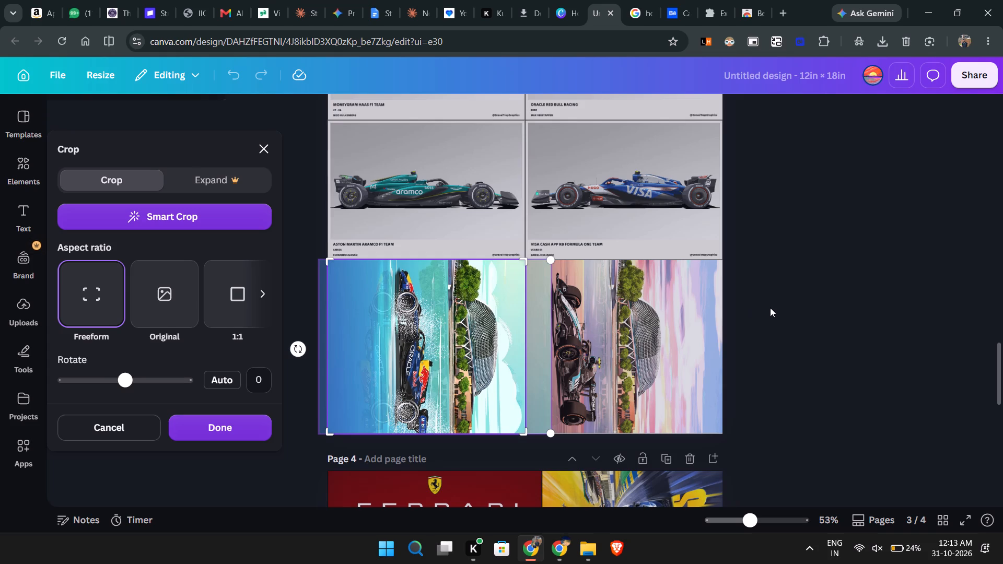
Review the layout of page 4, checking the Ferrari, Le Mans, Porsche, motorcycle, helmet and blue-background car images.
{"action": "scroll", "coordinate": [769, 308], "scroll_direction": "down", "scroll_amount": 2}
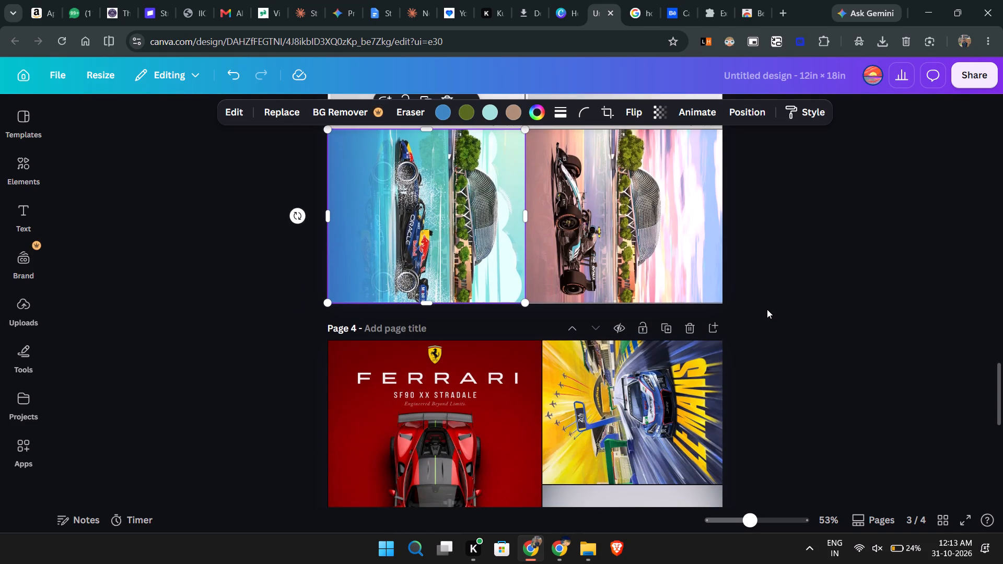
{"action": "scroll", "coordinate": [766, 310], "scroll_direction": "down", "scroll_amount": 2}
{"action": "scroll", "coordinate": [709, 343], "scroll_direction": "down", "scroll_amount": 2}
{"action": "scroll", "coordinate": [491, 355], "scroll_direction": "up", "scroll_amount": 2}
{"action": "scroll", "coordinate": [548, 348], "scroll_direction": "down", "scroll_amount": 1}
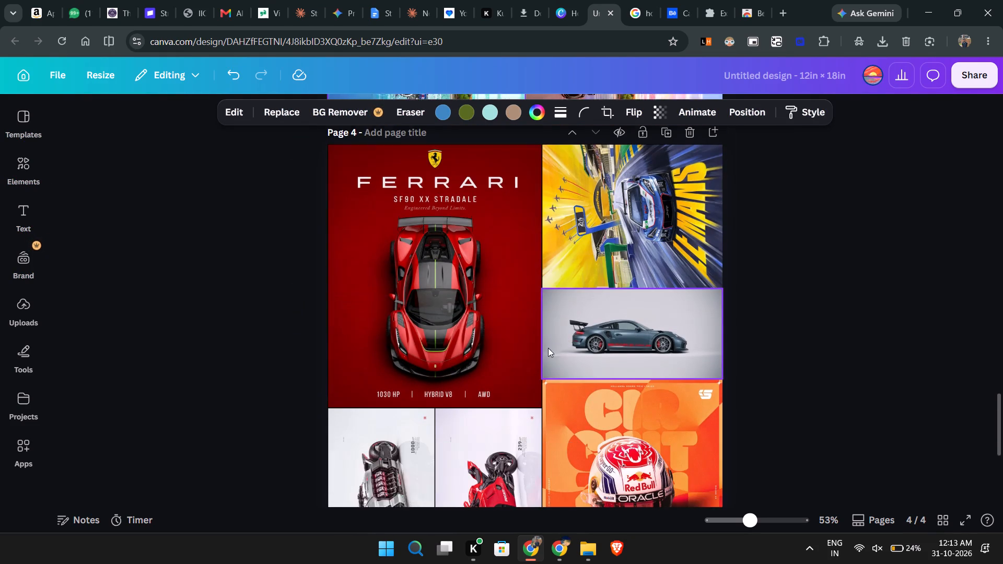
{"action": "scroll", "coordinate": [548, 342], "scroll_direction": "down", "scroll_amount": 1}
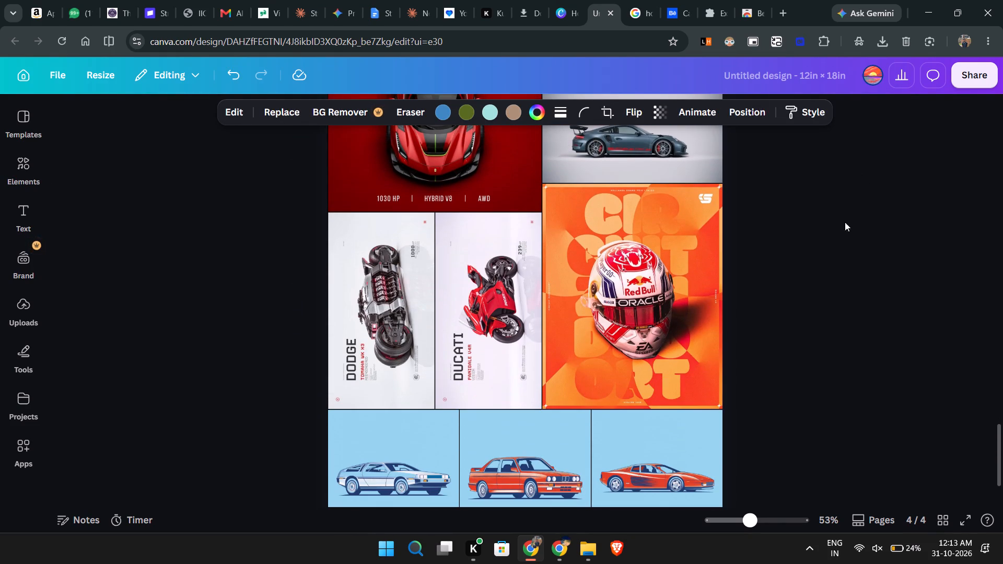
{"action": "left_click", "coordinate": [841, 226]}
{"action": "scroll", "coordinate": [799, 254], "scroll_direction": "up", "scroll_amount": 2}
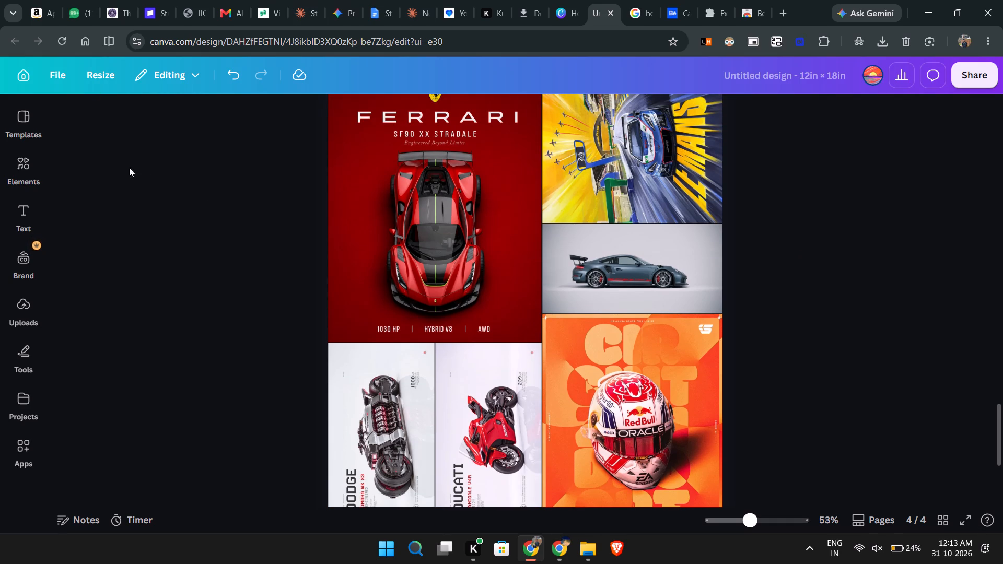
{"action": "scroll", "coordinate": [193, 241], "scroll_direction": "up", "scroll_amount": 1}
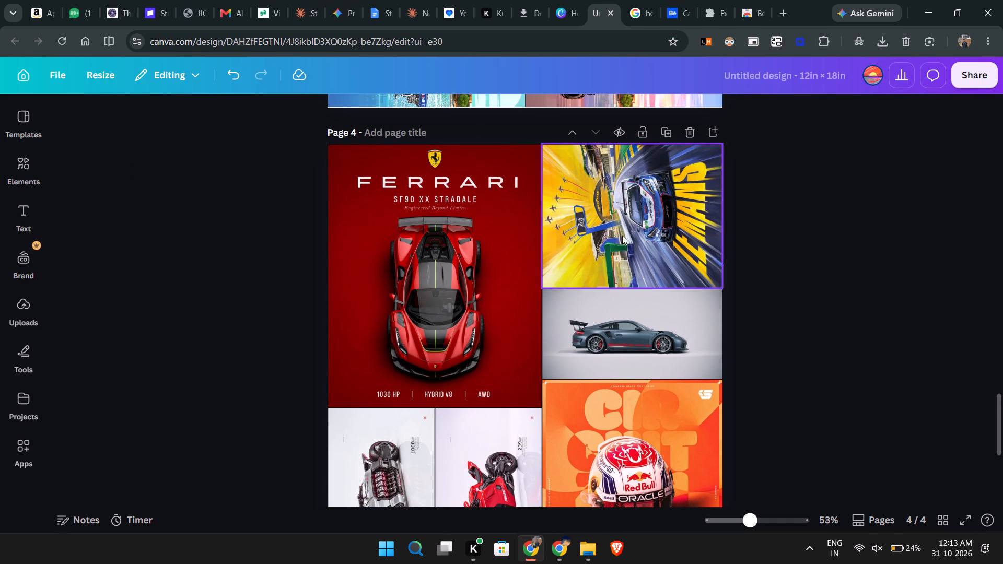
{"action": "scroll", "coordinate": [752, 307], "scroll_direction": "down", "scroll_amount": 2}
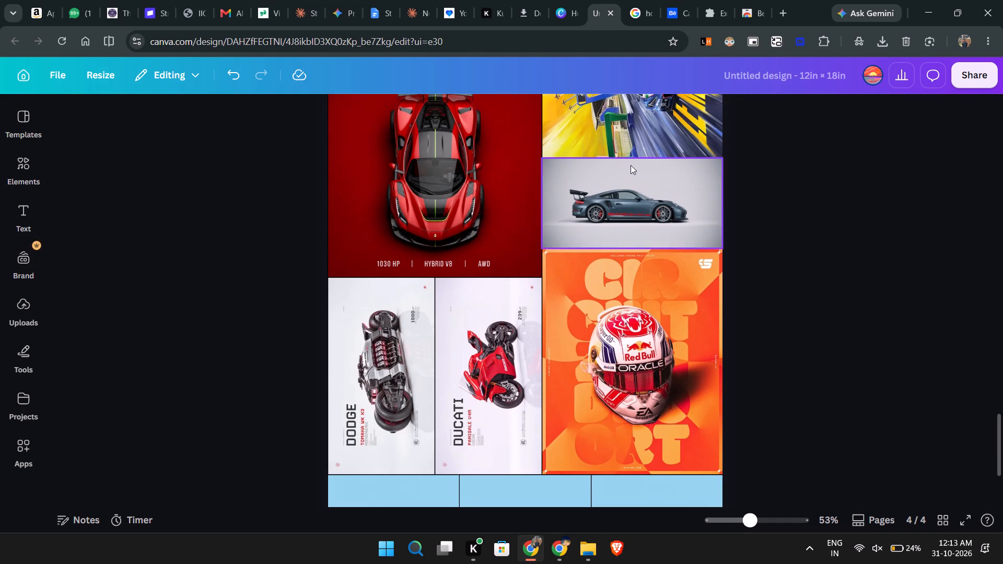
Crop the grey Porsche image on page 4 more tightly and recentre the car within the smaller frame.
{"action": "left_click", "coordinate": [631, 164]}
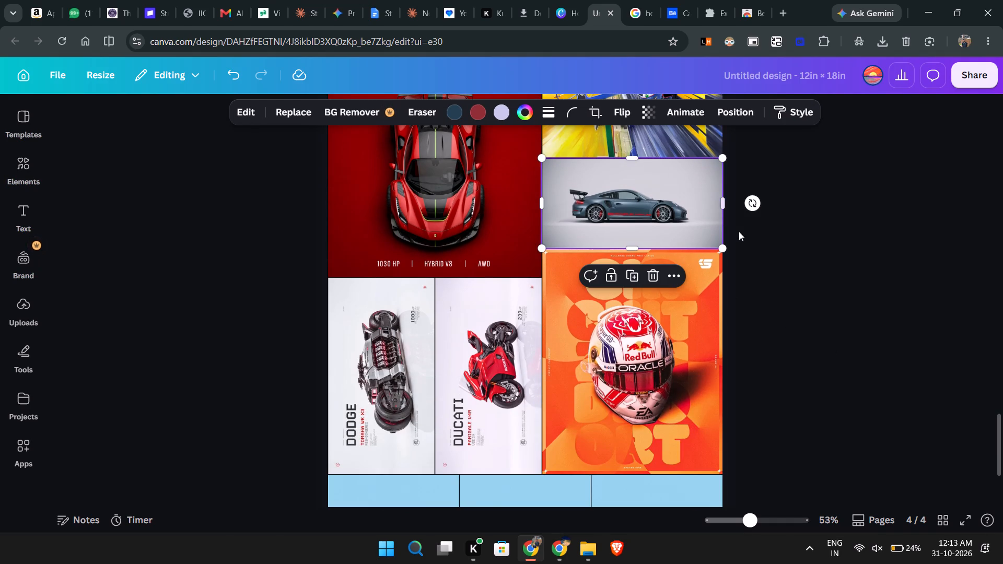
{"action": "double_click", "coordinate": [652, 222]}
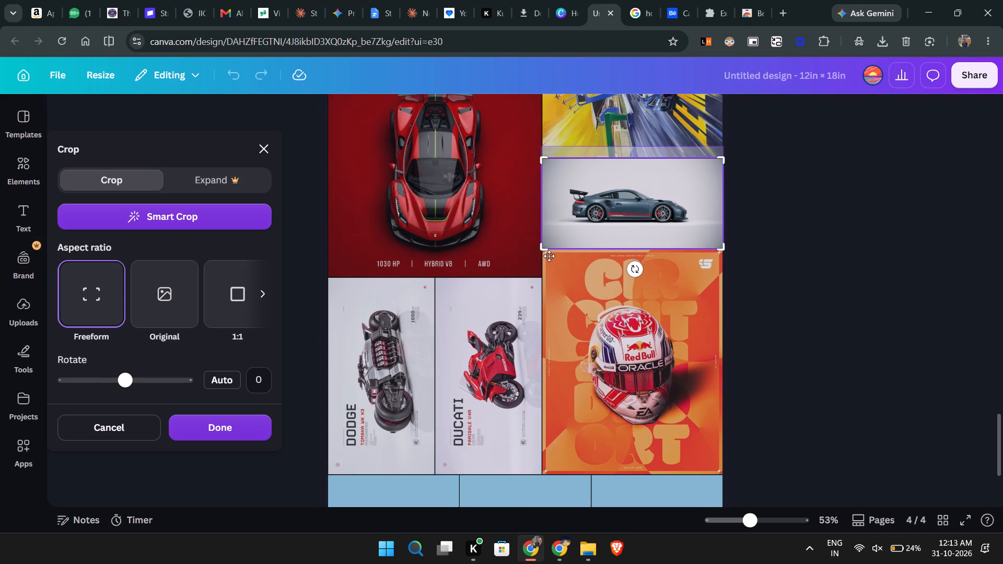
{"action": "left_click_drag", "start_coordinate": [545, 250], "coordinate": [559, 238]}
{"action": "left_click_drag", "start_coordinate": [645, 202], "coordinate": [661, 197]}
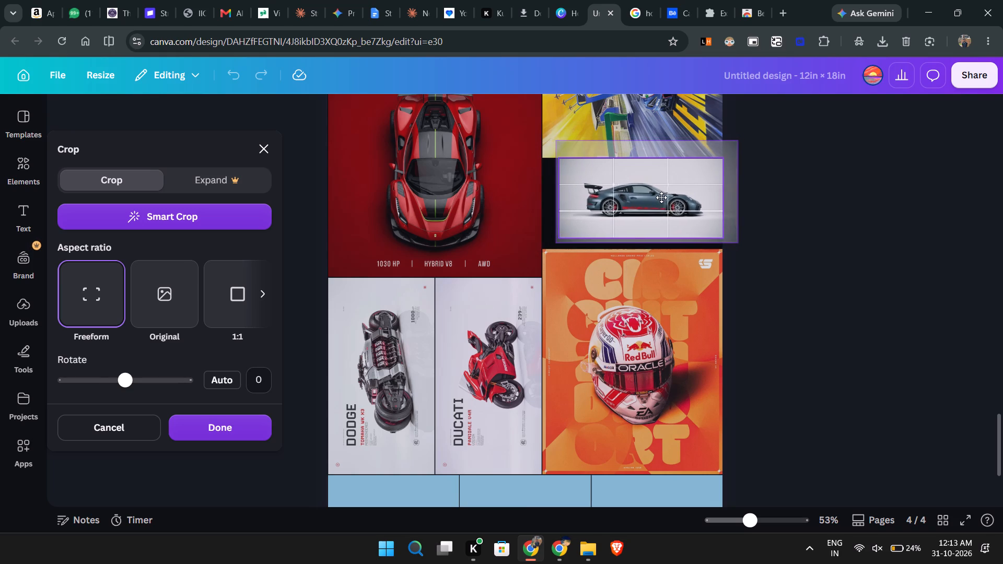
{"action": "left_click_drag", "start_coordinate": [661, 197], "coordinate": [660, 193]}
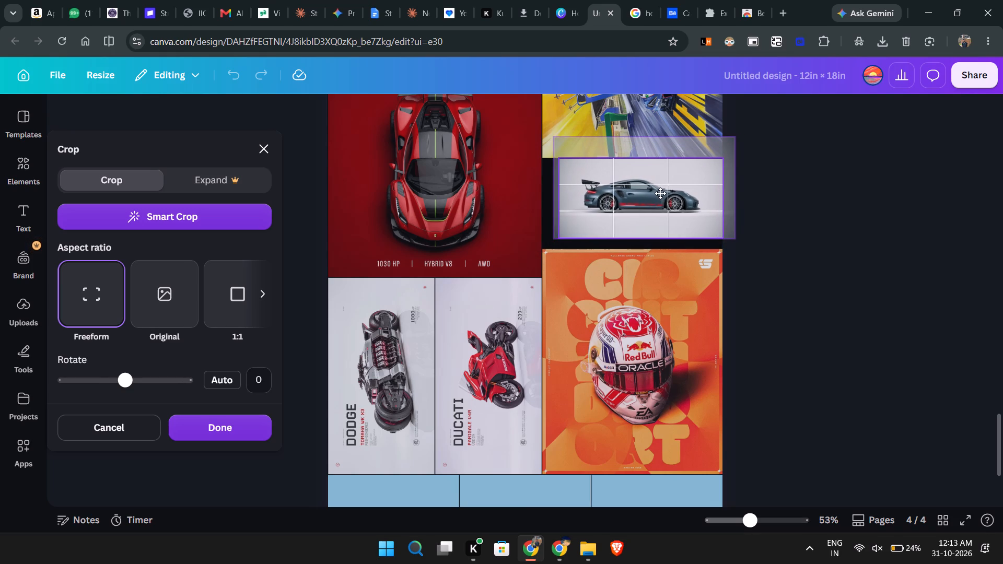
{"action": "left_click_drag", "start_coordinate": [660, 193], "coordinate": [661, 193]}
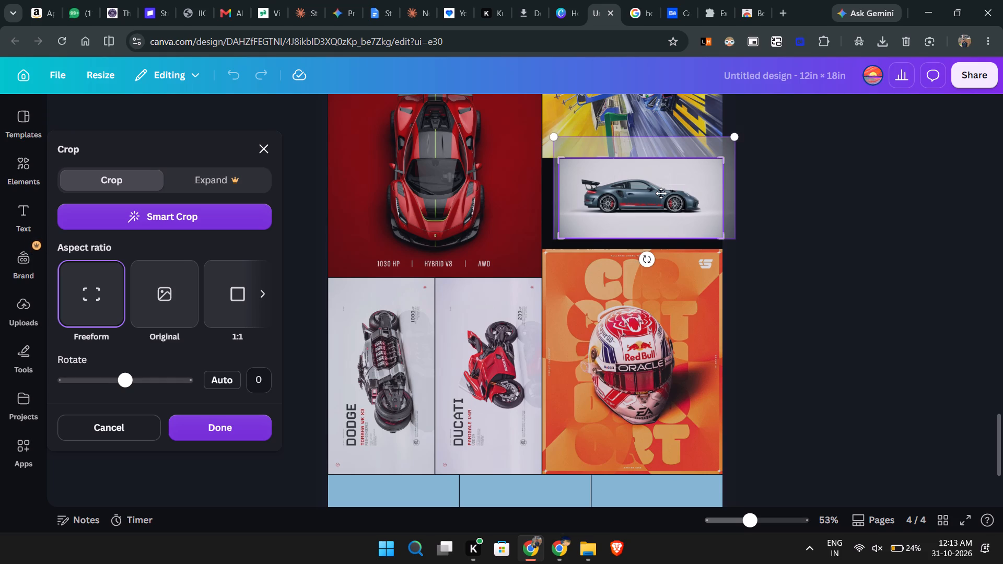
{"action": "left_click", "coordinate": [794, 207]}
Enlarge the cropped Porsche image to fill its cell between the Le Mans image and the orange helmet poster.
{"action": "left_click_drag", "start_coordinate": [561, 235], "coordinate": [550, 241]}
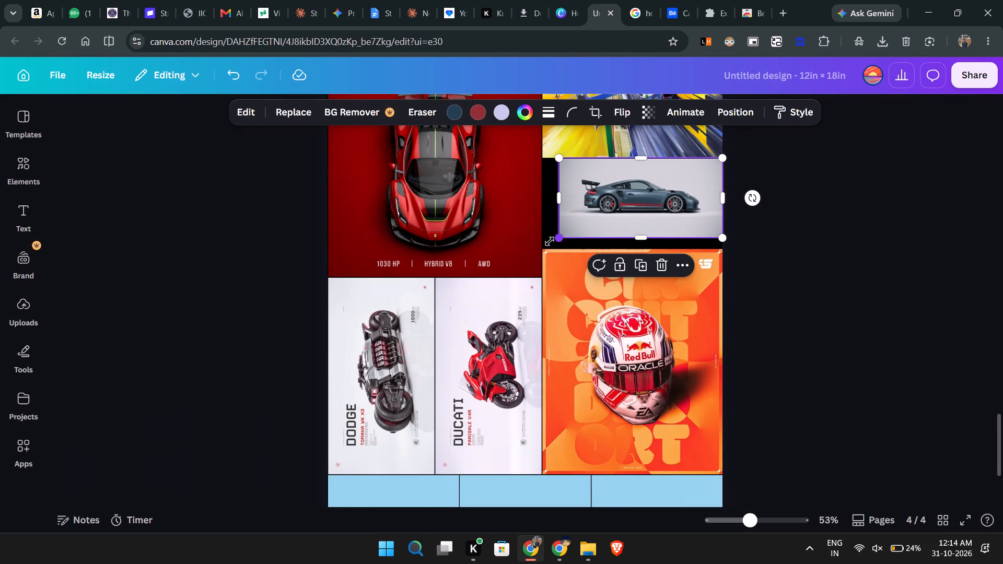
{"action": "left_click_drag", "start_coordinate": [550, 241], "coordinate": [547, 248]}
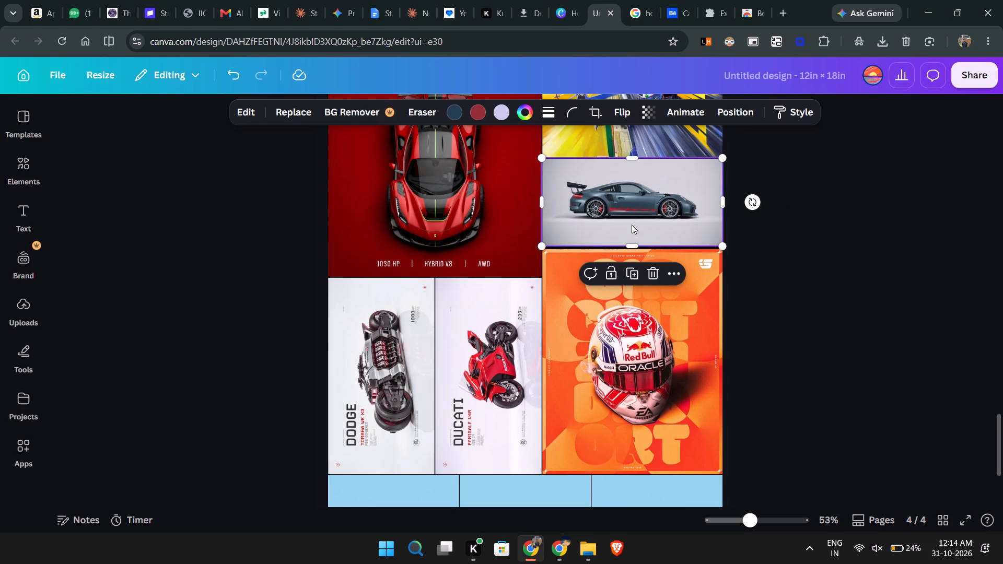
{"action": "double_click", "coordinate": [632, 225]}
{"action": "left_click", "coordinate": [752, 242]}
{"action": "left_click_drag", "start_coordinate": [634, 247], "coordinate": [636, 251]}
{"action": "left_click_drag", "start_coordinate": [636, 251], "coordinate": [636, 252]}
Crop the grey Porsche image on page 4 slightly tighter from its upper-left corner and recentre the car within the smaller frame.
{"action": "double_click", "coordinate": [668, 207]}
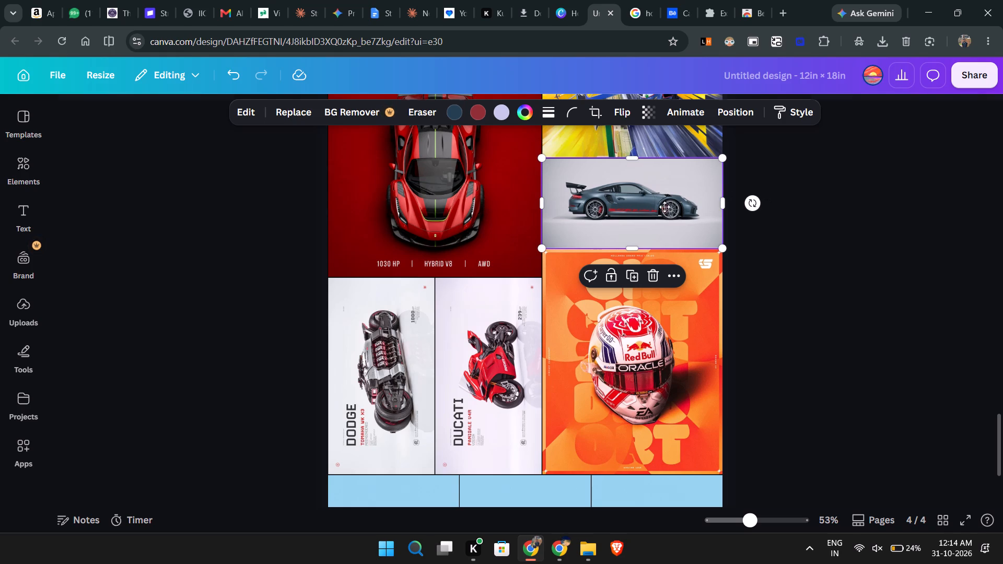
{"action": "left_click_drag", "start_coordinate": [640, 203], "coordinate": [642, 221]}
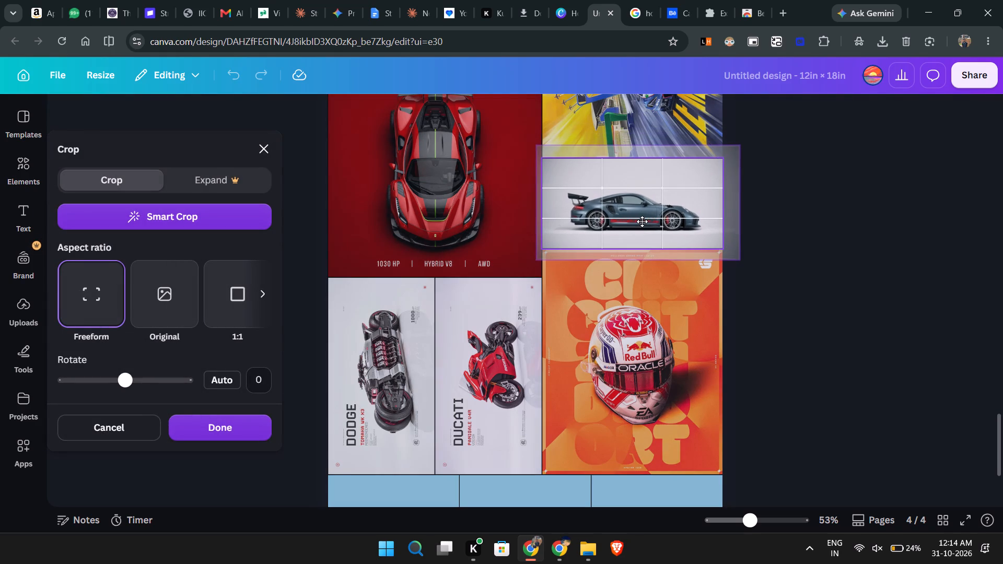
{"action": "left_click_drag", "start_coordinate": [642, 221], "coordinate": [640, 221]}
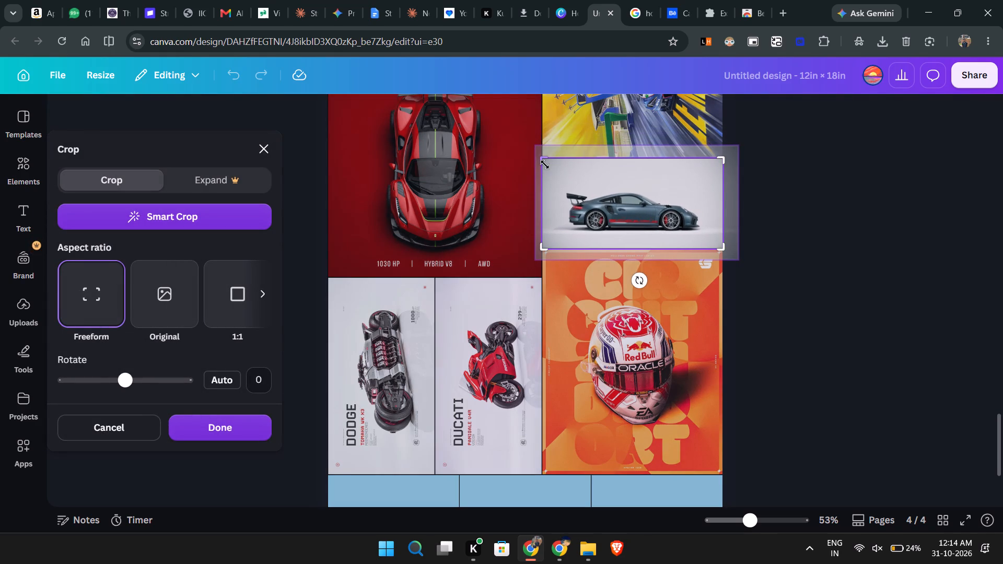
{"action": "left_click_drag", "start_coordinate": [545, 163], "coordinate": [549, 168]}
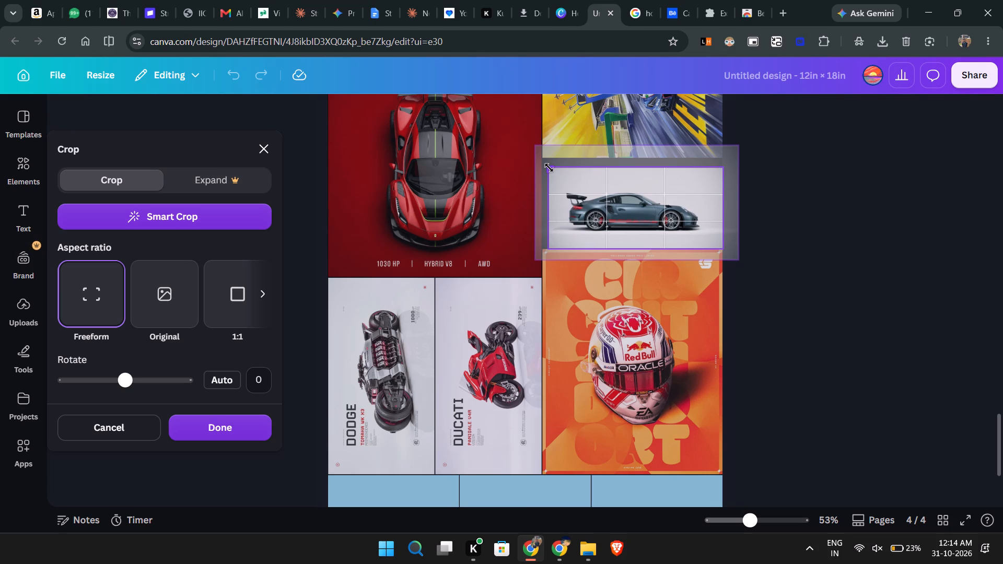
{"action": "left_click_drag", "start_coordinate": [549, 168], "coordinate": [550, 167]}
{"action": "left_click", "coordinate": [619, 210]}
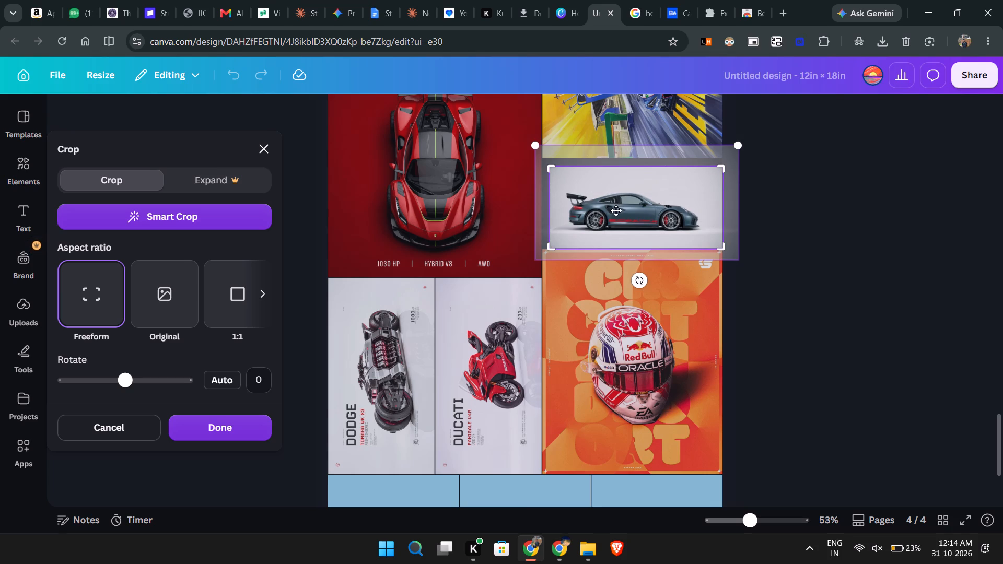
{"action": "left_click_drag", "start_coordinate": [630, 209], "coordinate": [644, 206]}
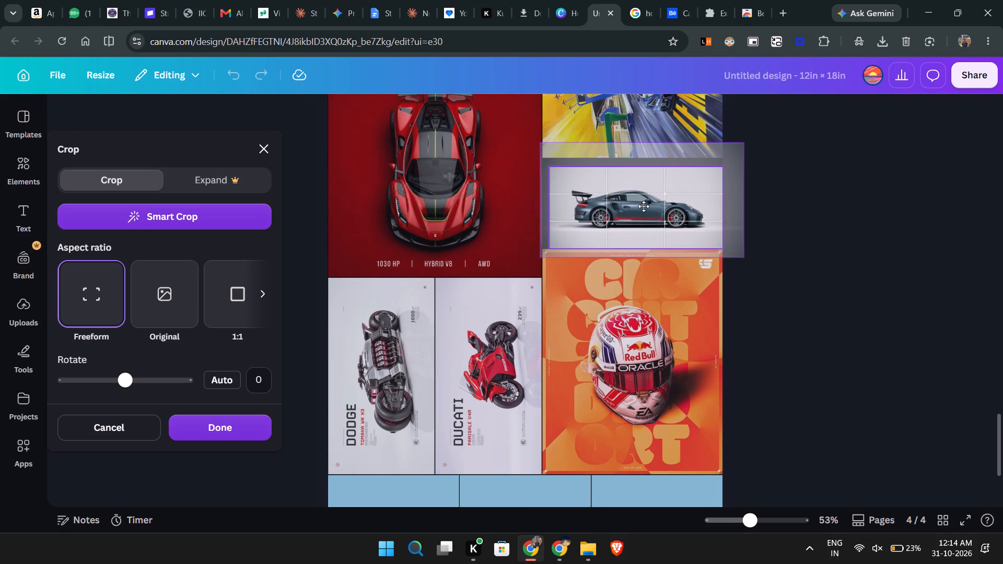
{"action": "left_click_drag", "start_coordinate": [644, 206], "coordinate": [640, 206]}
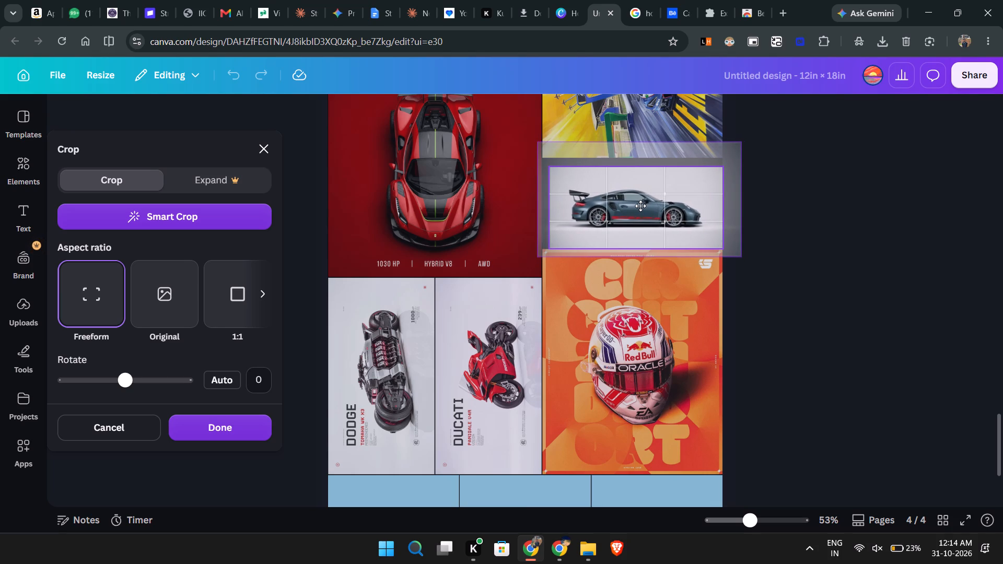
{"action": "left_click_drag", "start_coordinate": [640, 206], "coordinate": [640, 206]}
{"action": "left_click_drag", "start_coordinate": [640, 206], "coordinate": [638, 206]}
{"action": "left_click_drag", "start_coordinate": [638, 206], "coordinate": [645, 205]}
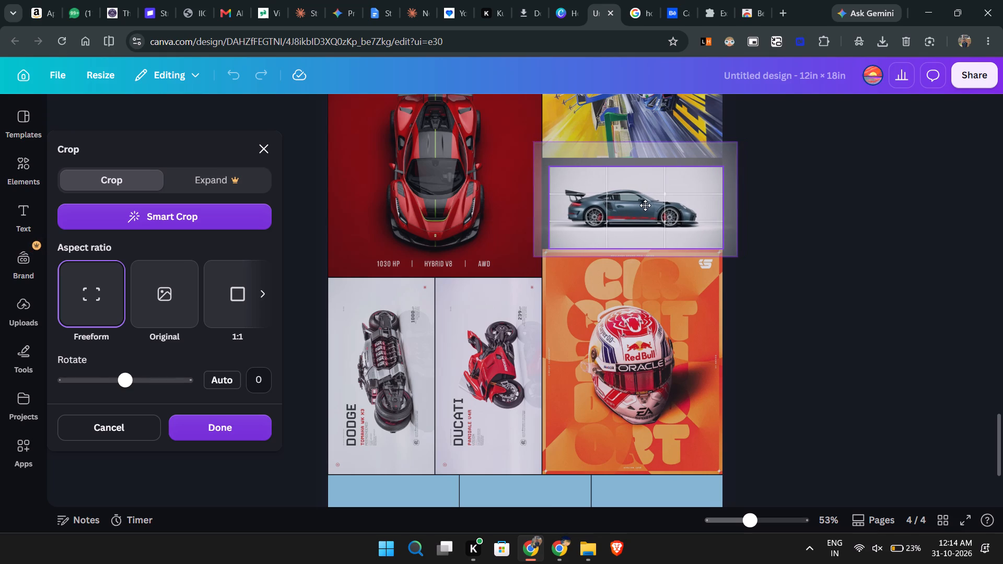
{"action": "left_click_drag", "start_coordinate": [645, 205], "coordinate": [647, 205]}
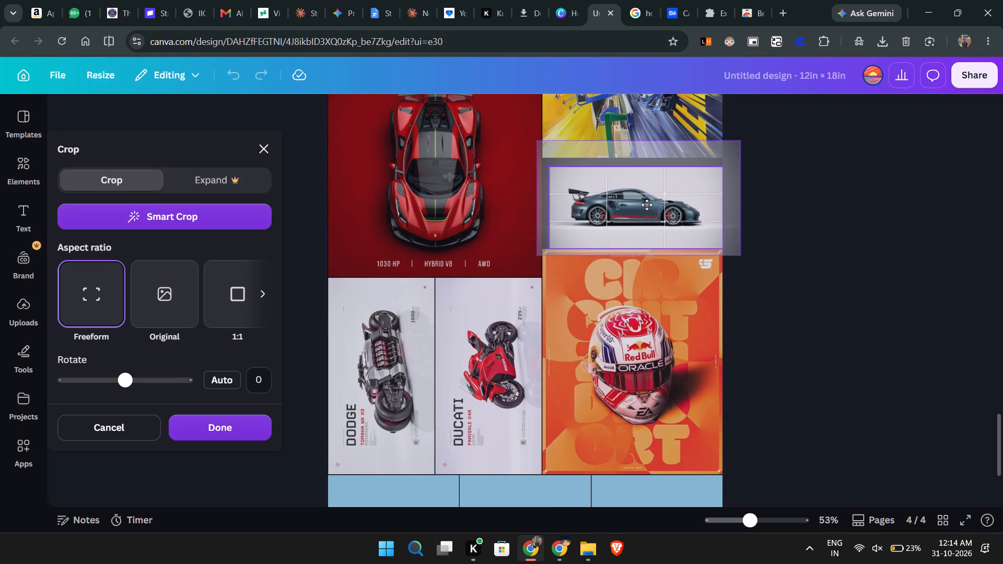
{"action": "left_click_drag", "start_coordinate": [647, 205], "coordinate": [647, 204]}
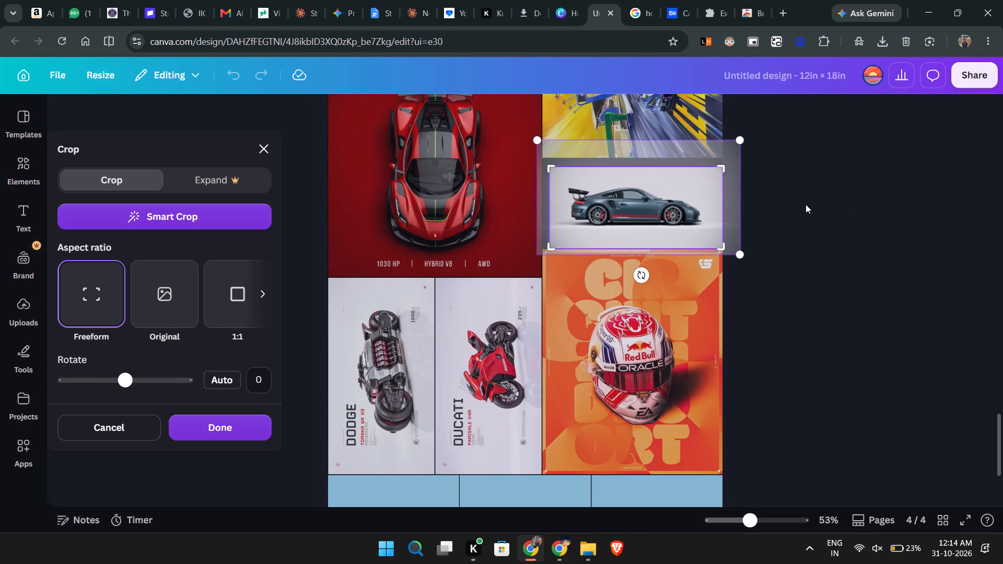
{"action": "left_click", "coordinate": [849, 208]}
Enlarge the cropped Porsche image to meet the Ferrari column and the Le Mans image, filling its cell.
{"action": "left_click_drag", "start_coordinate": [552, 170], "coordinate": [550, 171]}
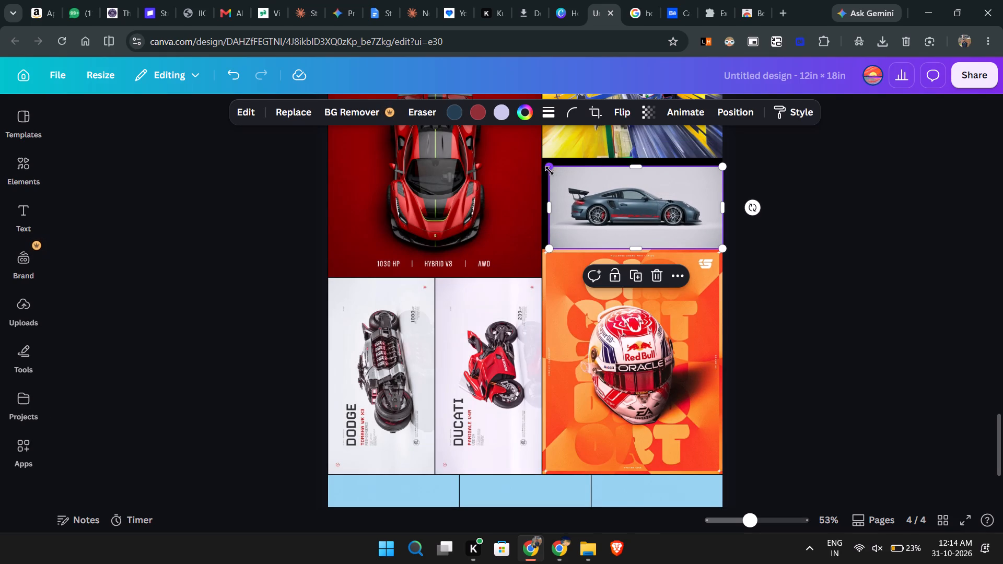
{"action": "left_click_drag", "start_coordinate": [550, 171], "coordinate": [545, 169]}
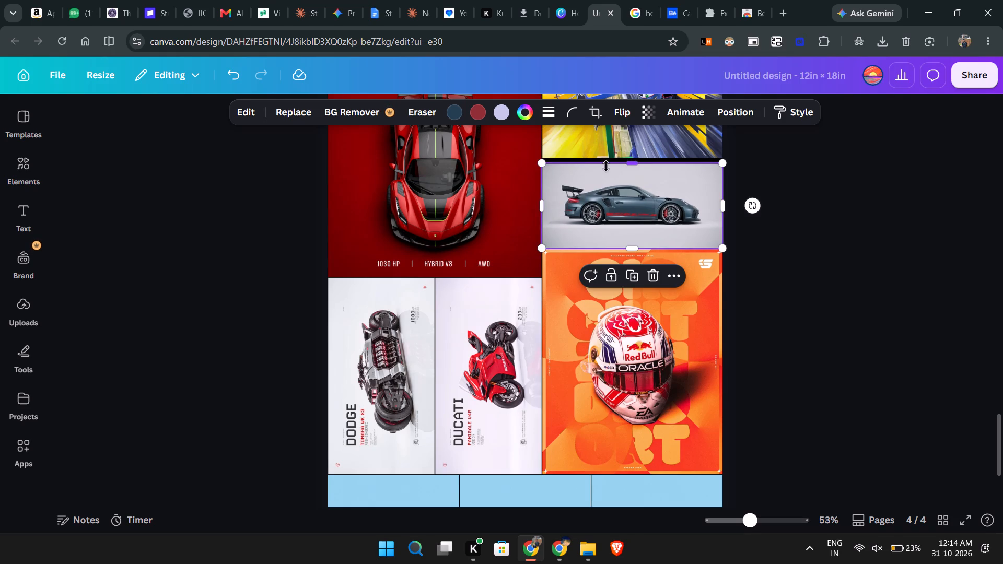
{"action": "left_click", "coordinate": [626, 166]}
Reposition the Porsche picture inside its crop frame so the car sits centred in the cell.
{"action": "double_click", "coordinate": [616, 190]}
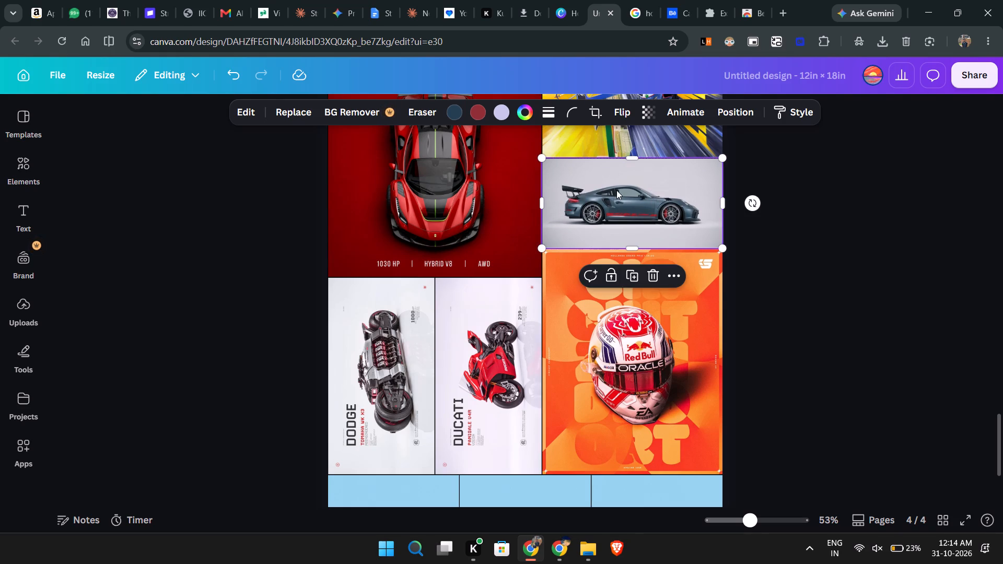
{"action": "left_click", "coordinate": [623, 206]}
{"action": "left_click", "coordinate": [624, 204]}
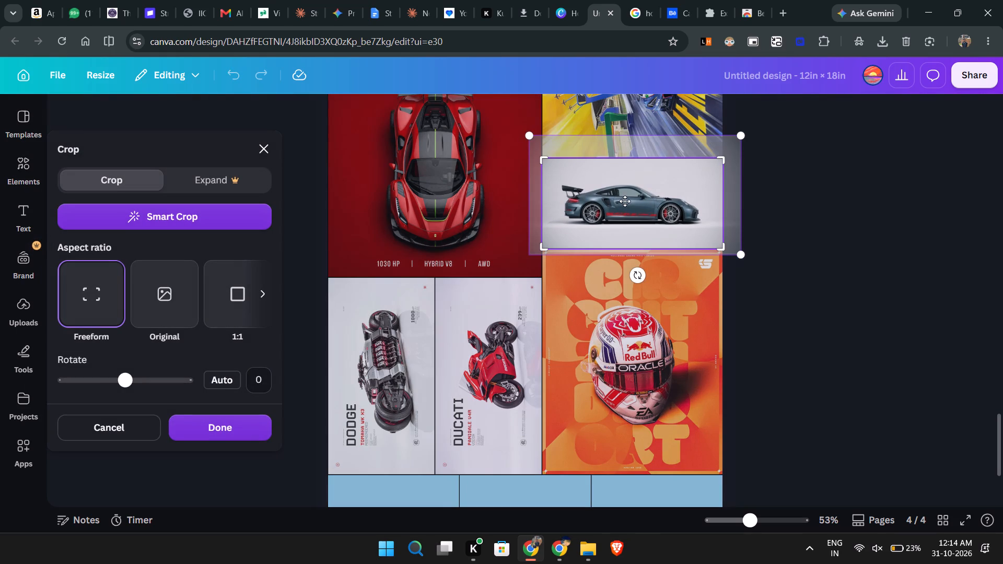
{"action": "double_click", "coordinate": [626, 200]}
{"action": "double_click", "coordinate": [626, 200]}
{"action": "left_click_drag", "start_coordinate": [628, 209], "coordinate": [634, 194]}
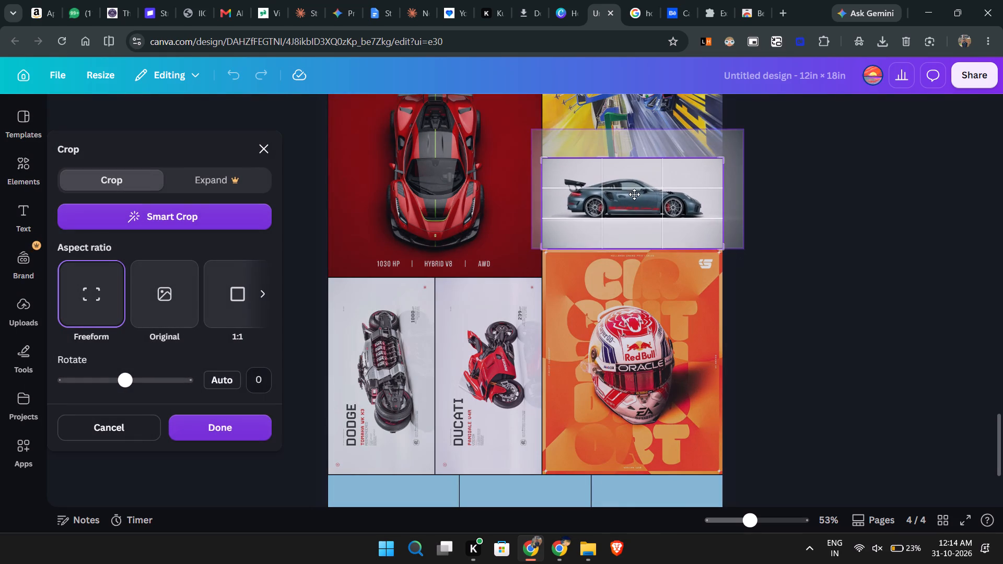
{"action": "left_click_drag", "start_coordinate": [634, 194], "coordinate": [631, 203]}
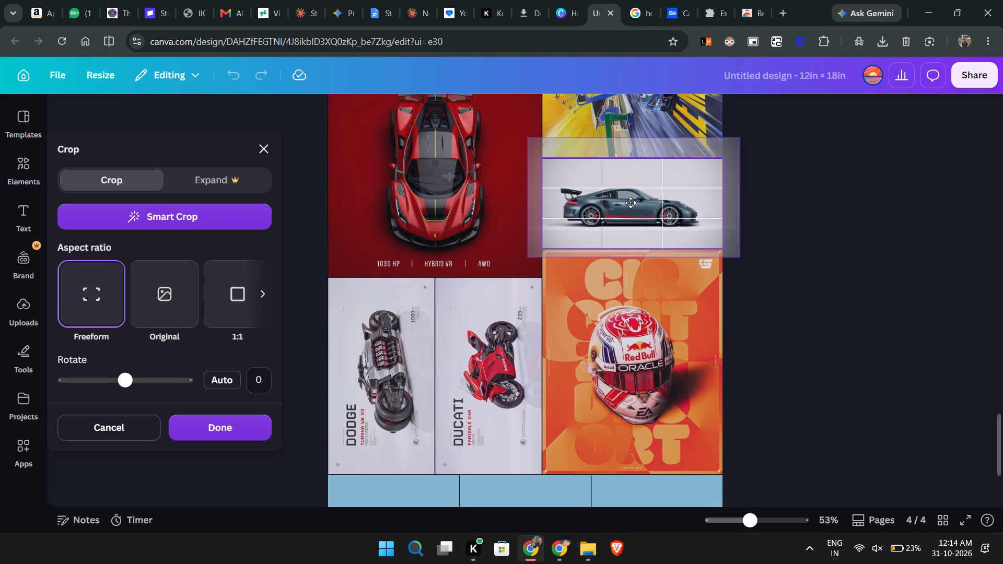
{"action": "left_click_drag", "start_coordinate": [631, 203], "coordinate": [632, 203]}
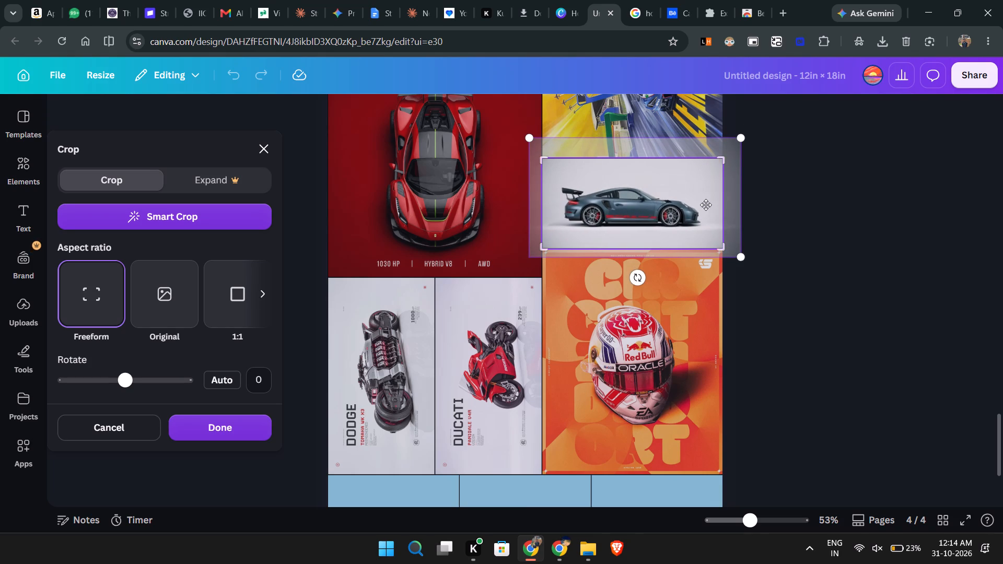
{"action": "left_click", "coordinate": [774, 208]}
Review the layout across the design's pages, checking page 4's images, page 1's Grand Prix posters and the area around the Singapore poster.
{"action": "scroll", "coordinate": [798, 323], "scroll_direction": "down", "scroll_amount": 2}
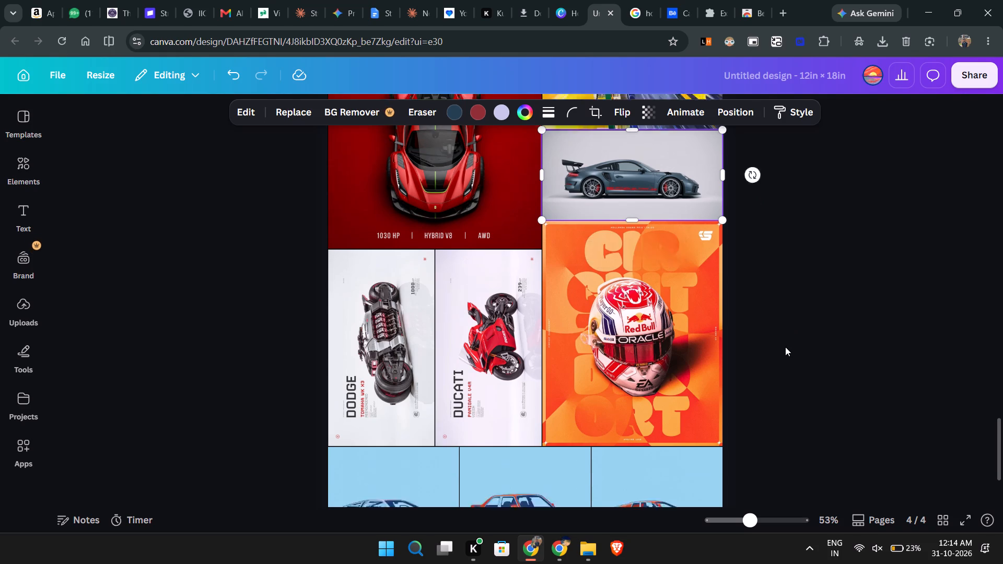
{"action": "scroll", "coordinate": [785, 347], "scroll_direction": "down", "scroll_amount": 3}
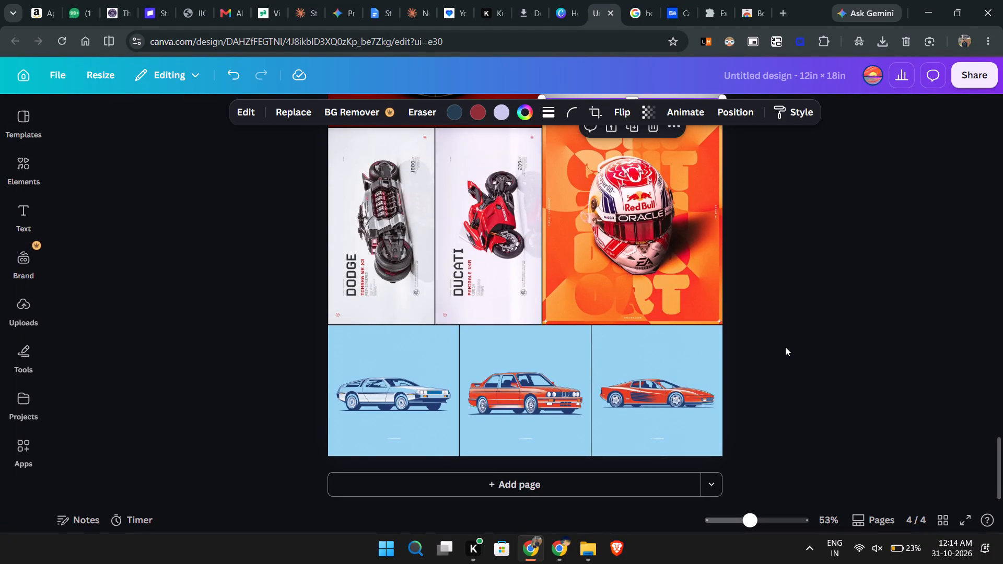
{"action": "scroll", "coordinate": [685, 479], "scroll_direction": "up", "scroll_amount": 3}
{"action": "scroll", "coordinate": [638, 414], "scroll_direction": "up", "scroll_amount": 3}
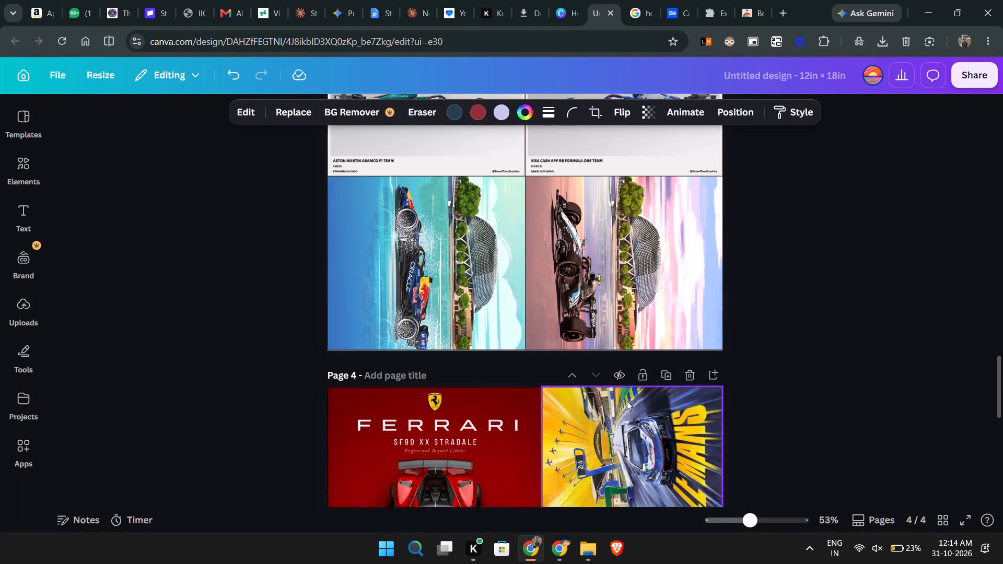
{"action": "scroll", "coordinate": [626, 401], "scroll_direction": "up", "scroll_amount": 1}
{"action": "scroll", "coordinate": [625, 401], "scroll_direction": "down", "scroll_amount": 4}
{"action": "scroll", "coordinate": [671, 477], "scroll_direction": "down", "scroll_amount": 7}
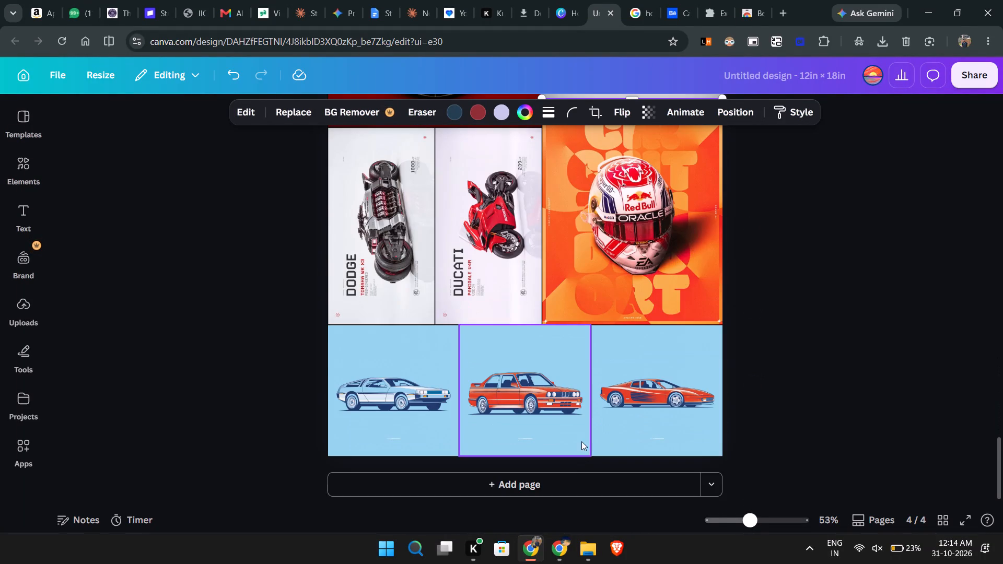
{"action": "scroll", "coordinate": [581, 441], "scroll_direction": "down", "scroll_amount": 2}
{"action": "scroll", "coordinate": [582, 426], "scroll_direction": "up", "scroll_amount": 20}
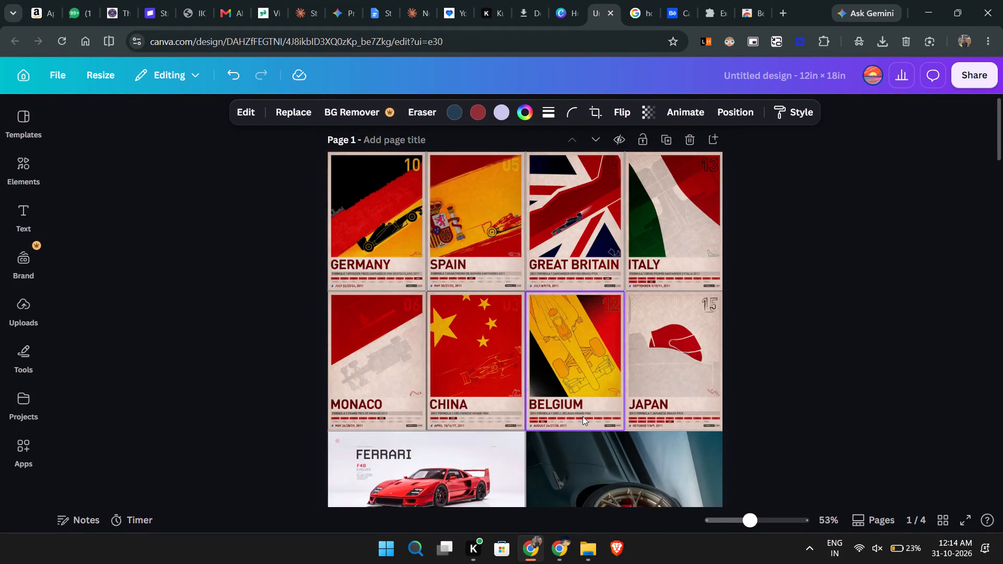
{"action": "scroll", "coordinate": [582, 416], "scroll_direction": "down", "scroll_amount": 4}
{"action": "scroll", "coordinate": [582, 416], "scroll_direction": "up", "scroll_amount": 6}
{"action": "left_click", "coordinate": [876, 342]}
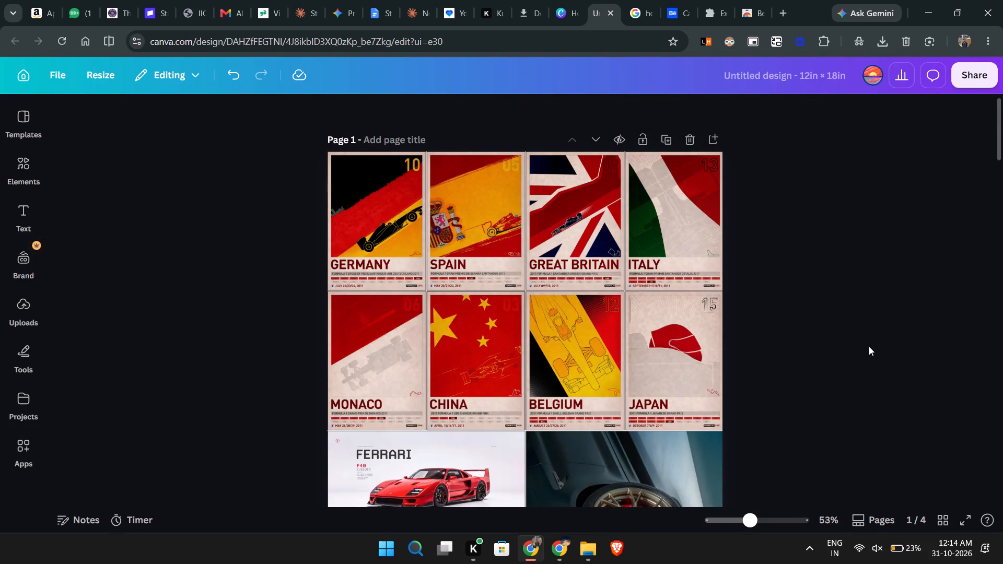
{"action": "left_click", "coordinate": [567, 268]}
{"action": "left_click", "coordinate": [363, 291]}
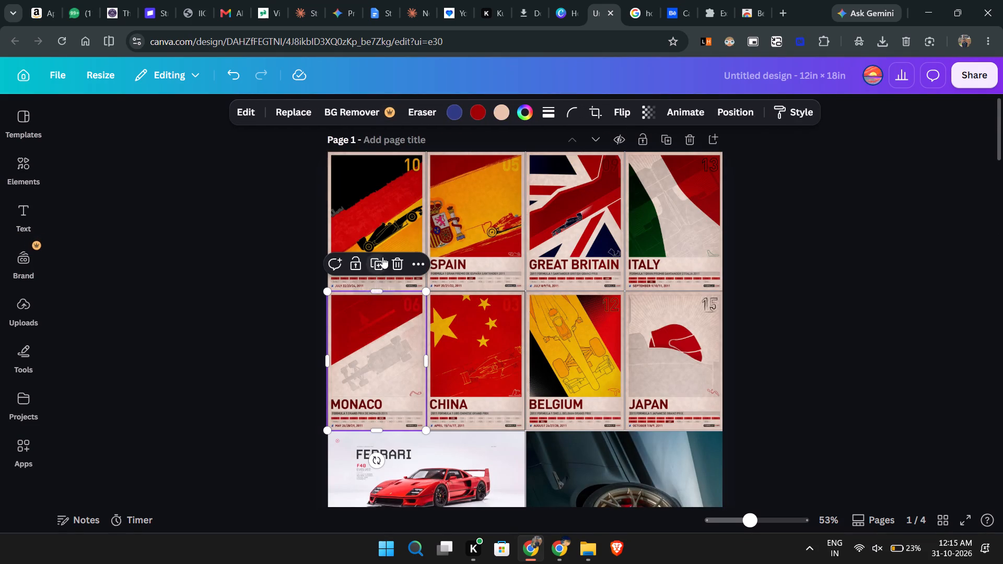
{"action": "left_click", "coordinate": [402, 225]}
{"action": "left_click", "coordinate": [242, 256]}
{"action": "scroll", "coordinate": [463, 274], "scroll_direction": "down", "scroll_amount": 2}
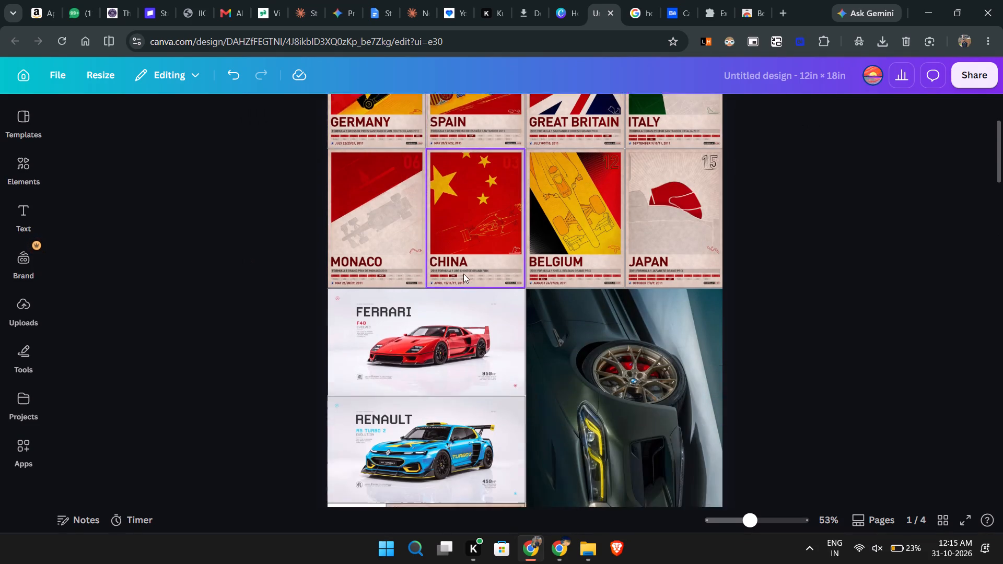
{"action": "scroll", "coordinate": [463, 274], "scroll_direction": "down", "scroll_amount": 1}
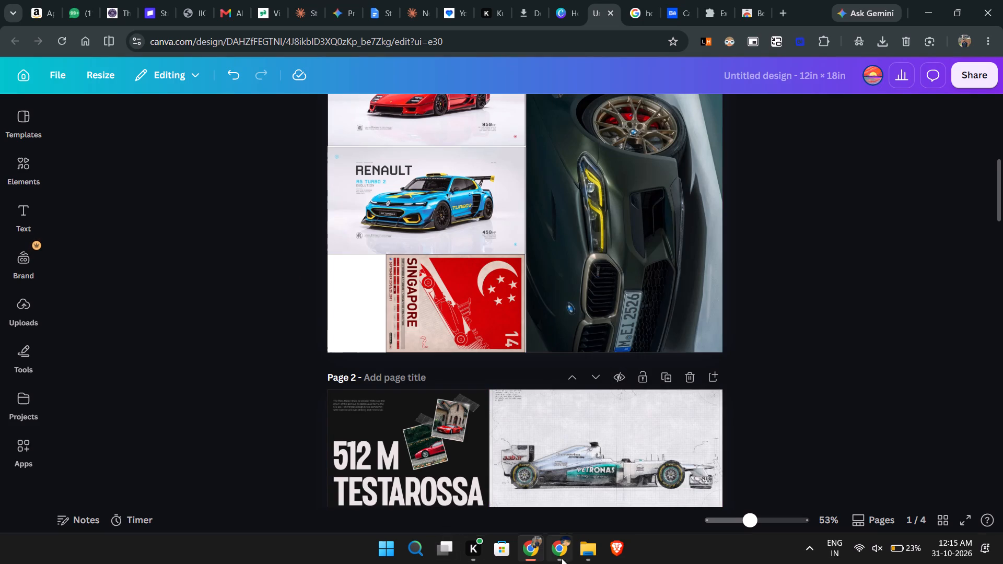
Browse the poster folder in File Explorer for a car image to fill the empty cell beside page 1's Singapore poster.
{"action": "left_click", "coordinate": [584, 544]}
{"action": "scroll", "coordinate": [322, 354], "scroll_direction": "up", "scroll_amount": 2}
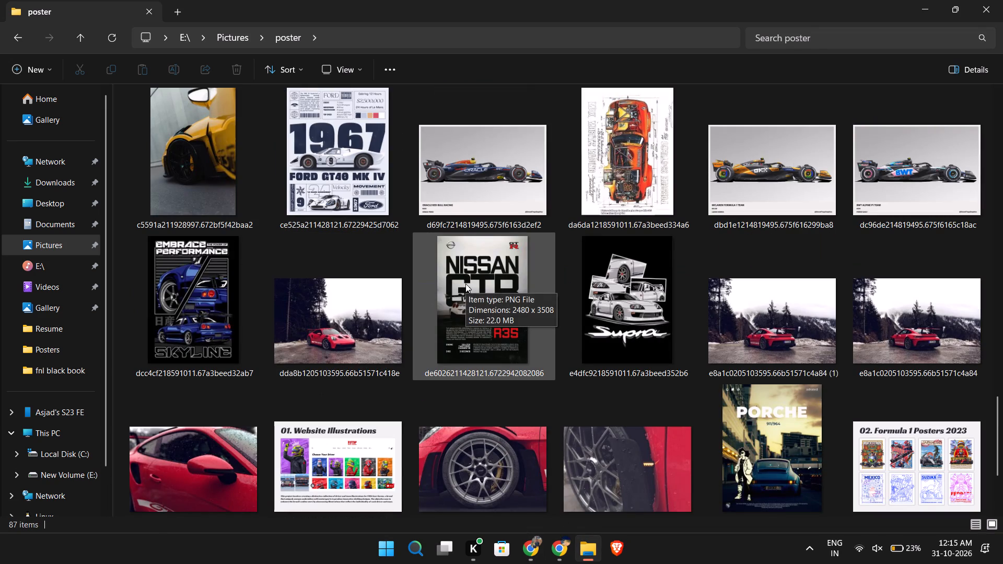
{"action": "scroll", "coordinate": [669, 336], "scroll_direction": "up", "scroll_amount": 1}
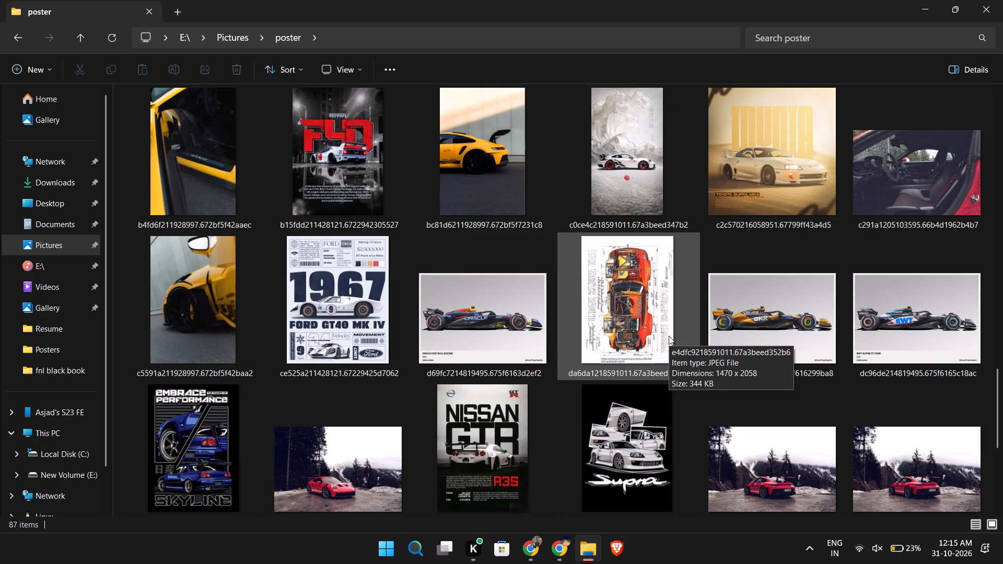
{"action": "scroll", "coordinate": [669, 335], "scroll_direction": "up", "scroll_amount": 1}
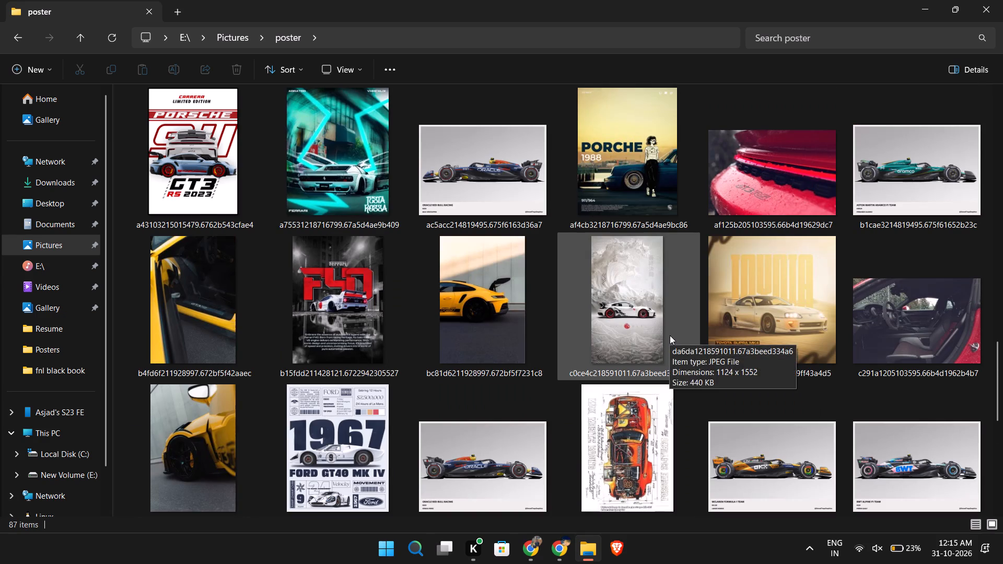
{"action": "scroll", "coordinate": [670, 335], "scroll_direction": "up", "scroll_amount": 1}
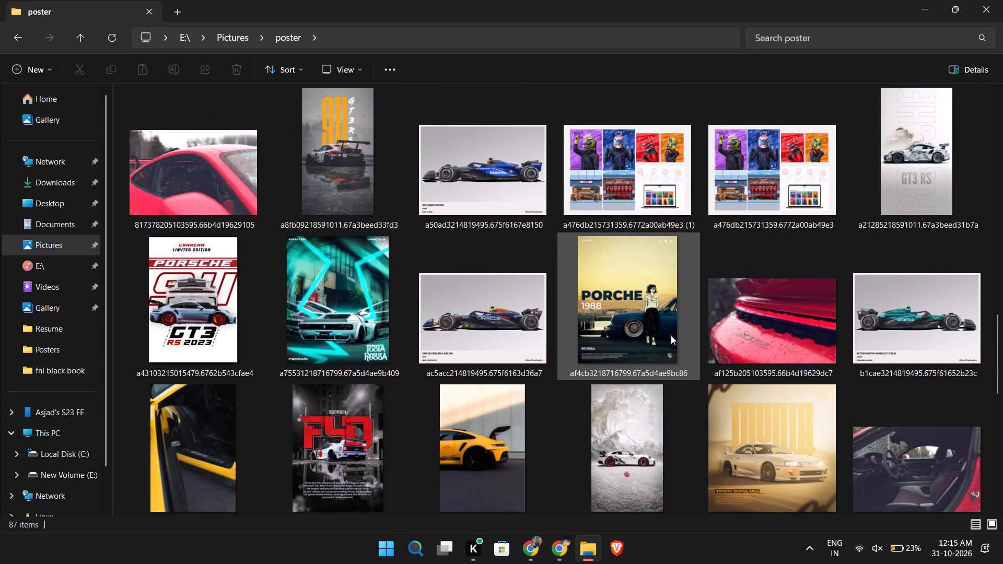
{"action": "scroll", "coordinate": [671, 335], "scroll_direction": "up", "scroll_amount": 1}
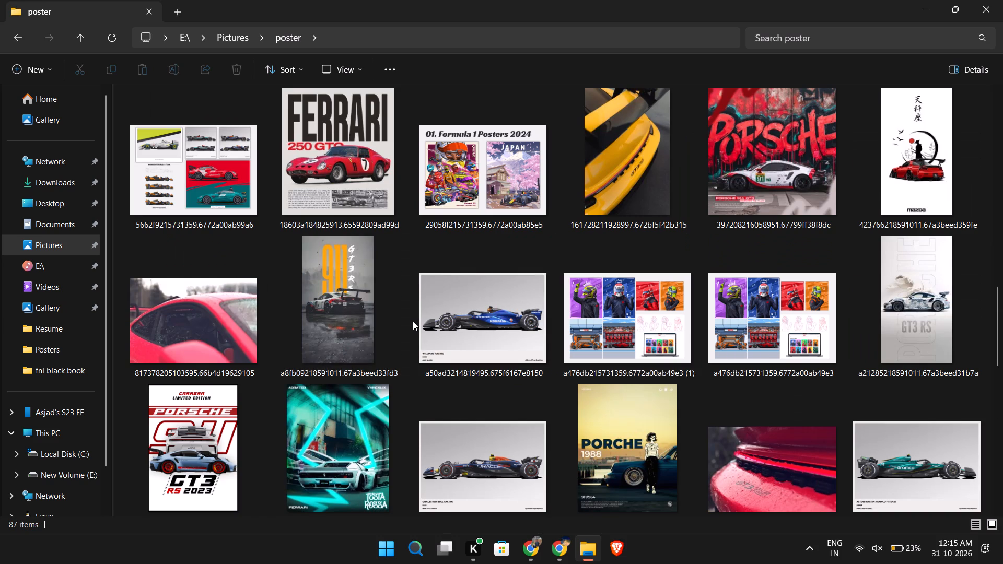
{"action": "scroll", "coordinate": [413, 321], "scroll_direction": "up", "scroll_amount": 1}
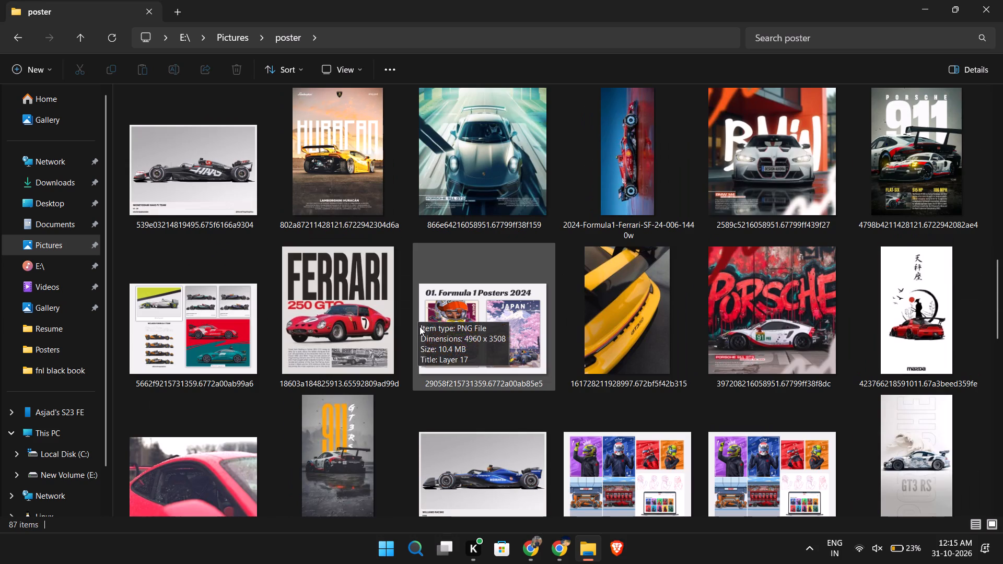
{"action": "scroll", "coordinate": [419, 326], "scroll_direction": "up", "scroll_amount": 2}
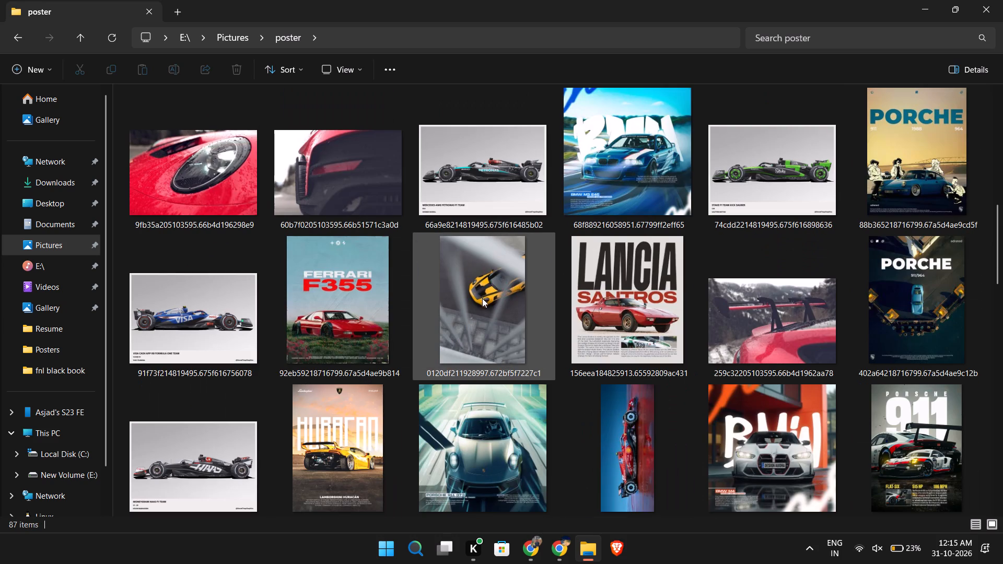
{"action": "scroll", "coordinate": [357, 322], "scroll_direction": "up", "scroll_amount": 2}
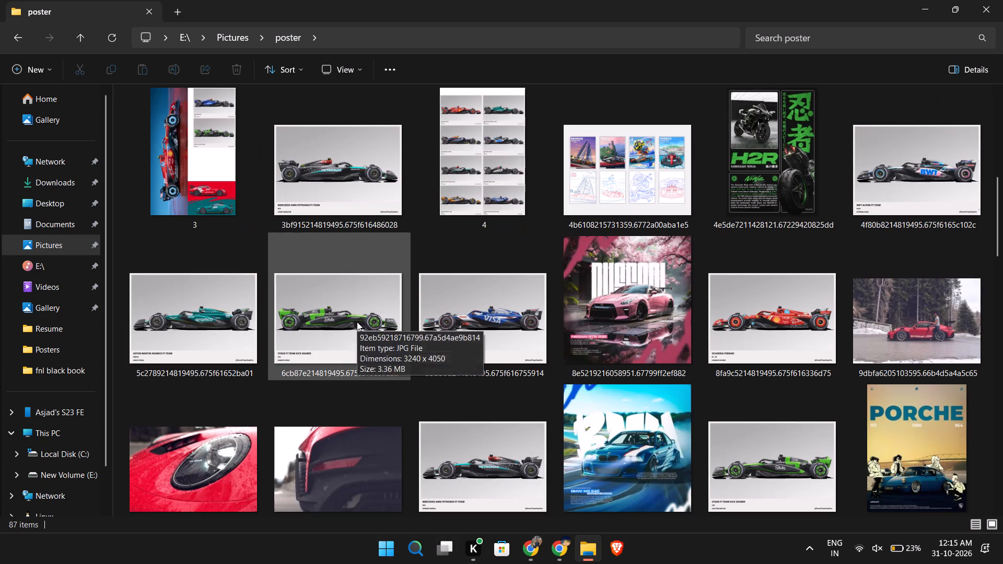
{"action": "scroll", "coordinate": [357, 322], "scroll_direction": "up", "scroll_amount": 1}
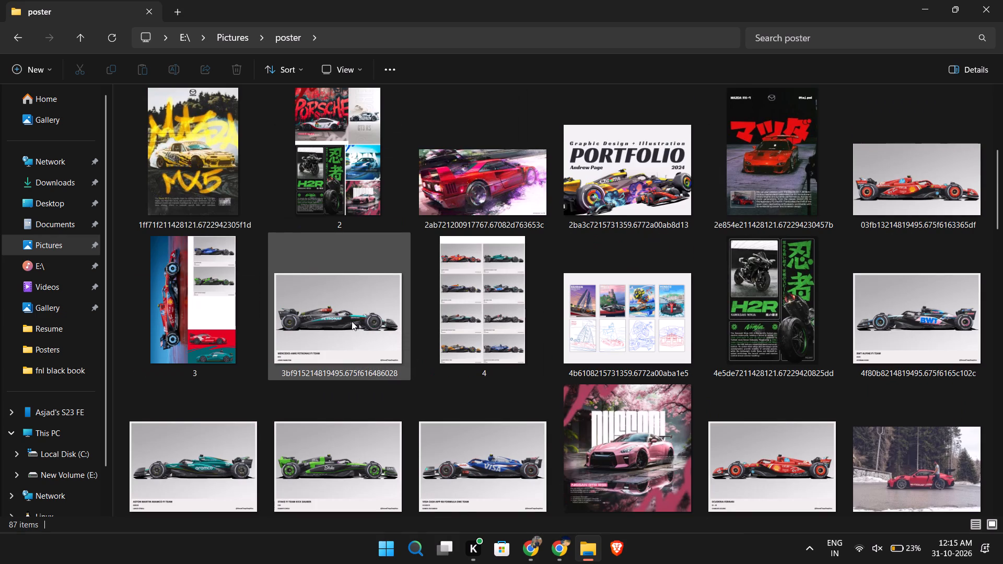
{"action": "scroll", "coordinate": [352, 321], "scroll_direction": "up", "scroll_amount": 2}
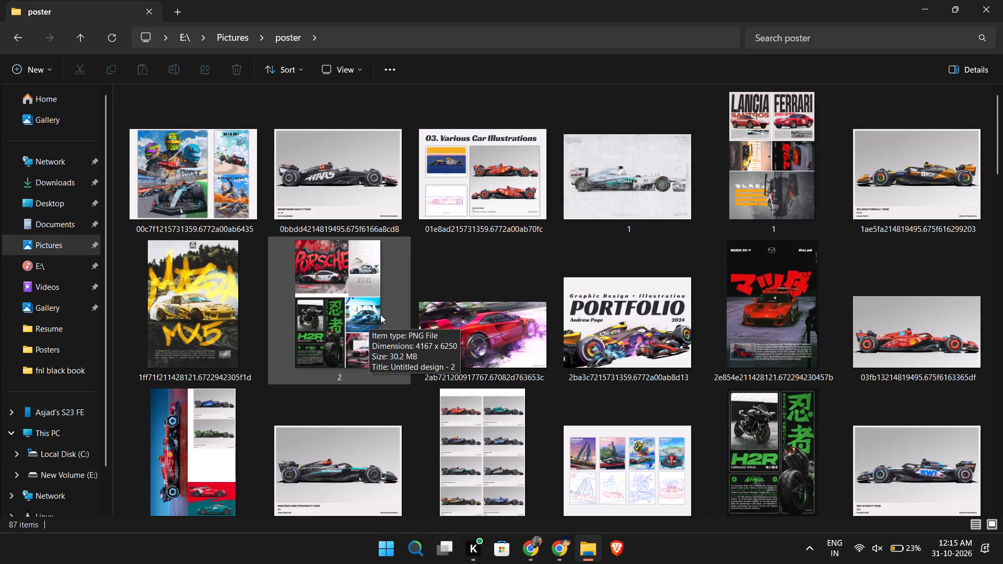
{"action": "scroll", "coordinate": [380, 314], "scroll_direction": "up", "scroll_amount": 1}
{"action": "scroll", "coordinate": [379, 314], "scroll_direction": "down", "scroll_amount": 2}
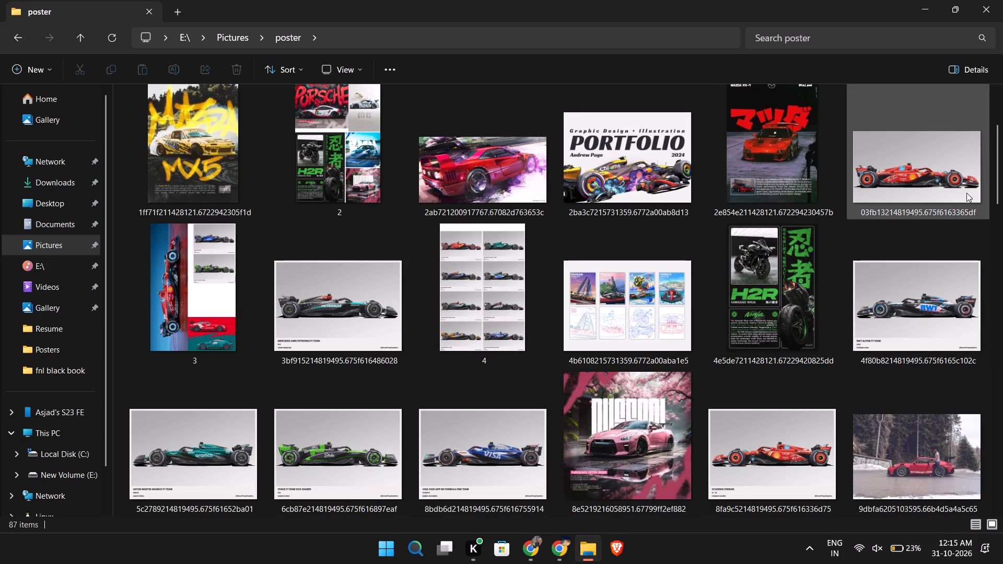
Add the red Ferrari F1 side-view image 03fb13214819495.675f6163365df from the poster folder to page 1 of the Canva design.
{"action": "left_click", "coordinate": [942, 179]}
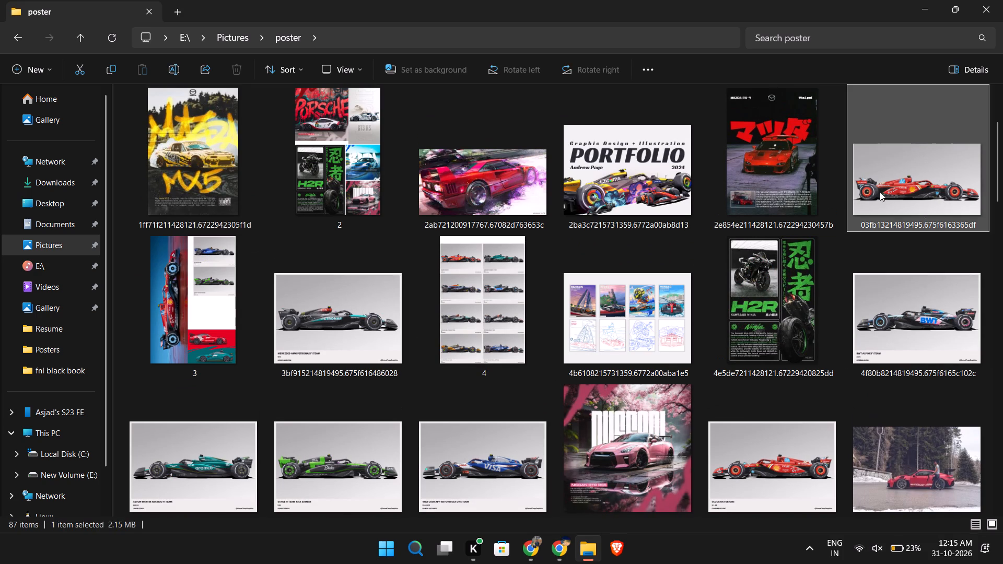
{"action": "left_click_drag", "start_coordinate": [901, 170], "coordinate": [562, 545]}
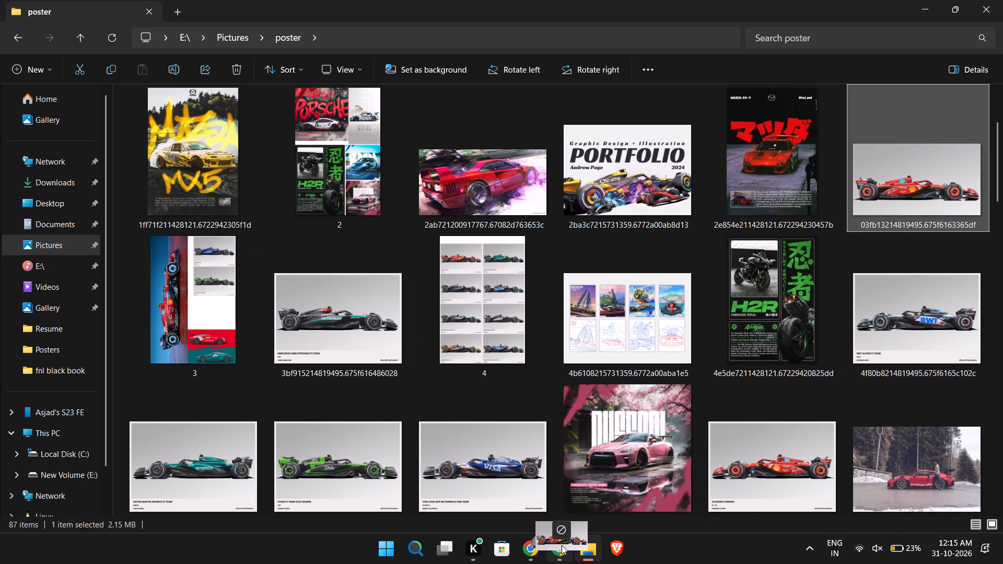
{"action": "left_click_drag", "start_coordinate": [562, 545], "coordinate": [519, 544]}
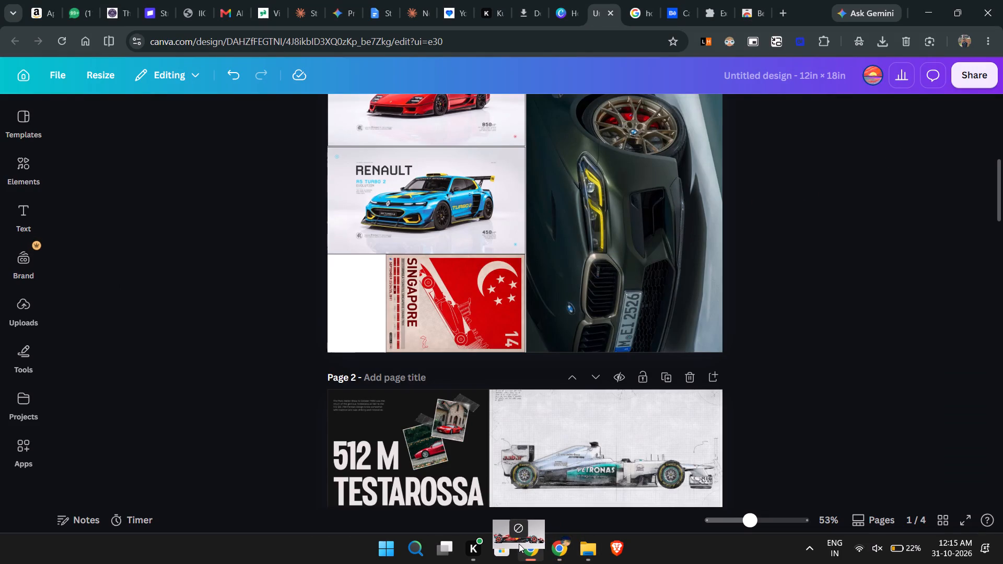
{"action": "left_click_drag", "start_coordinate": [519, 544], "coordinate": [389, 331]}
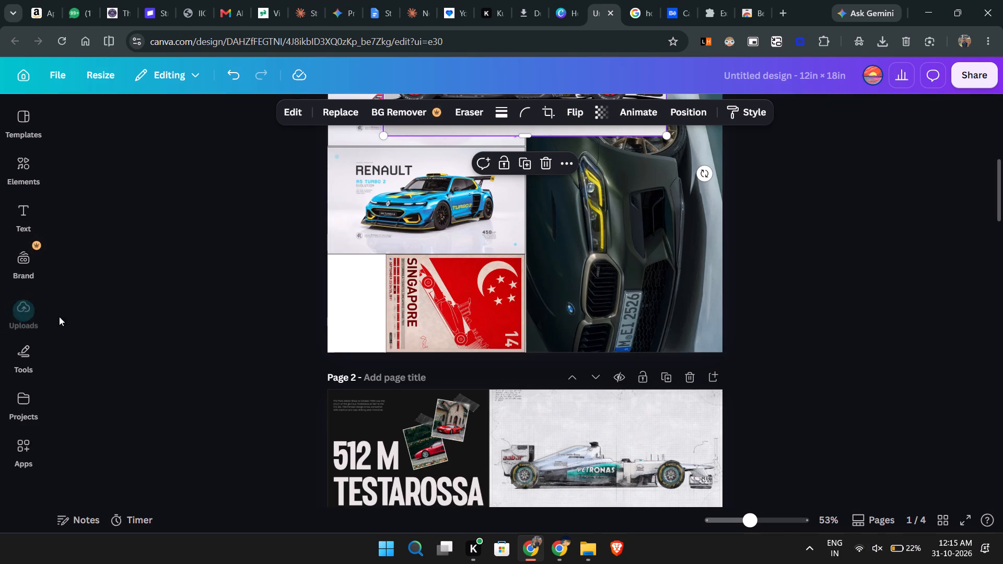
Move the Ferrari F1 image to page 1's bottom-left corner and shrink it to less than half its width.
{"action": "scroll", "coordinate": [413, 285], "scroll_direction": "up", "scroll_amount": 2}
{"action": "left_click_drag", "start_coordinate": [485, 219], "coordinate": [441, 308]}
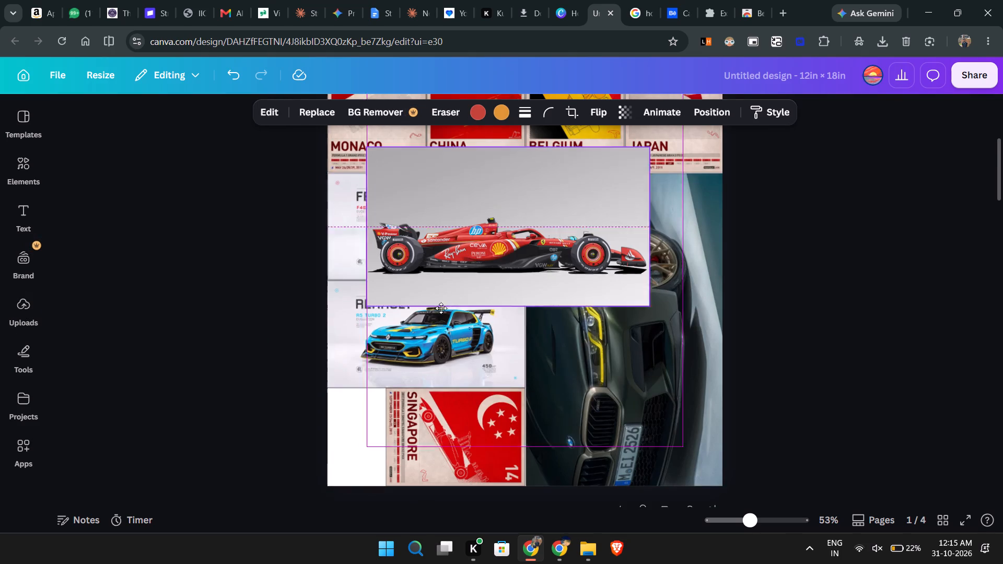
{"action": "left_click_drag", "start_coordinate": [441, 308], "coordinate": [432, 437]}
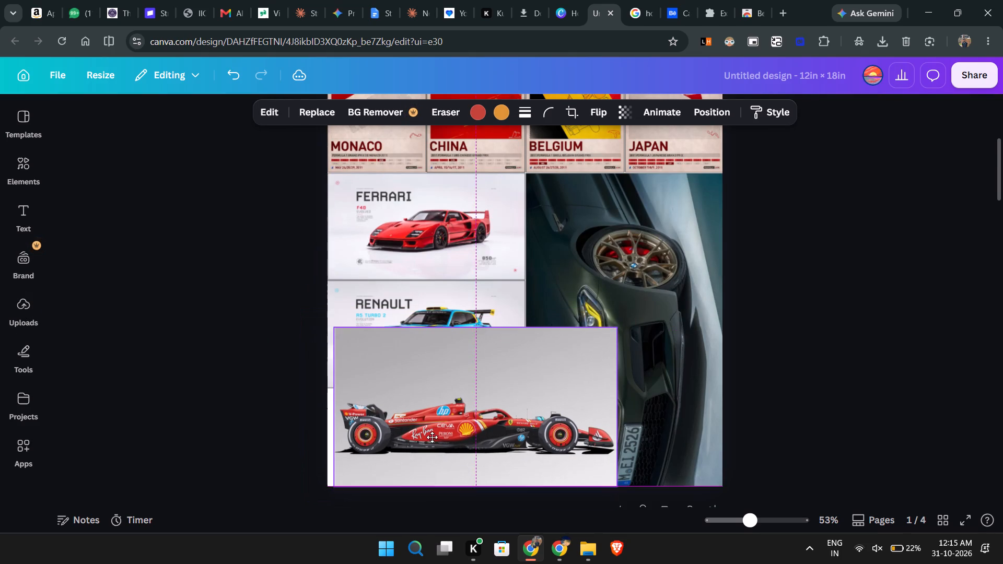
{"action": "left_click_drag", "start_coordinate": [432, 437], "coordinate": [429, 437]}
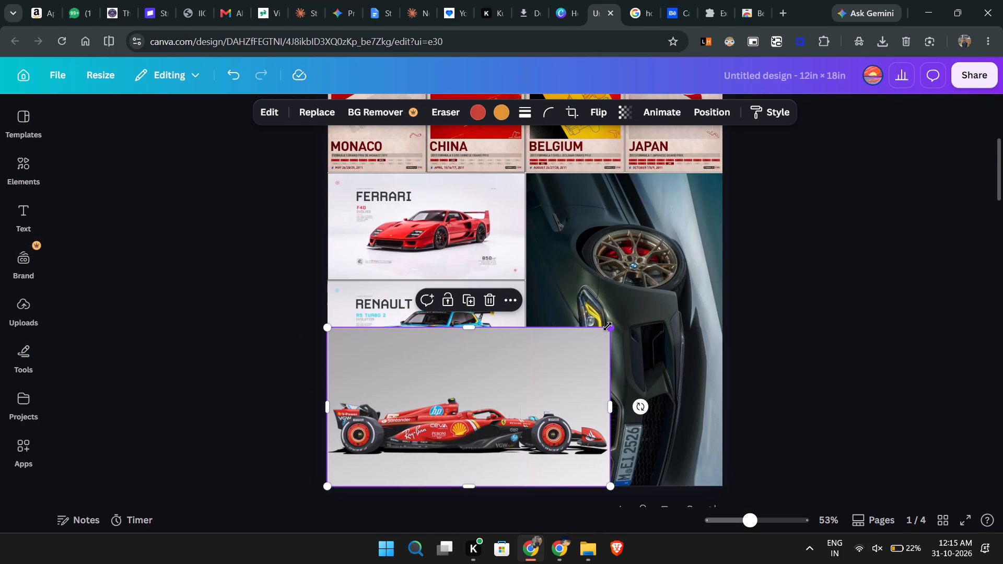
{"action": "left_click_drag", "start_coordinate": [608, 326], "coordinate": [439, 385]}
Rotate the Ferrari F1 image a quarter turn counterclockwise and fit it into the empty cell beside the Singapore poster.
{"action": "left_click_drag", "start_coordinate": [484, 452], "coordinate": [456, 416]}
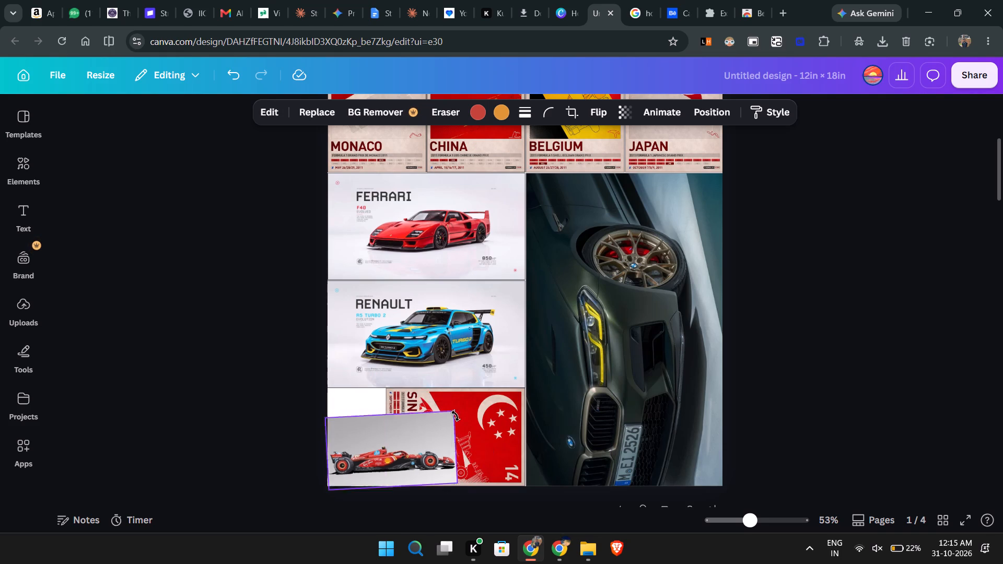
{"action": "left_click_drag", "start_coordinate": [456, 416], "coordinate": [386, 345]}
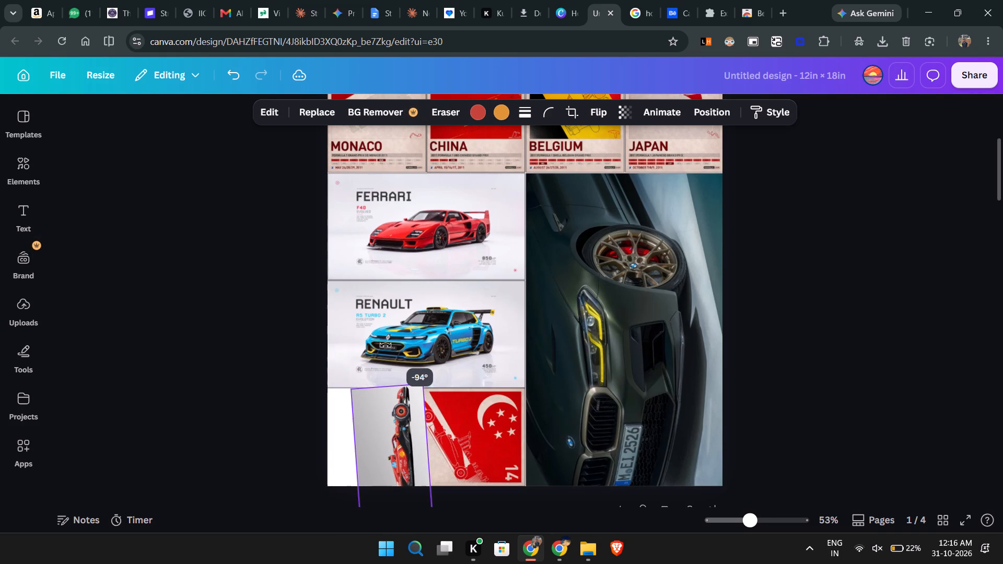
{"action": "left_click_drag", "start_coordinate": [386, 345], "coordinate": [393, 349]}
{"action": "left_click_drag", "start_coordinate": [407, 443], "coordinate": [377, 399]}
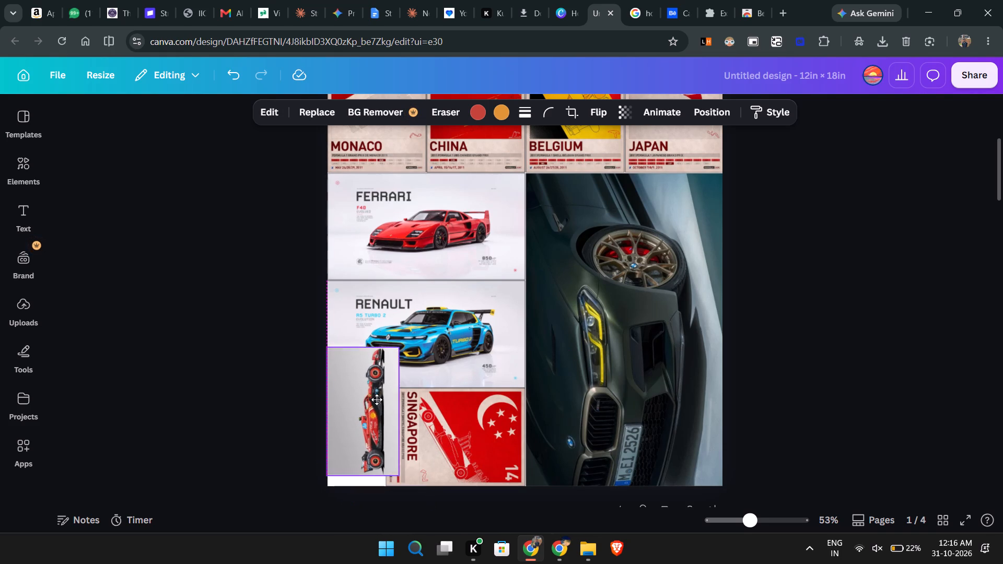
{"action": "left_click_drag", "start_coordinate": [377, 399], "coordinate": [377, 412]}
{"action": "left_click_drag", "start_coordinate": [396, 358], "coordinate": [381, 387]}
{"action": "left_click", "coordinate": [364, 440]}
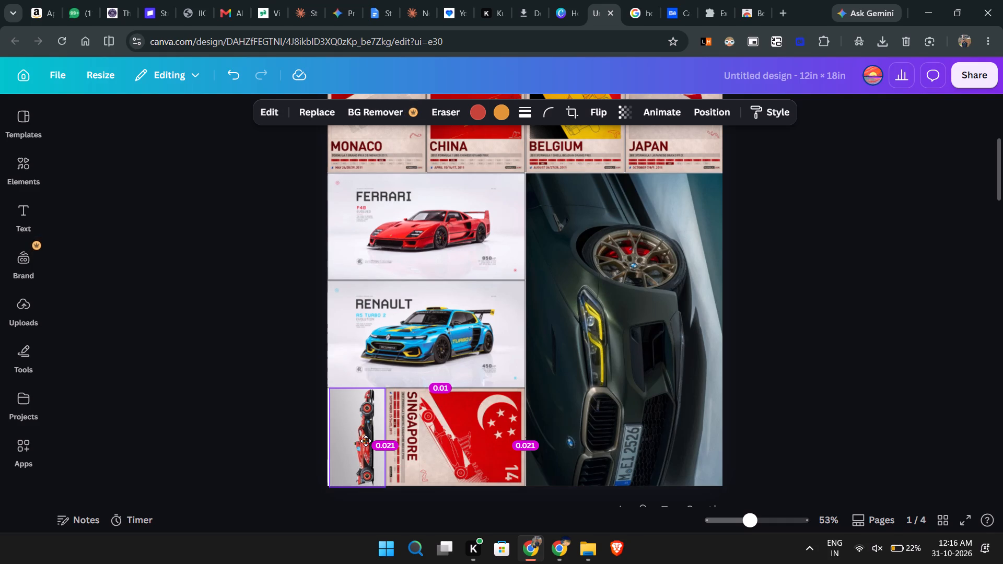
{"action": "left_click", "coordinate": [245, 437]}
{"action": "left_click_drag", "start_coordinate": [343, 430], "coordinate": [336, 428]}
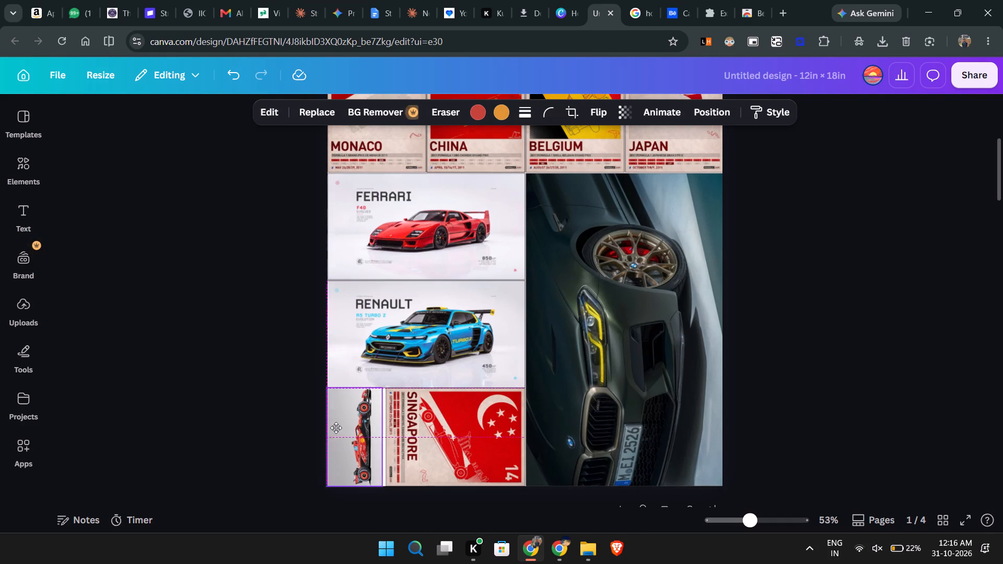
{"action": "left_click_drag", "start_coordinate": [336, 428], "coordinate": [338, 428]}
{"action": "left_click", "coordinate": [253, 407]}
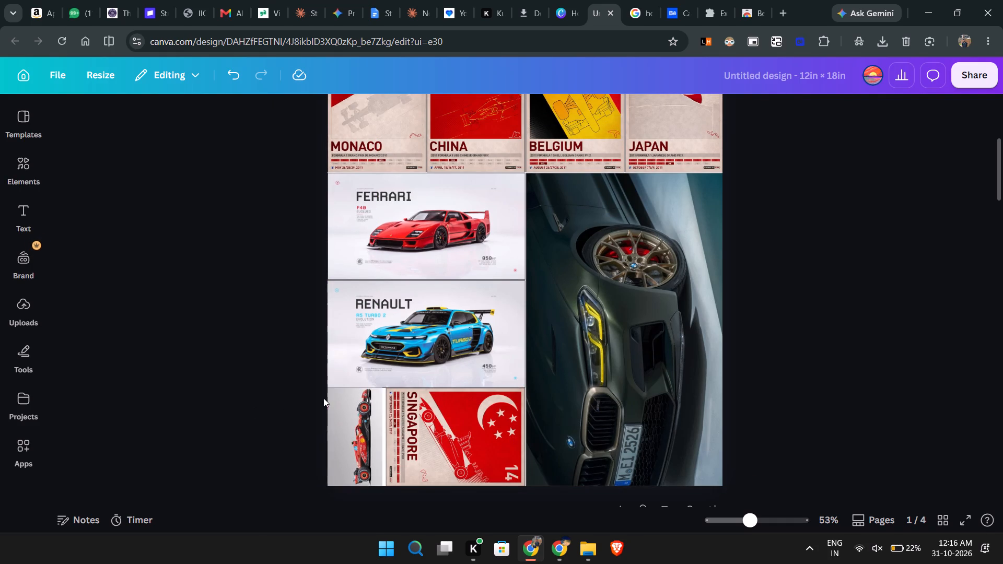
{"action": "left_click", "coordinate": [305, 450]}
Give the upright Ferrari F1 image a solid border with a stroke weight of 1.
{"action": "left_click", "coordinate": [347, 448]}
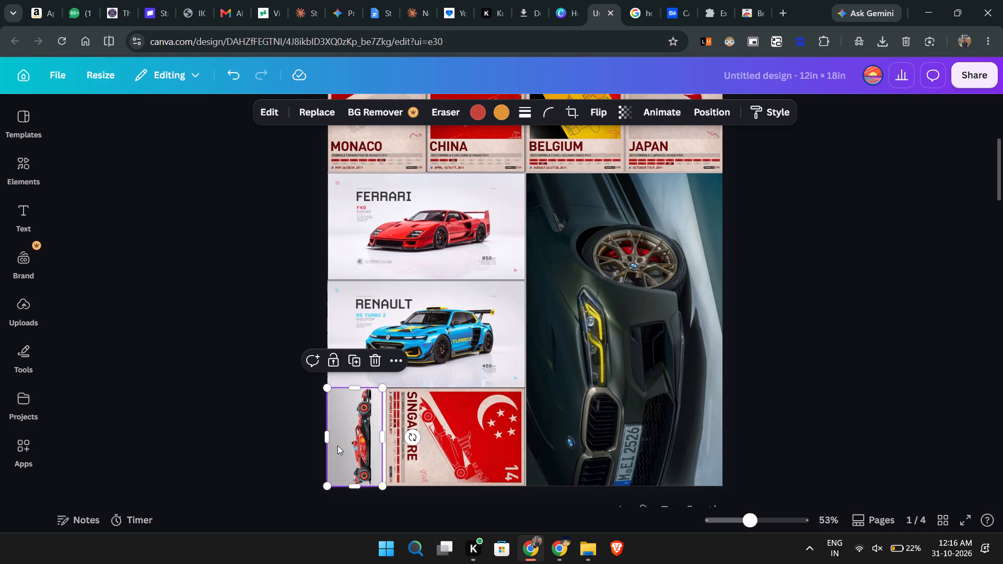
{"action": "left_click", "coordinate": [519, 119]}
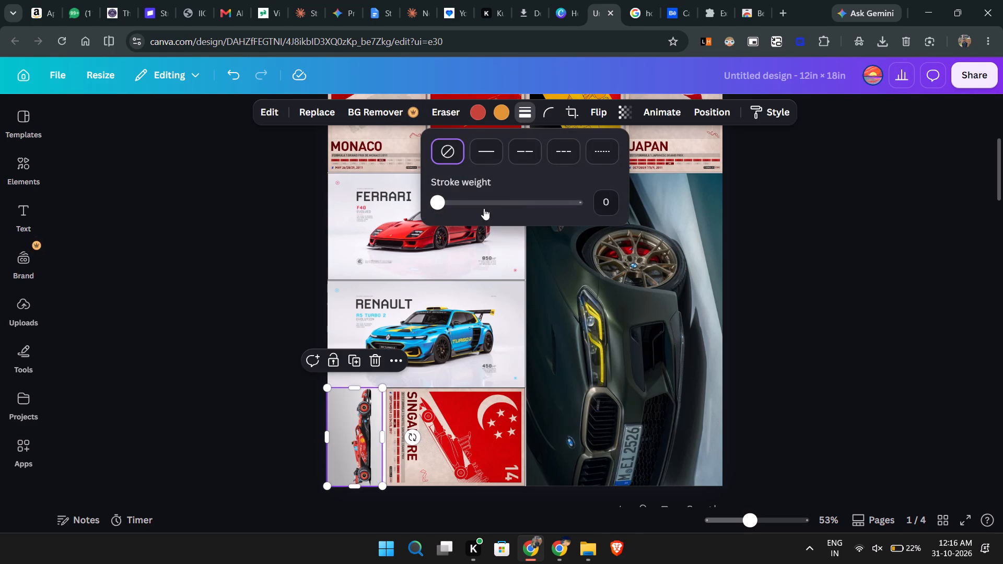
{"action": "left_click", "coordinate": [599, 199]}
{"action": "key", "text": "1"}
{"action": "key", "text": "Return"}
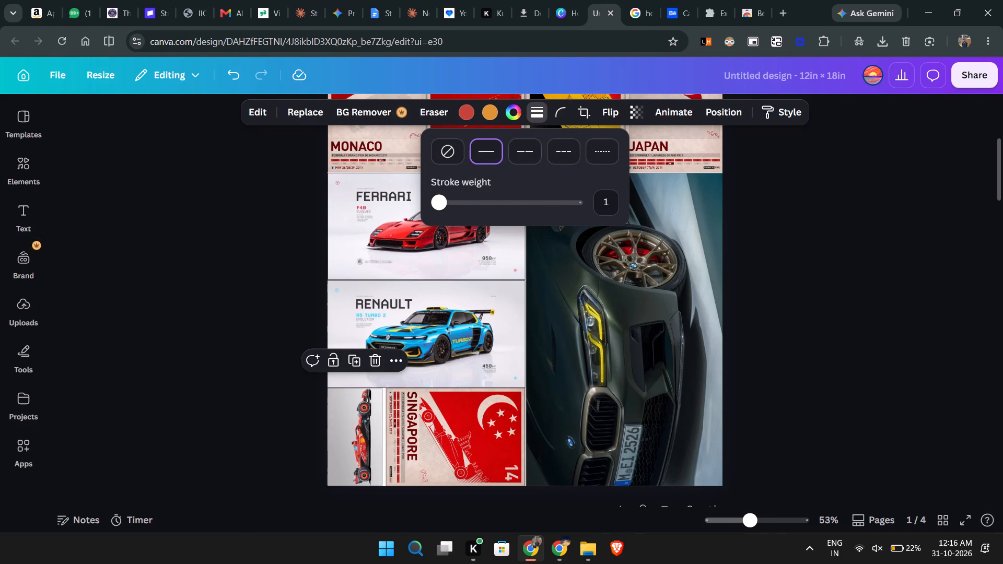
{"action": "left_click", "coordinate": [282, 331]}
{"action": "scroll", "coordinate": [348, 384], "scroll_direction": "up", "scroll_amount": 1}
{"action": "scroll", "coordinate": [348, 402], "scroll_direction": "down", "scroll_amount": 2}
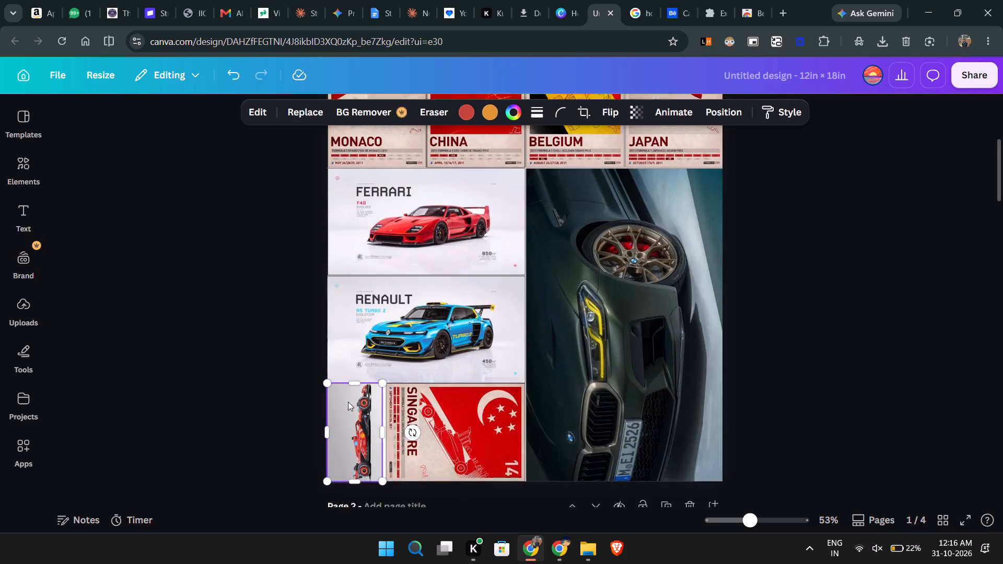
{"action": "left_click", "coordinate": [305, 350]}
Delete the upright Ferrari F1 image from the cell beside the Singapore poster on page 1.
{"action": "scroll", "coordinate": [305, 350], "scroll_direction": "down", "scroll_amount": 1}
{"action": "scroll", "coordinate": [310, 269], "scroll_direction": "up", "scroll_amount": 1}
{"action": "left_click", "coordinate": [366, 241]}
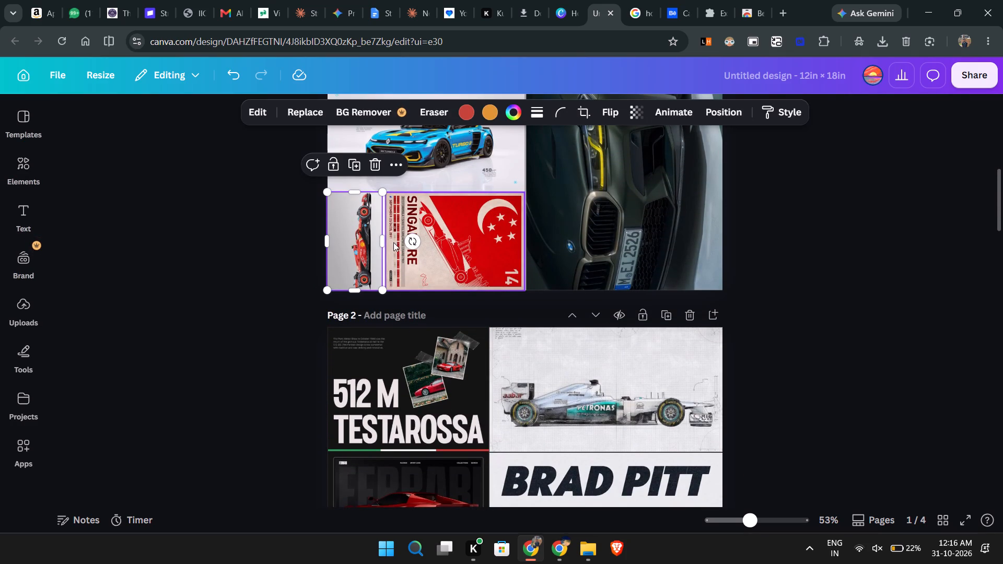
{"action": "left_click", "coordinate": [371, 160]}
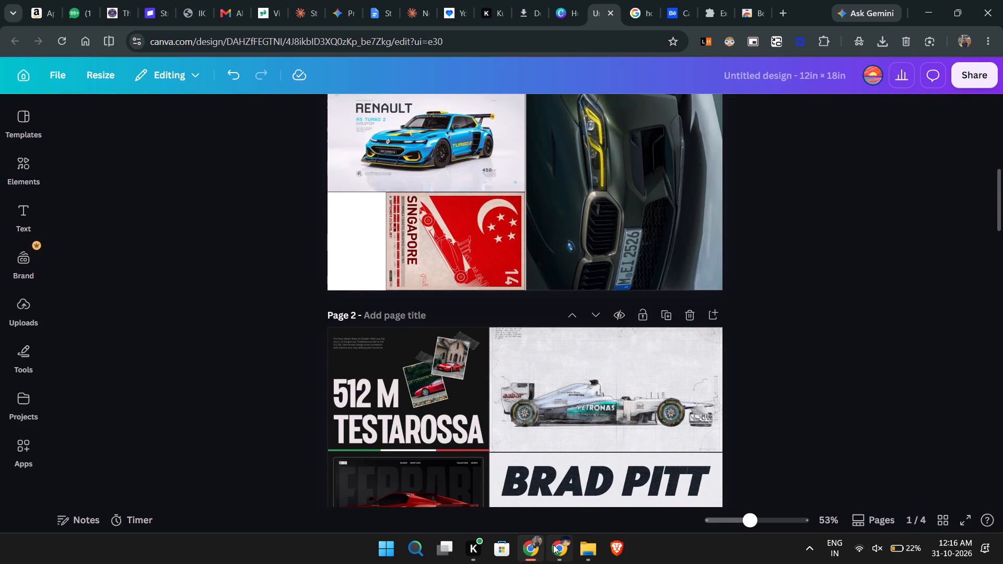
Switch to File Explorer and look through the poster folder for an image suited to the gap beside the Singapore poster.
{"action": "left_click", "coordinate": [579, 547]}
{"action": "scroll", "coordinate": [573, 524], "scroll_direction": "up", "scroll_amount": 2}
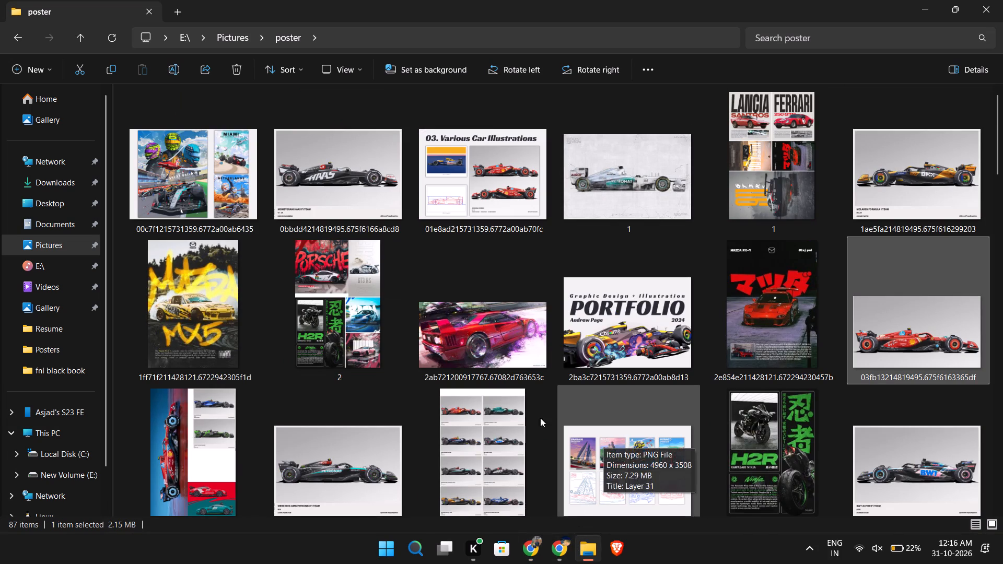
{"action": "scroll", "coordinate": [371, 325], "scroll_direction": "up", "scroll_amount": 1}
{"action": "scroll", "coordinate": [425, 312], "scroll_direction": "up", "scroll_amount": 1}
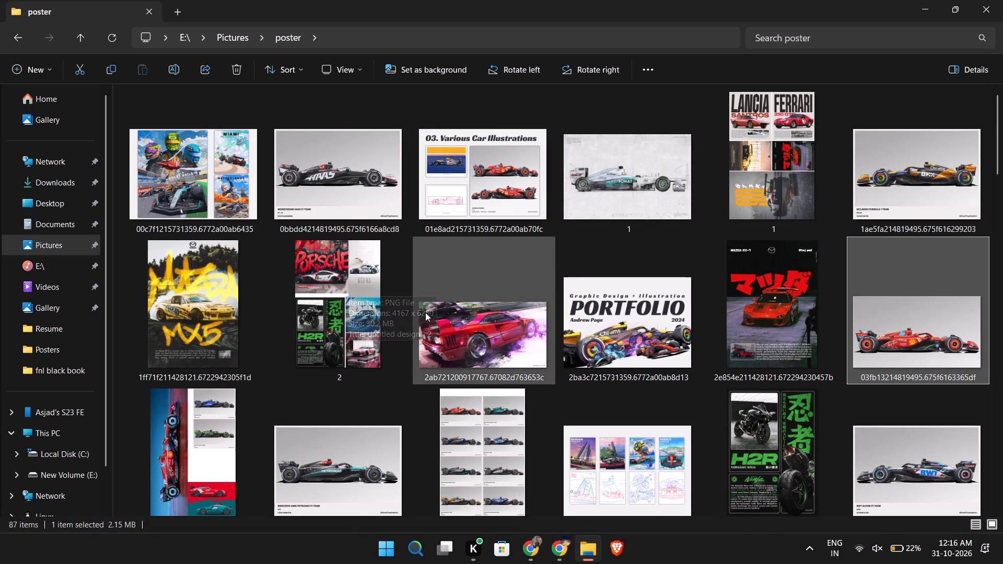
{"action": "scroll", "coordinate": [318, 295], "scroll_direction": "down", "scroll_amount": 5}
{"action": "scroll", "coordinate": [232, 254], "scroll_direction": "down", "scroll_amount": 1}
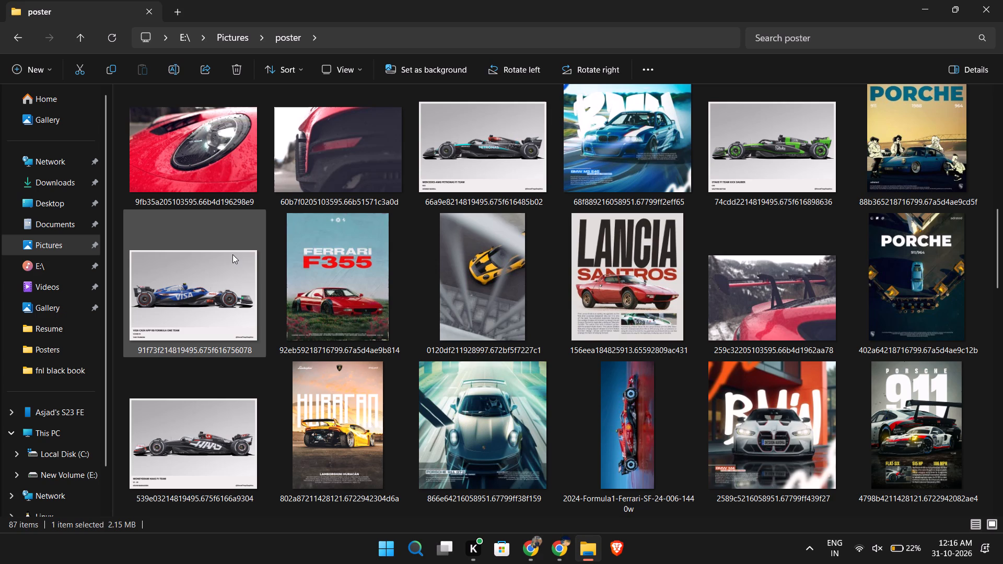
{"action": "scroll", "coordinate": [232, 254], "scroll_direction": "down", "scroll_amount": 1}
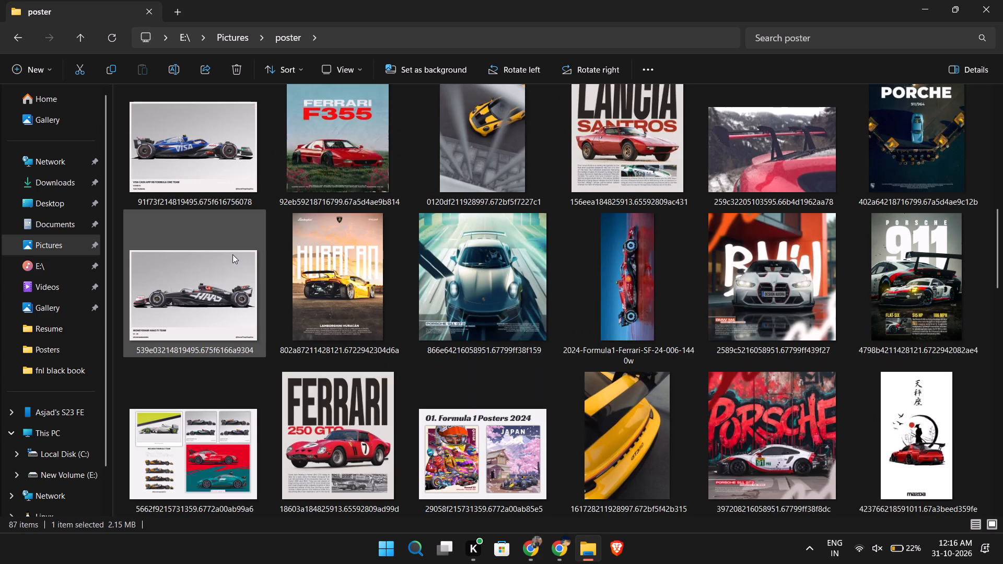
{"action": "scroll", "coordinate": [232, 254], "scroll_direction": "down", "scroll_amount": 2}
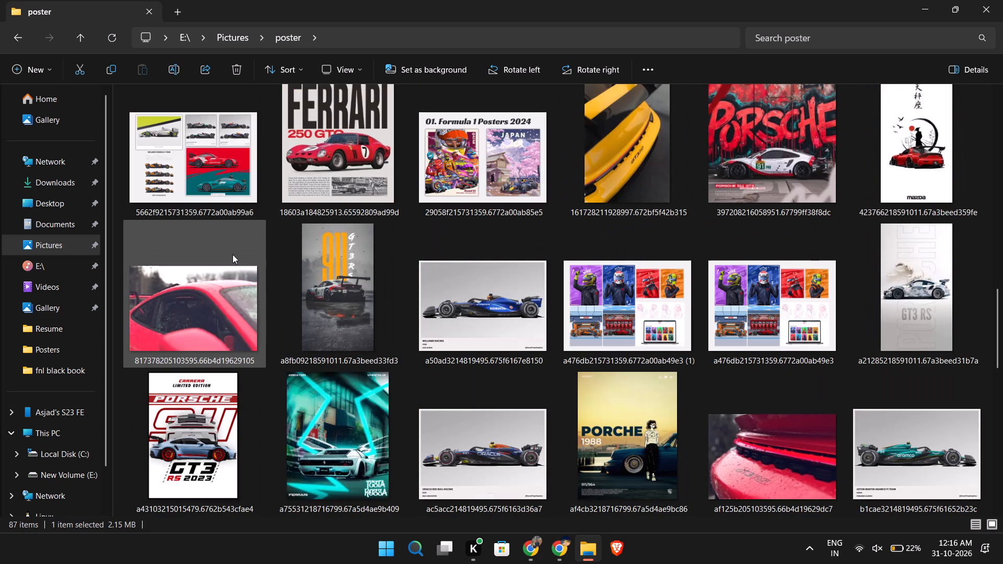
{"action": "scroll", "coordinate": [232, 254], "scroll_direction": "down", "scroll_amount": 2}
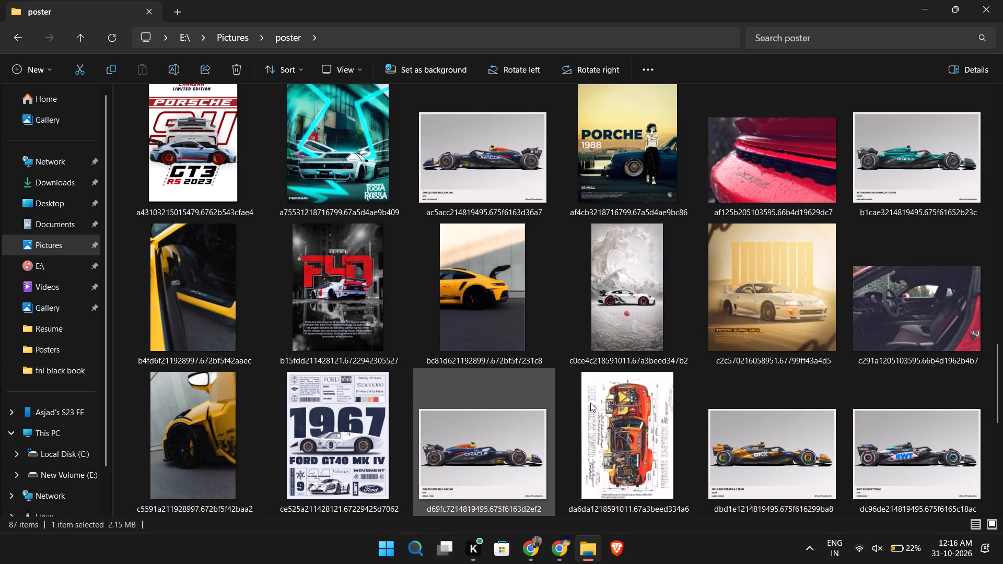
{"action": "scroll", "coordinate": [600, 388], "scroll_direction": "down", "scroll_amount": 1}
{"action": "scroll", "coordinate": [407, 384], "scroll_direction": "down", "scroll_amount": 1}
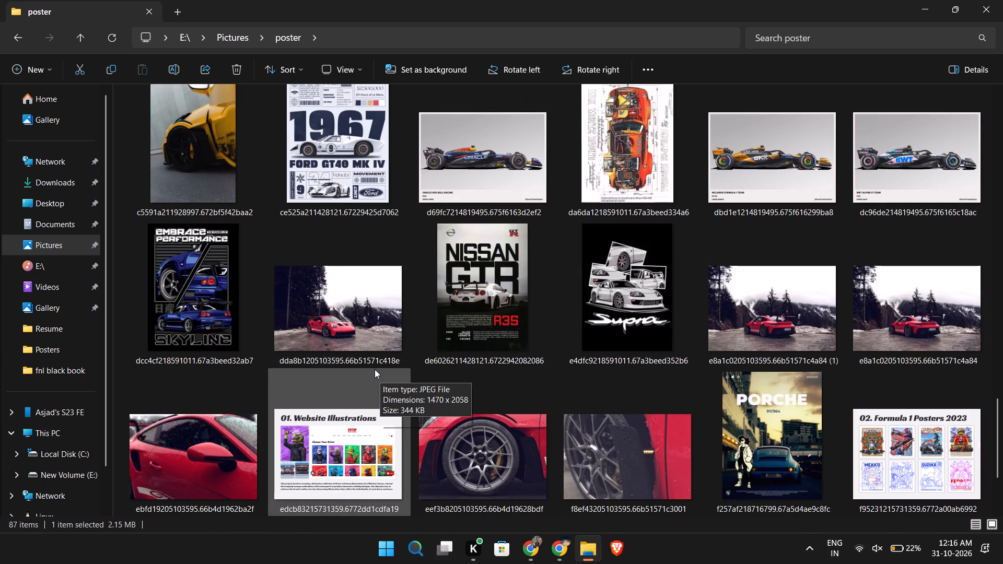
{"action": "scroll", "coordinate": [375, 369], "scroll_direction": "down", "scroll_amount": 2}
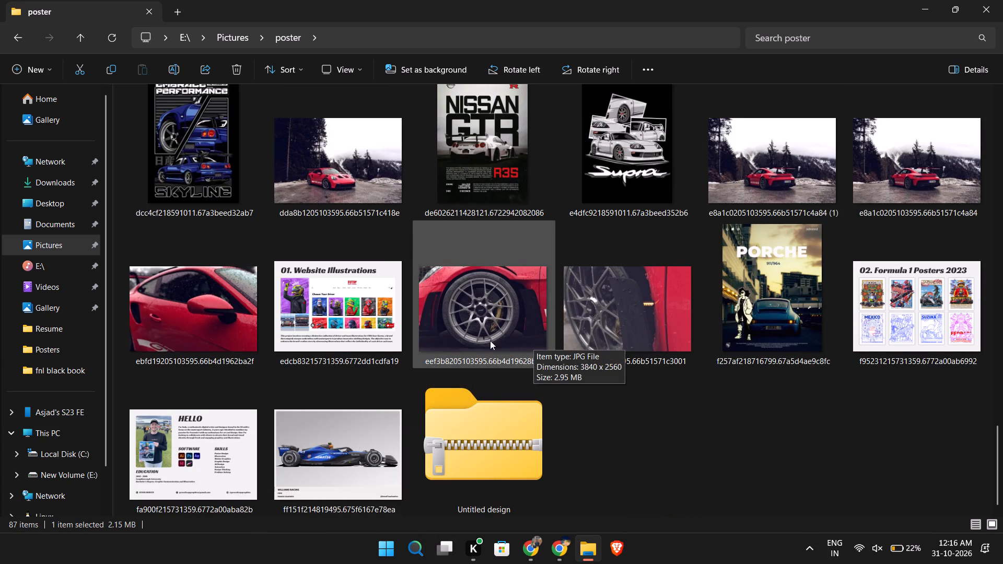
{"action": "scroll", "coordinate": [442, 340], "scroll_direction": "down", "scroll_amount": 1}
{"action": "scroll", "coordinate": [442, 340], "scroll_direction": "up", "scroll_amount": 4}
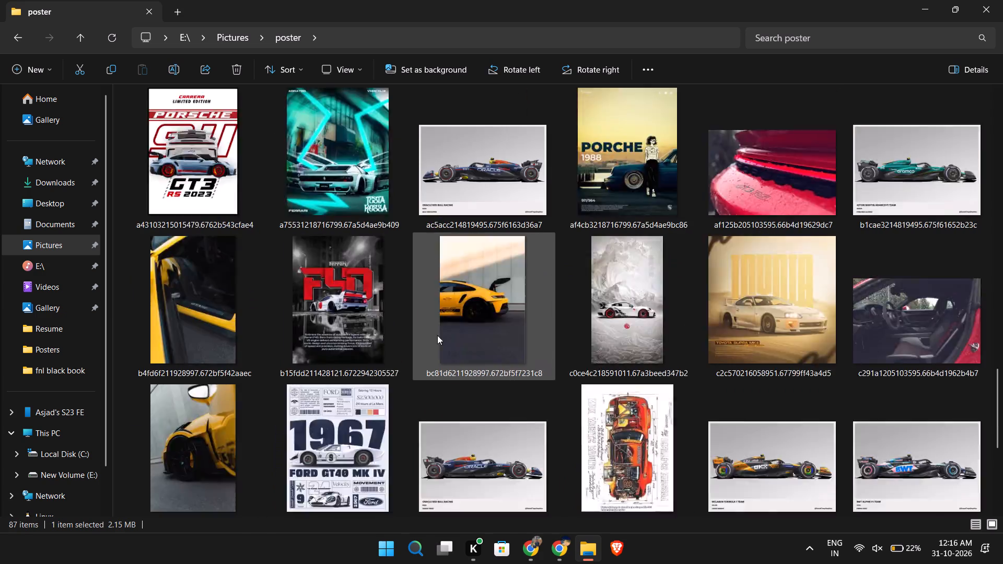
{"action": "scroll", "coordinate": [437, 335], "scroll_direction": "up", "scroll_amount": 1}
Look inside the Untitled design archive in Downloads, and browse the Posters folder for an image to fill the gap.
{"action": "left_click", "coordinate": [24, 38]}
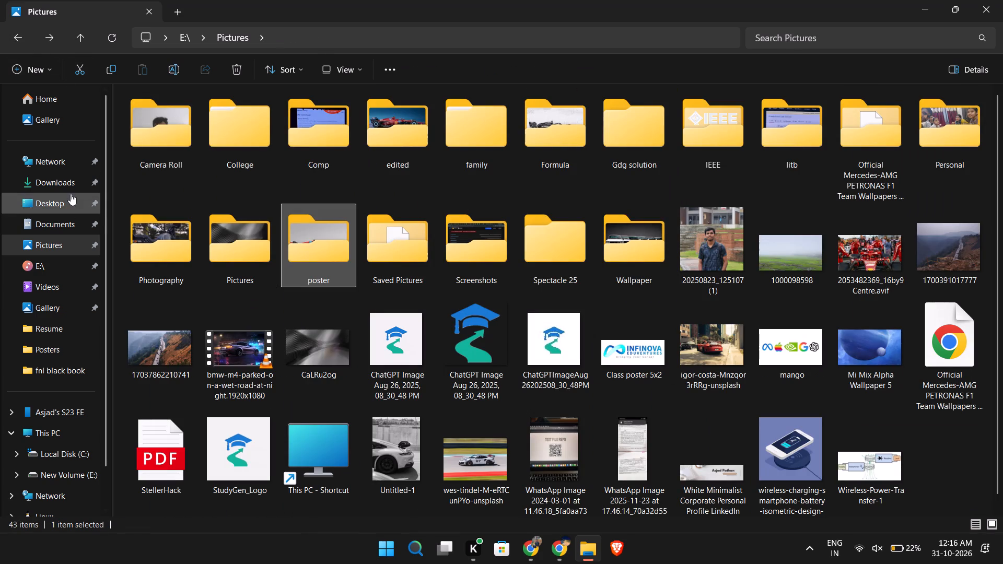
{"action": "left_click", "coordinate": [68, 187]}
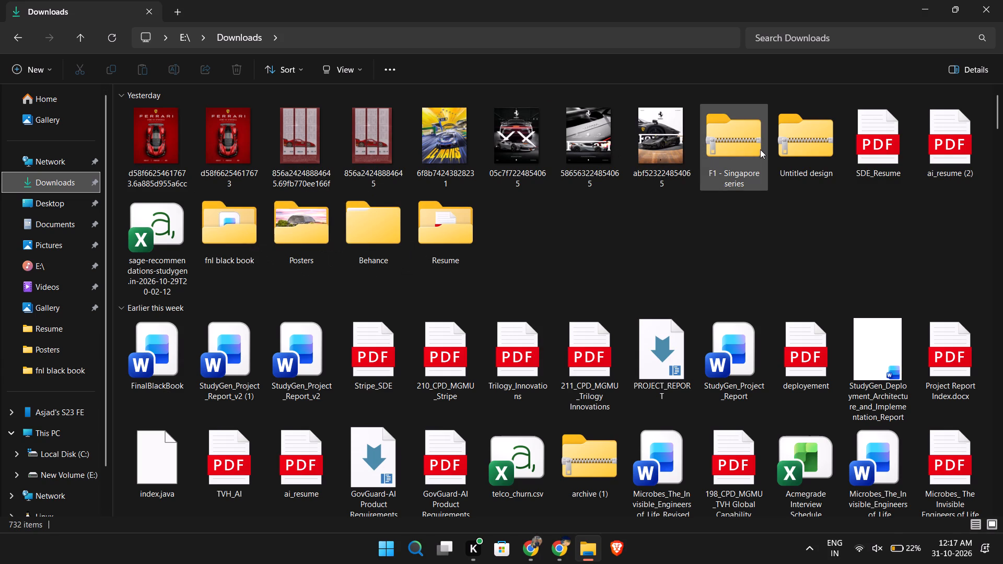
{"action": "double_click", "coordinate": [799, 140]}
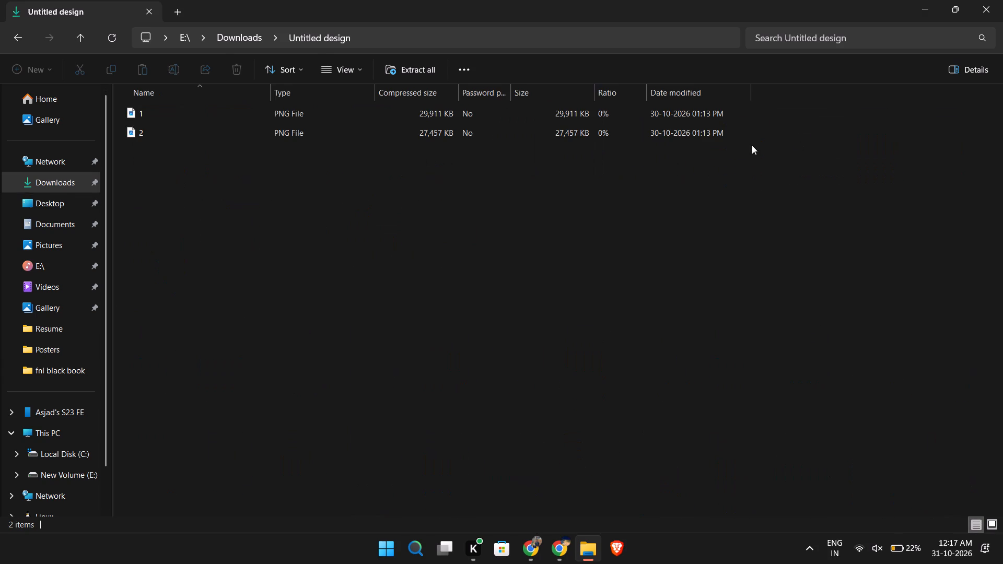
{"action": "left_click", "coordinate": [33, 41]}
{"action": "left_click", "coordinate": [23, 37]}
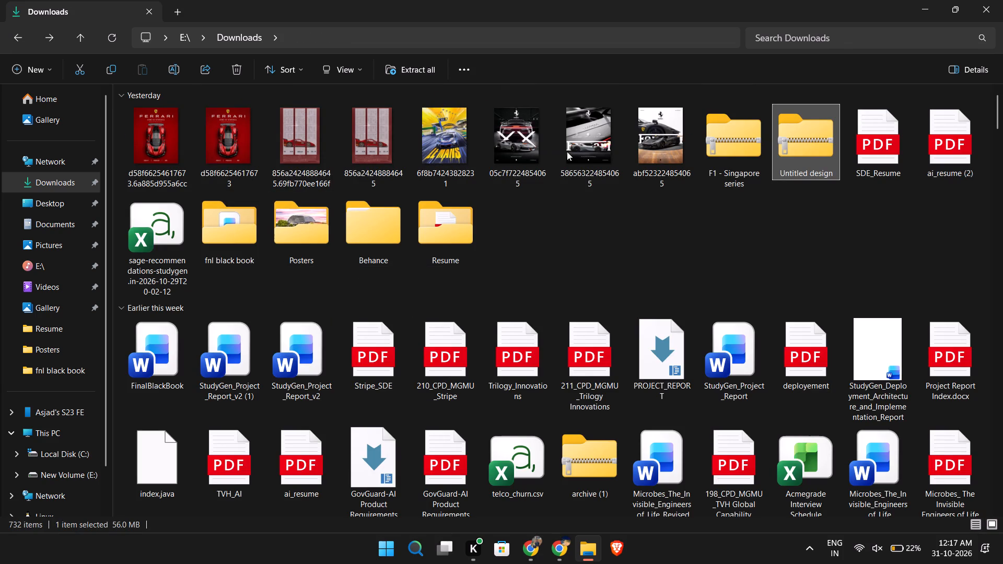
{"action": "double_click", "coordinate": [288, 243]}
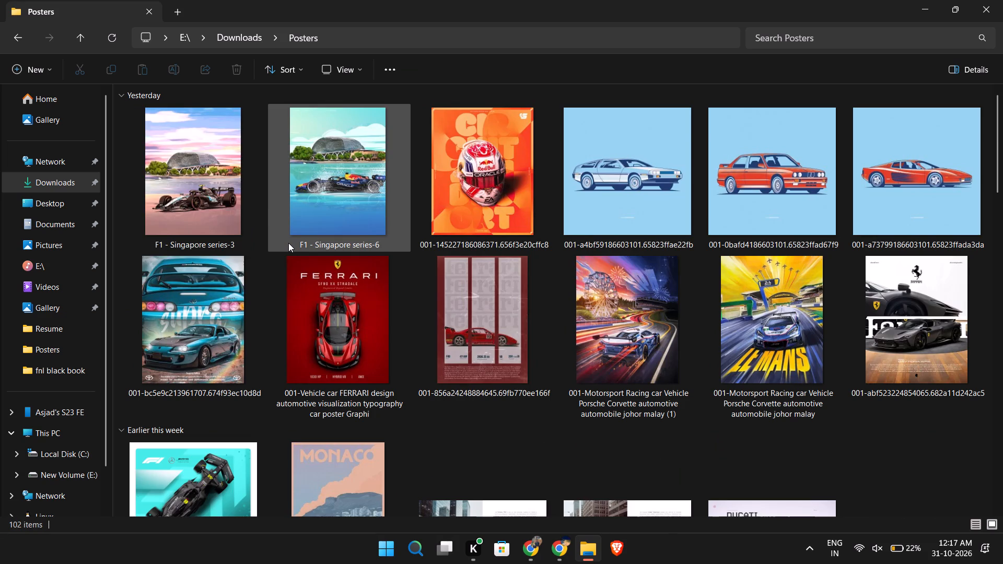
{"action": "scroll", "coordinate": [288, 243], "scroll_direction": "down", "scroll_amount": 2}
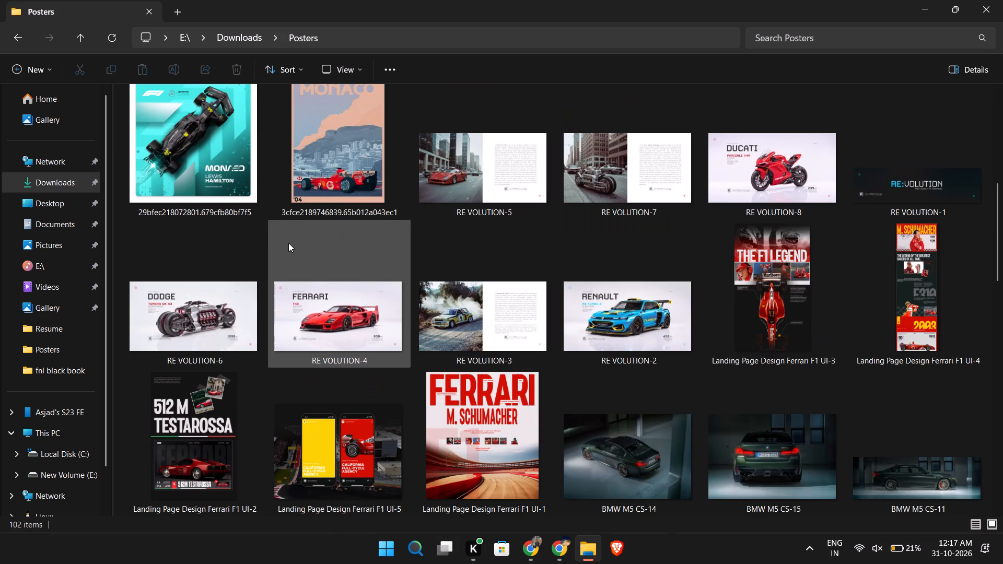
{"action": "scroll", "coordinate": [288, 243], "scroll_direction": "down", "scroll_amount": 1}
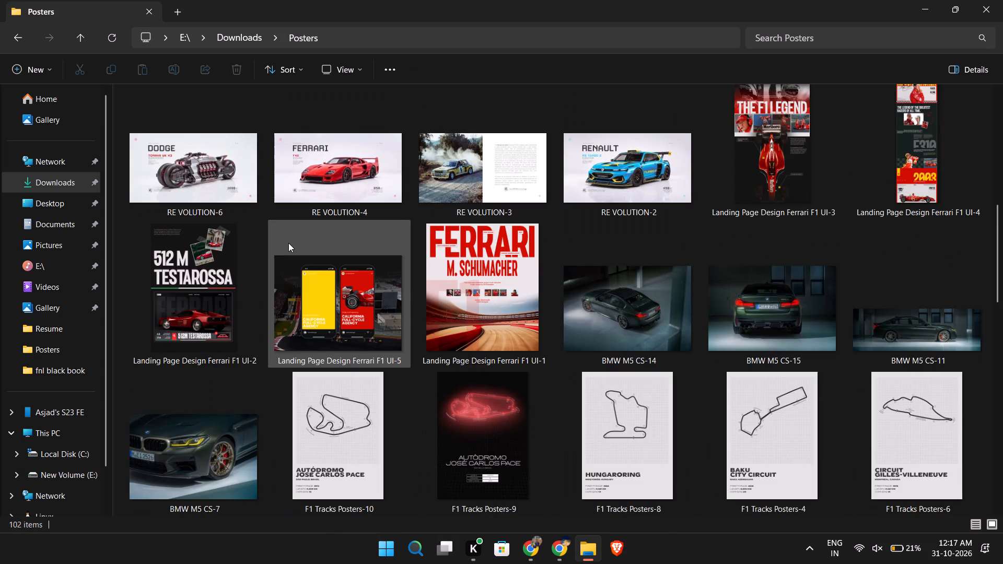
{"action": "scroll", "coordinate": [288, 243], "scroll_direction": "down", "scroll_amount": 3}
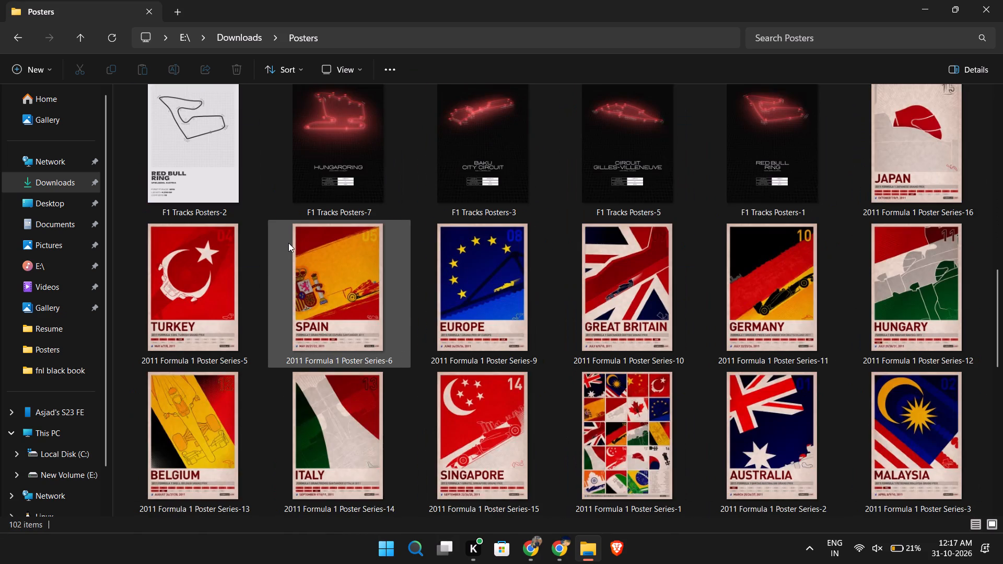
{"action": "scroll", "coordinate": [288, 243], "scroll_direction": "down", "scroll_amount": 4}
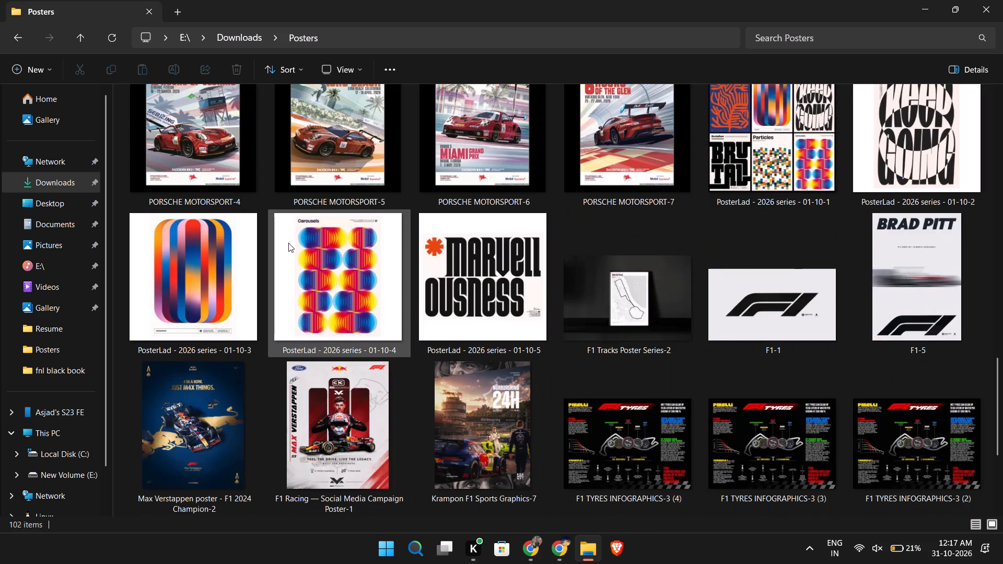
{"action": "scroll", "coordinate": [288, 243], "scroll_direction": "down", "scroll_amount": 3}
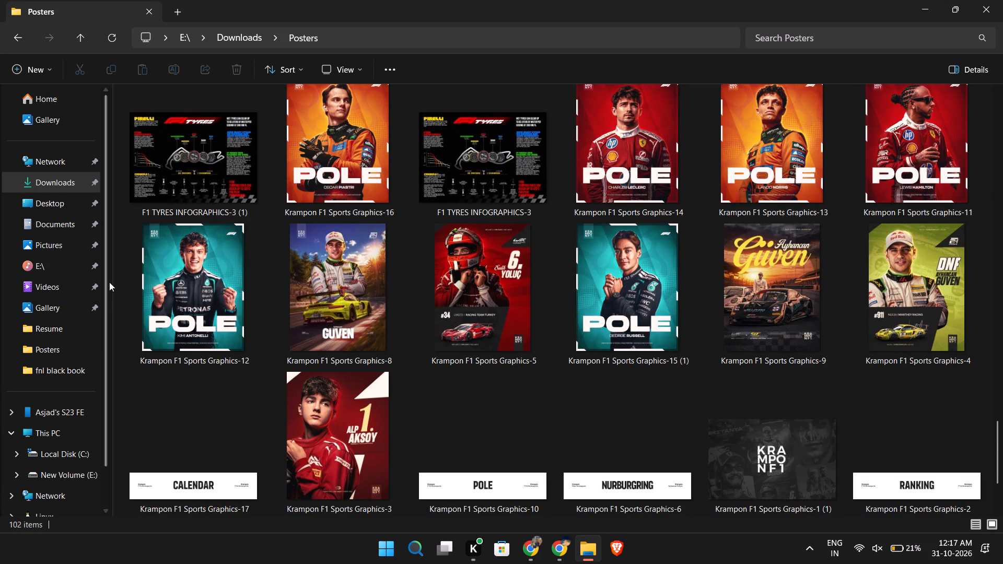
{"action": "scroll", "coordinate": [116, 277], "scroll_direction": "down", "scroll_amount": 3}
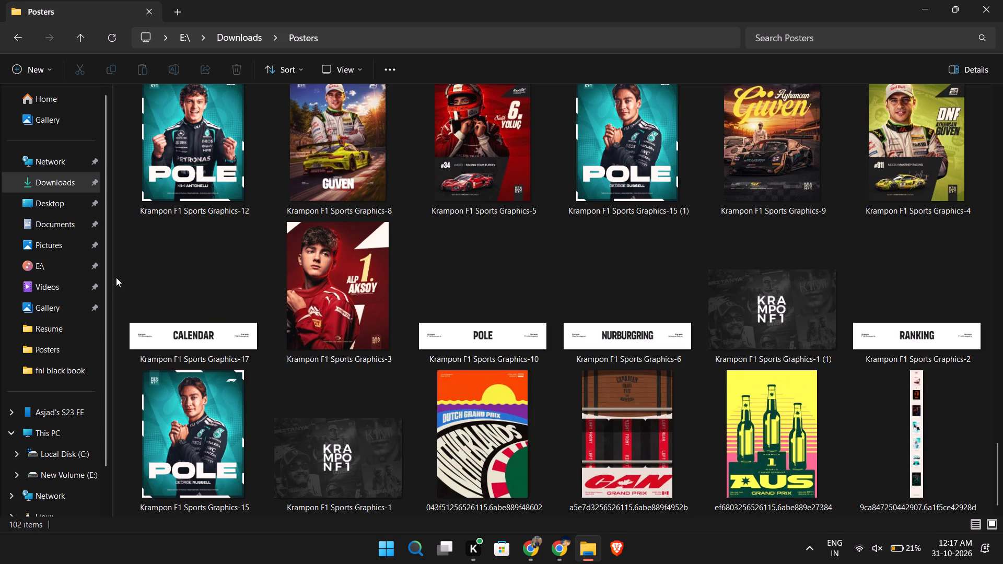
{"action": "scroll", "coordinate": [116, 277], "scroll_direction": "down", "scroll_amount": 1}
{"action": "scroll", "coordinate": [116, 277], "scroll_direction": "up", "scroll_amount": 2}
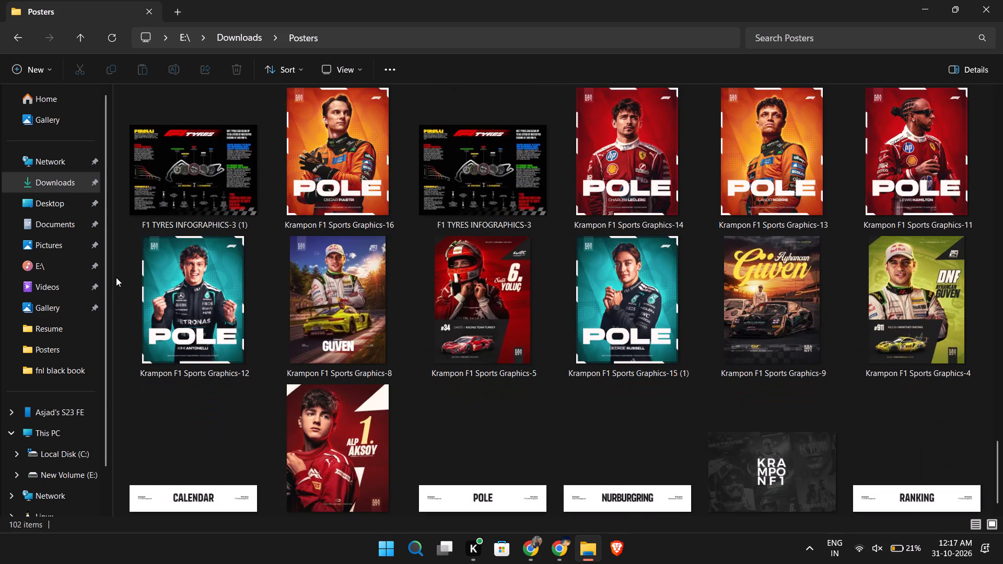
{"action": "scroll", "coordinate": [116, 277], "scroll_direction": "up", "scroll_amount": 1}
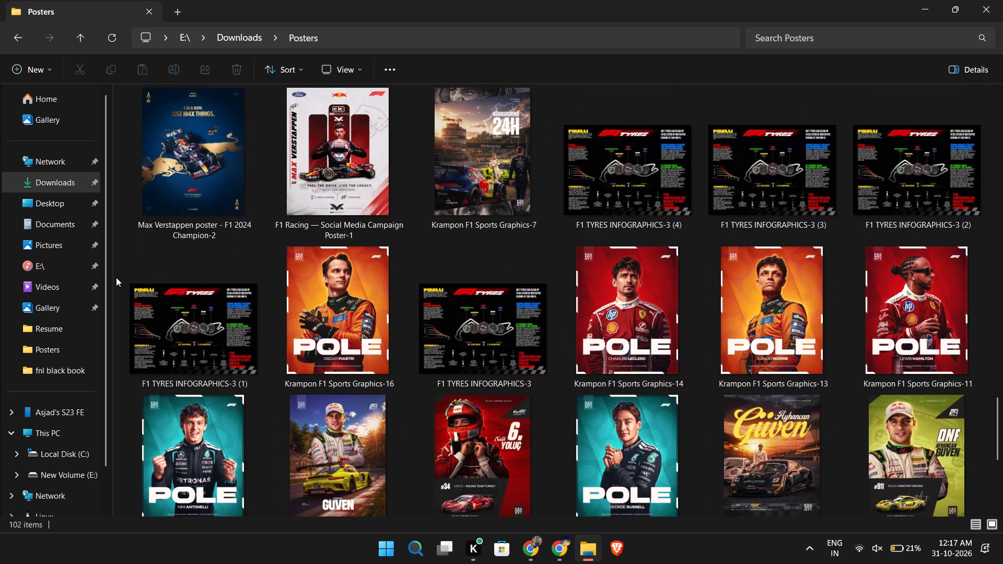
{"action": "scroll", "coordinate": [116, 277], "scroll_direction": "up", "scroll_amount": 1}
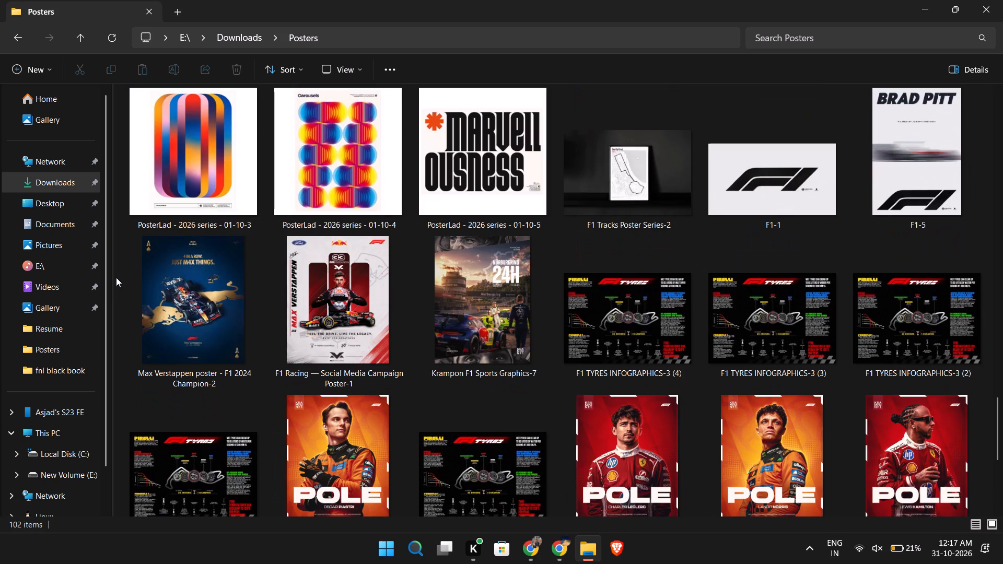
Bring the F1-1 logo image from the Posters folder into page 1 of the Canva design.
{"action": "left_click", "coordinate": [775, 166]}
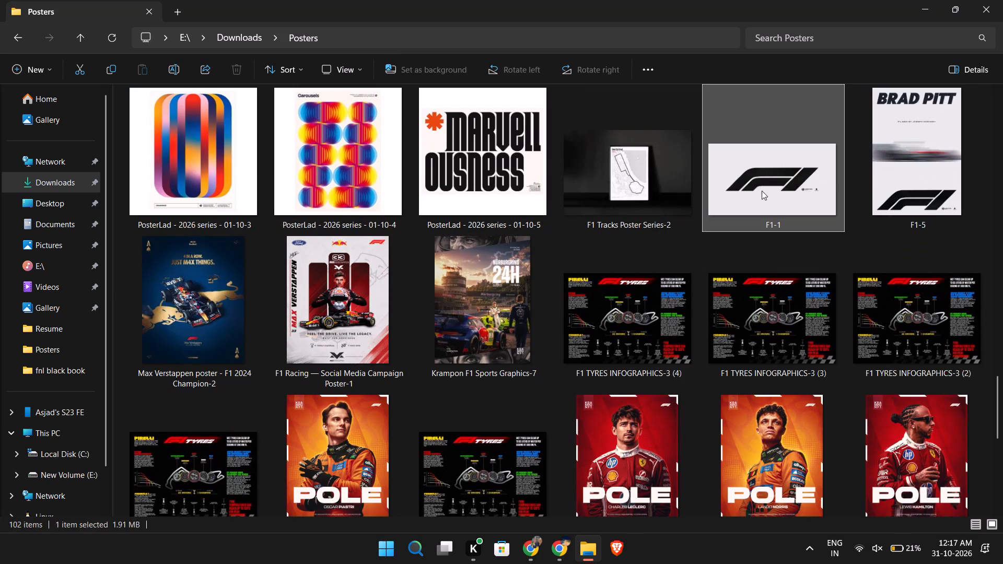
{"action": "right_click", "coordinate": [762, 191]}
{"action": "left_click", "coordinate": [745, 183]}
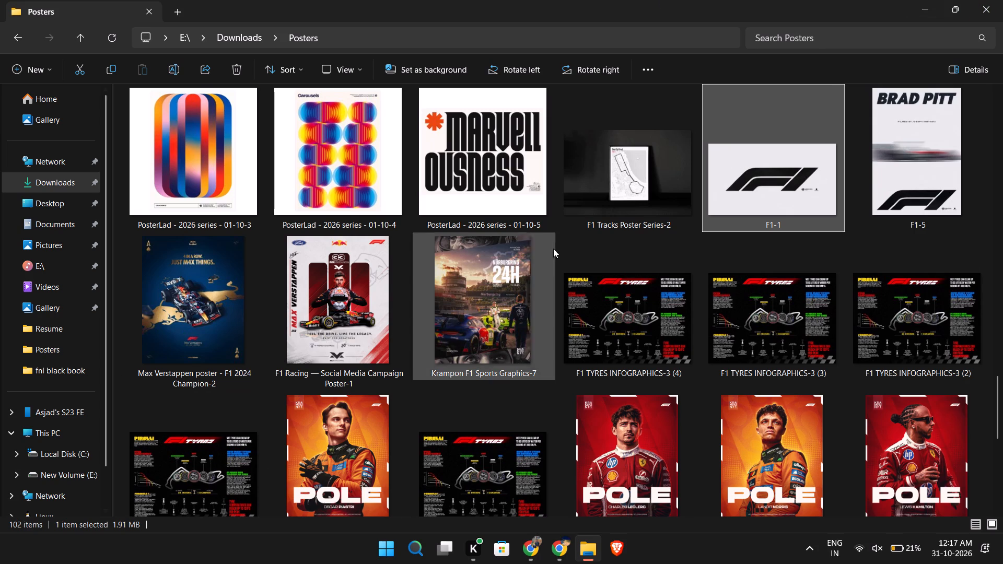
{"action": "key", "text": "Tab"}
{"action": "left_click_drag", "start_coordinate": [748, 195], "coordinate": [704, 267]}
{"action": "key", "text": "alt+Tab"}
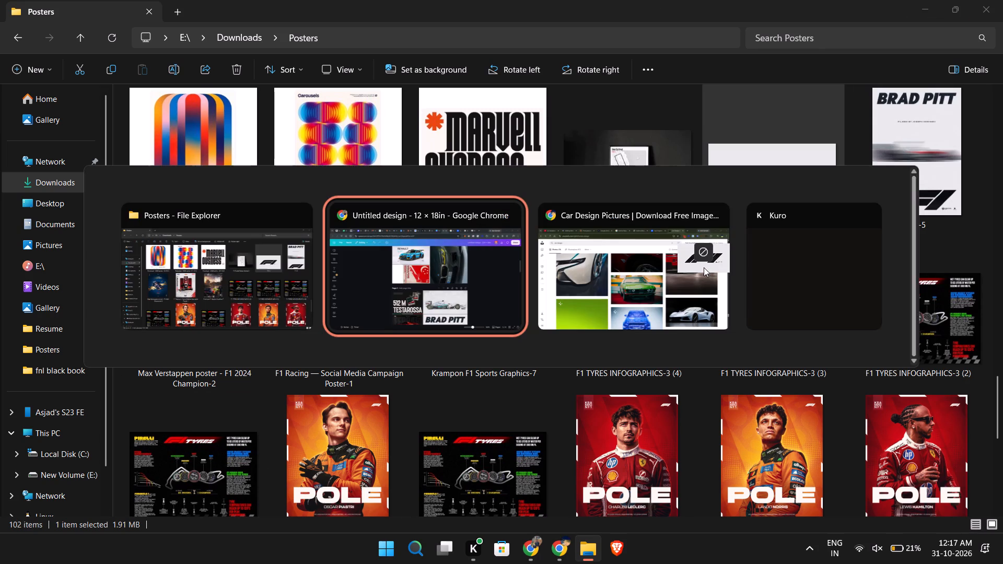
{"action": "left_click_drag", "start_coordinate": [704, 267], "coordinate": [373, 277]}
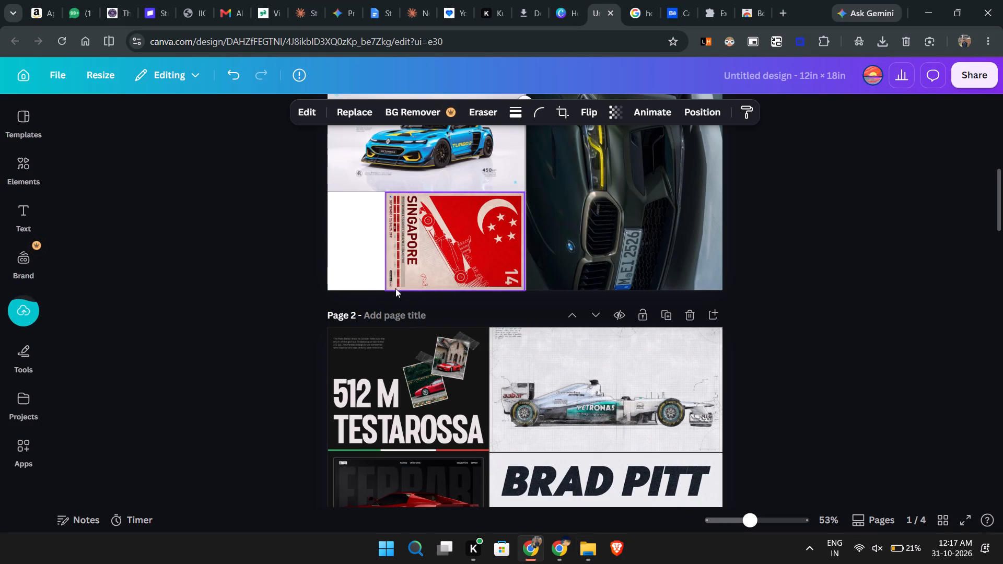
{"action": "scroll", "coordinate": [541, 404], "scroll_direction": "up", "scroll_amount": 3}
{"action": "scroll", "coordinate": [562, 374], "scroll_direction": "down", "scroll_amount": 2}
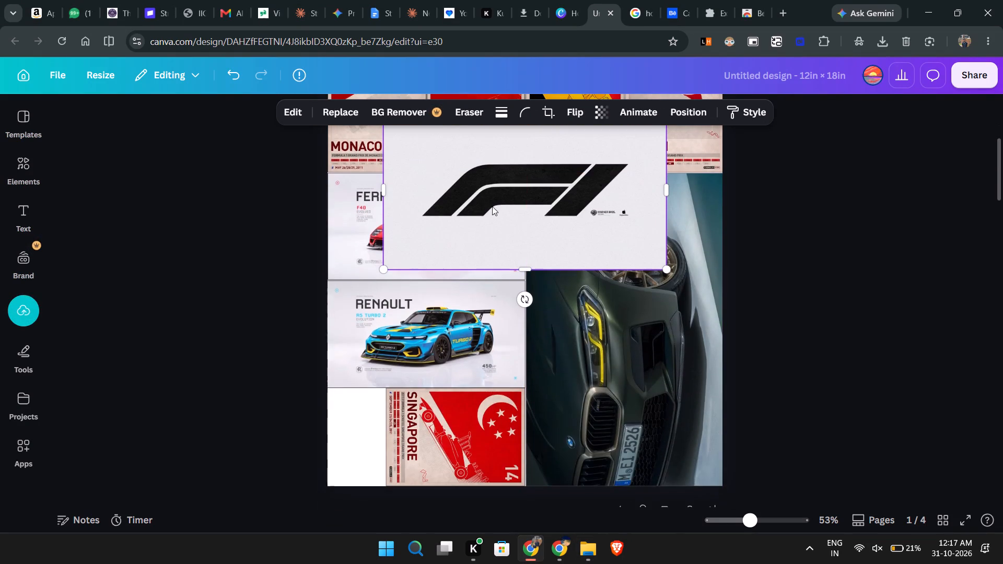
Rotate the F1 logo image a quarter turn counterclockwise and align it to page 1's bottom-left corner.
{"action": "left_click_drag", "start_coordinate": [492, 206], "coordinate": [435, 420]}
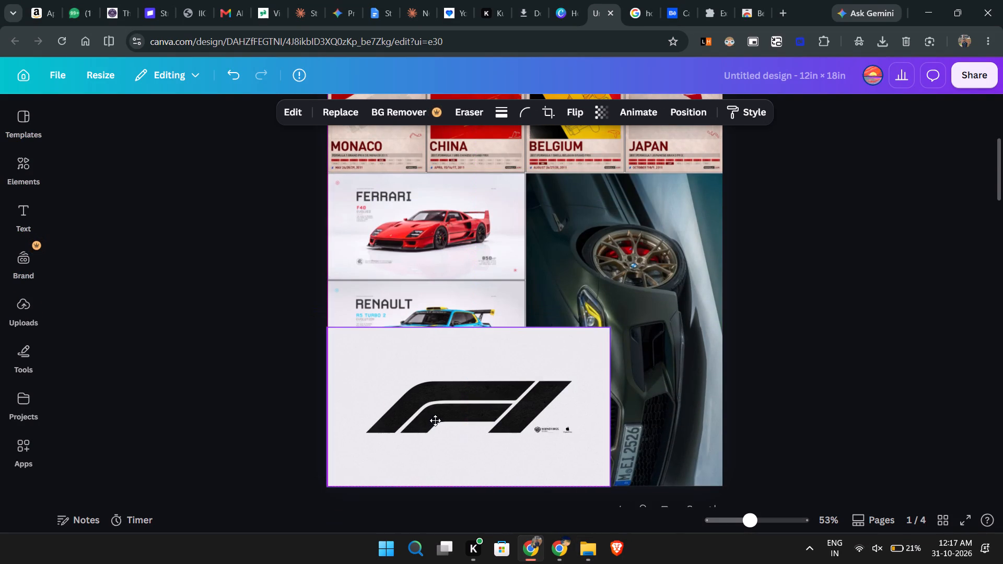
{"action": "left_click_drag", "start_coordinate": [435, 420], "coordinate": [435, 420]}
{"action": "left_click_drag", "start_coordinate": [638, 404], "coordinate": [465, 264]}
{"action": "left_click_drag", "start_coordinate": [462, 356], "coordinate": [397, 287]}
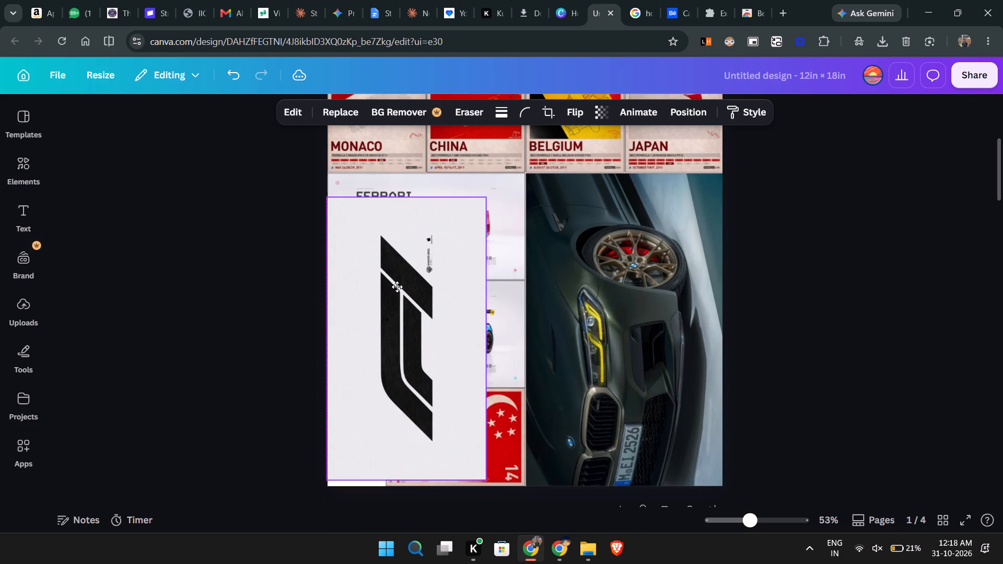
{"action": "left_click_drag", "start_coordinate": [397, 287], "coordinate": [400, 293]}
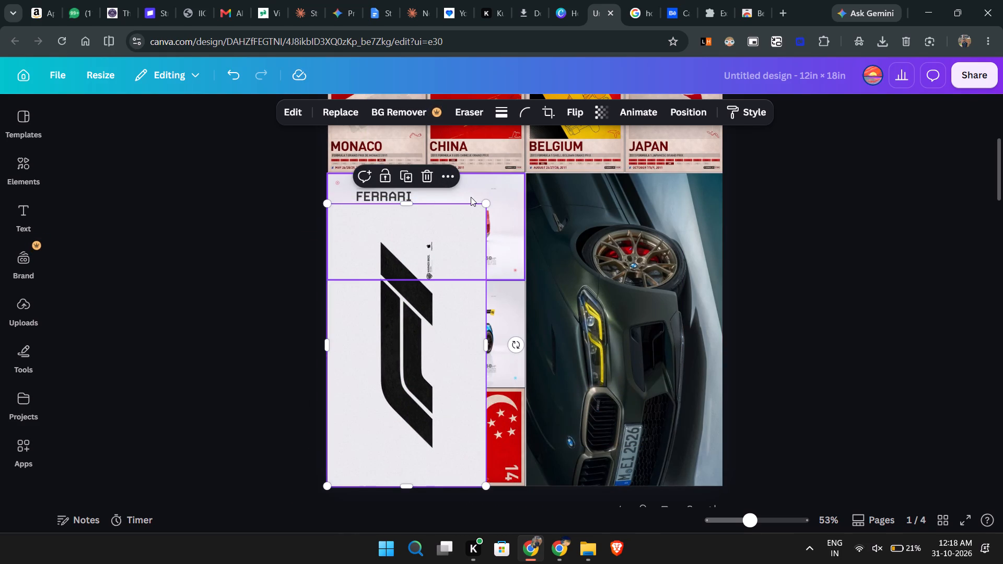
Shrink the upright F1 logo image to about 3 × 1.7 in to fill the empty cell beside the Singapore poster.
{"action": "left_click_drag", "start_coordinate": [486, 204], "coordinate": [386, 394]}
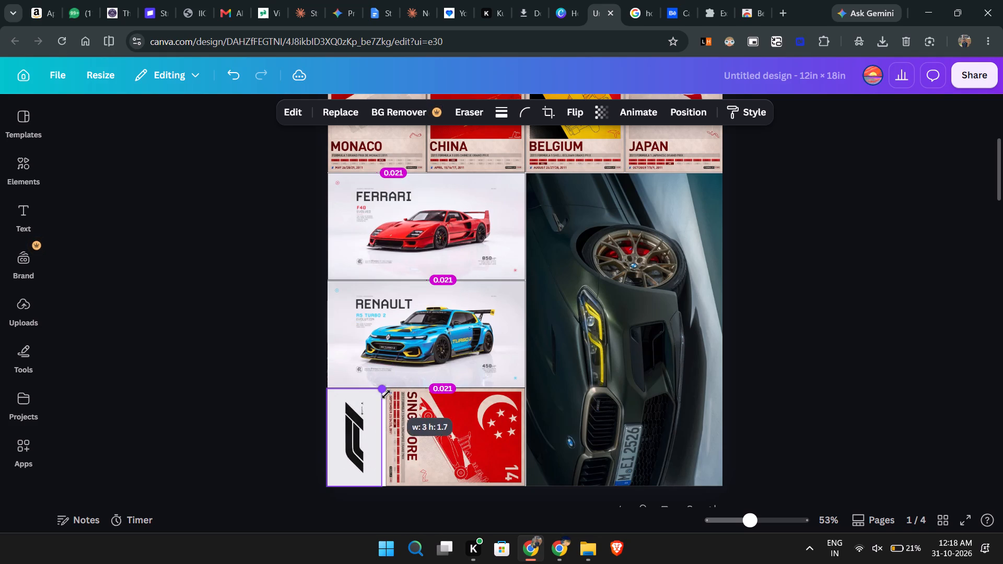
{"action": "left_click_drag", "start_coordinate": [386, 394], "coordinate": [391, 391]}
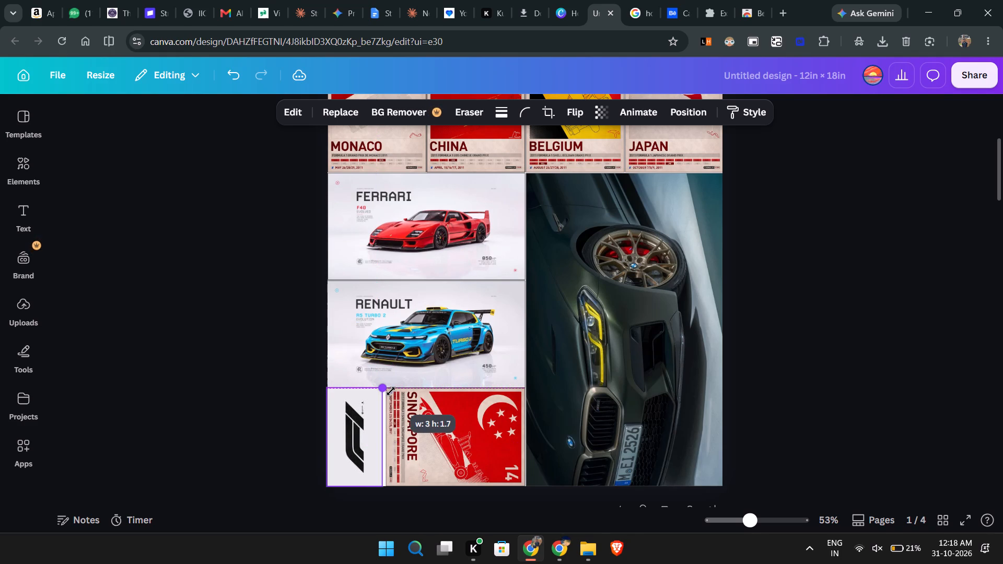
{"action": "left_click_drag", "start_coordinate": [391, 391], "coordinate": [392, 390]}
{"action": "left_click", "coordinate": [229, 398]}
{"action": "scroll", "coordinate": [339, 415], "scroll_direction": "up", "scroll_amount": 4, "text": "ctrl"}
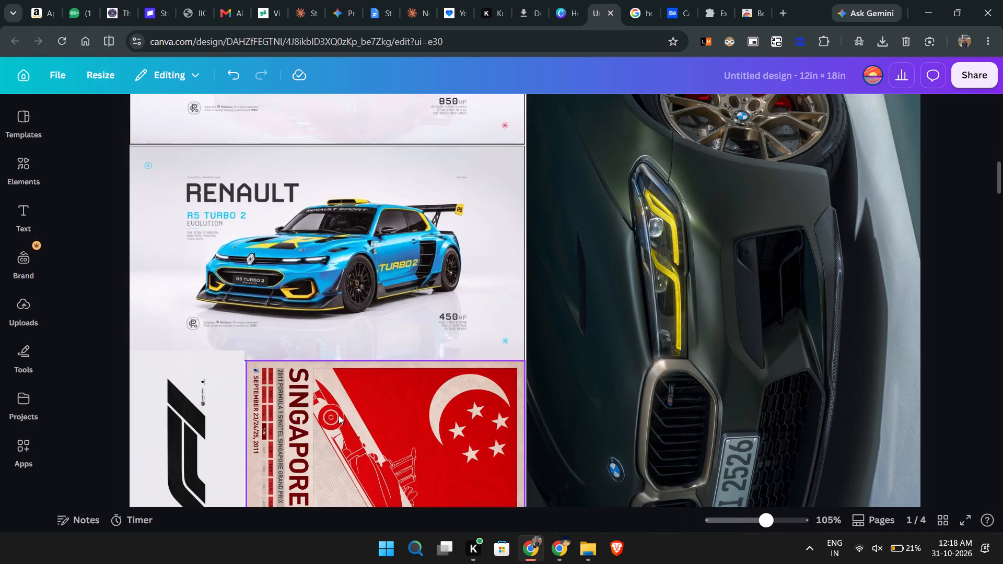
{"action": "scroll", "coordinate": [317, 420], "scroll_direction": "down", "scroll_amount": 2}
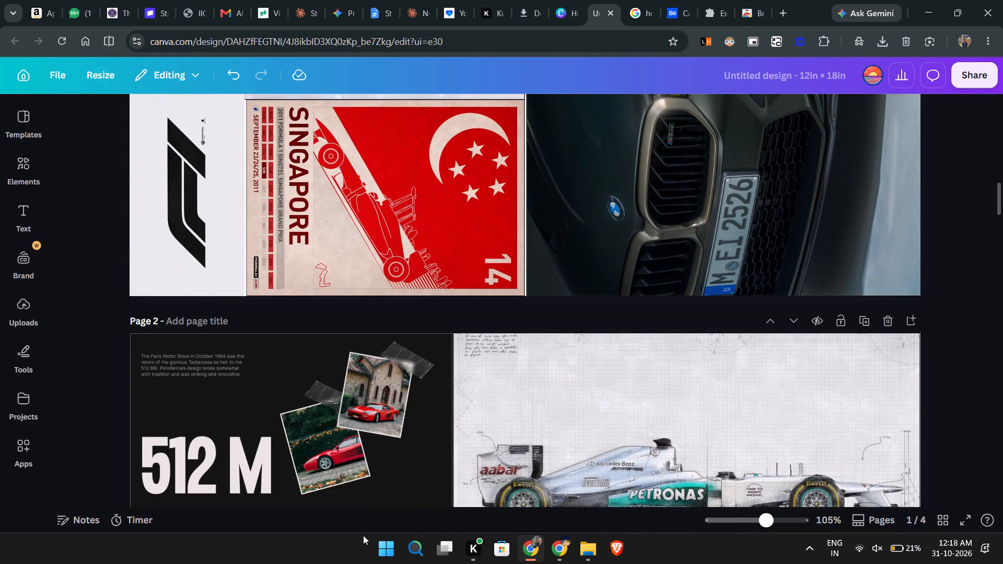
Crop the upper edge of page 1's F1 logo image down to line up with the Singapore poster's top edge.
{"action": "scroll", "coordinate": [179, 403], "scroll_direction": "up", "scroll_amount": 1}
{"action": "left_click", "coordinate": [181, 271]}
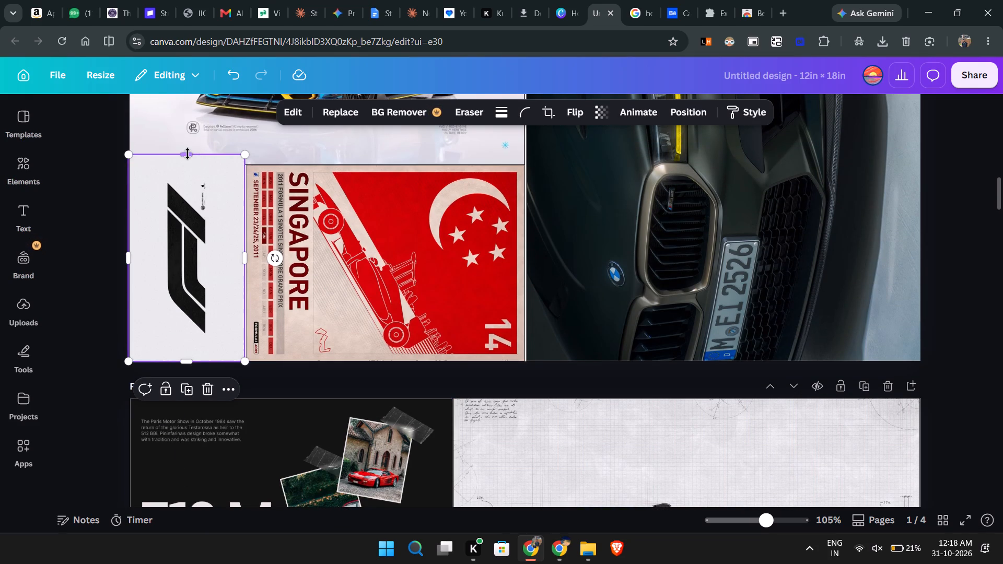
{"action": "left_click_drag", "start_coordinate": [188, 154], "coordinate": [192, 166]}
{"action": "left_click", "coordinate": [111, 201]}
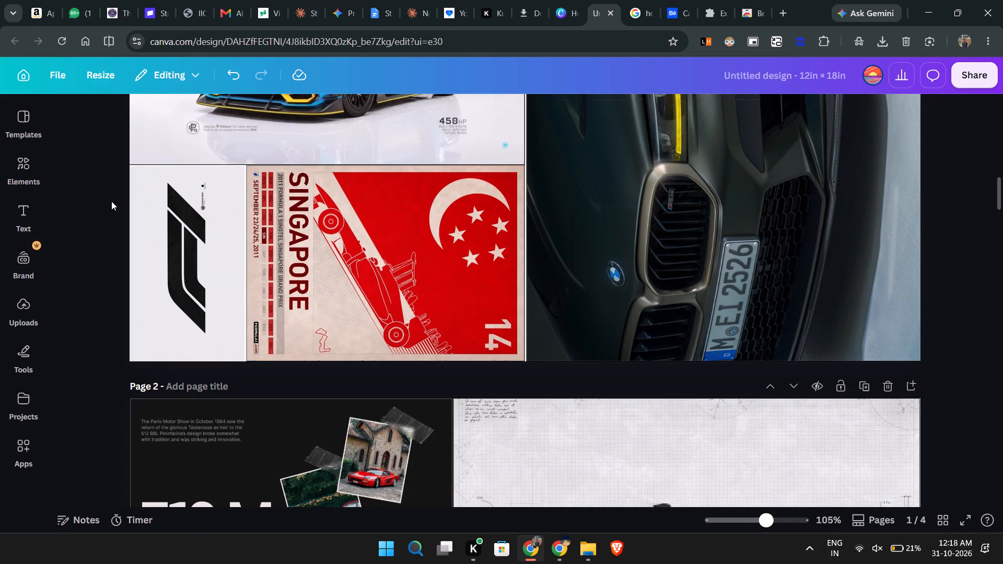
Resize the F1 logo image to about 3 × 1.8 in so its upper corner meets the Renault image and Singapore poster.
{"action": "scroll", "coordinate": [119, 208], "scroll_direction": "up", "scroll_amount": 5, "text": "ctrl"}
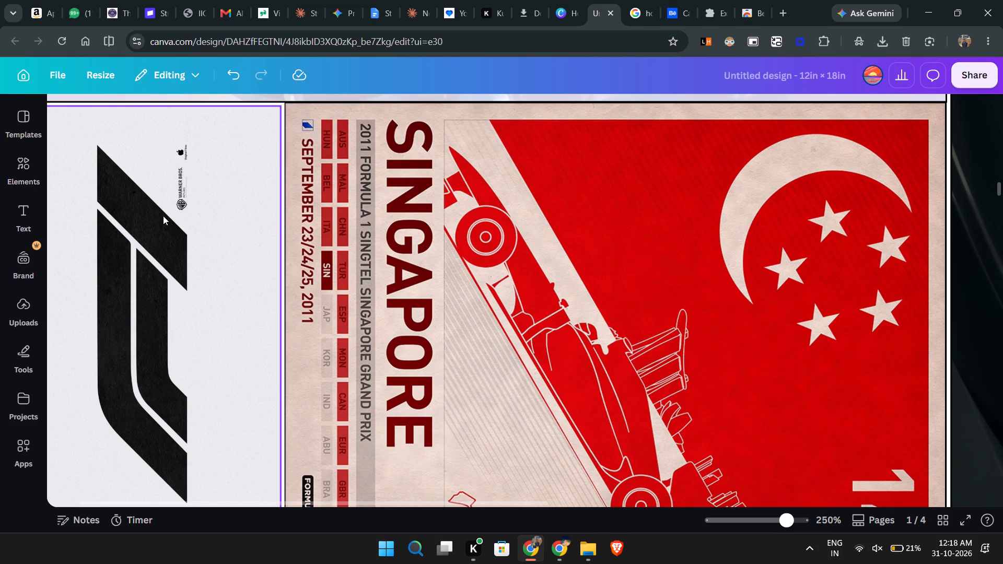
{"action": "left_click", "coordinate": [227, 194]}
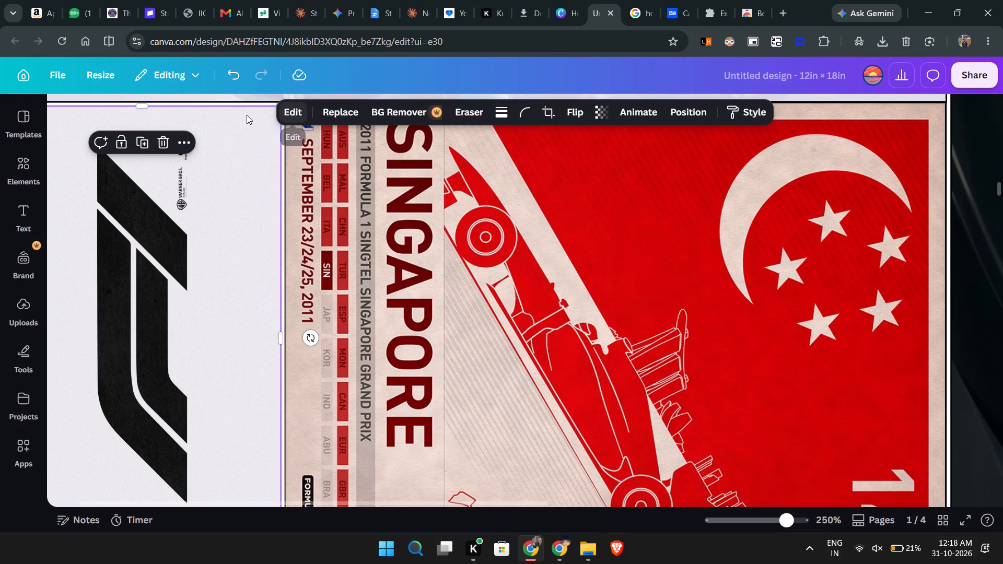
{"action": "left_click", "coordinate": [240, 116]}
{"action": "left_click", "coordinate": [257, 127]}
{"action": "left_click", "coordinate": [255, 103]}
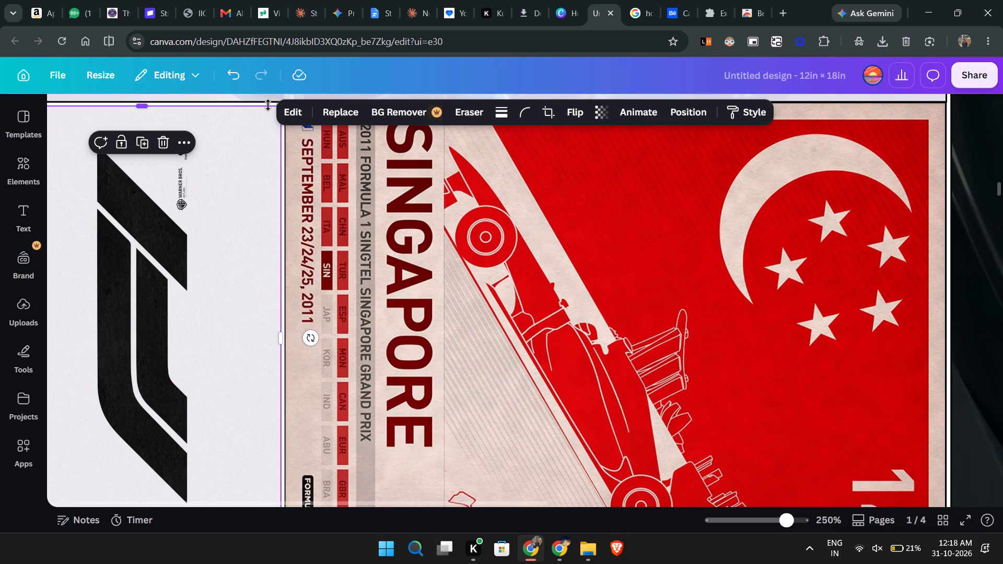
{"action": "scroll", "coordinate": [266, 243], "scroll_direction": "up", "scroll_amount": 2, "text": "ctrl"}
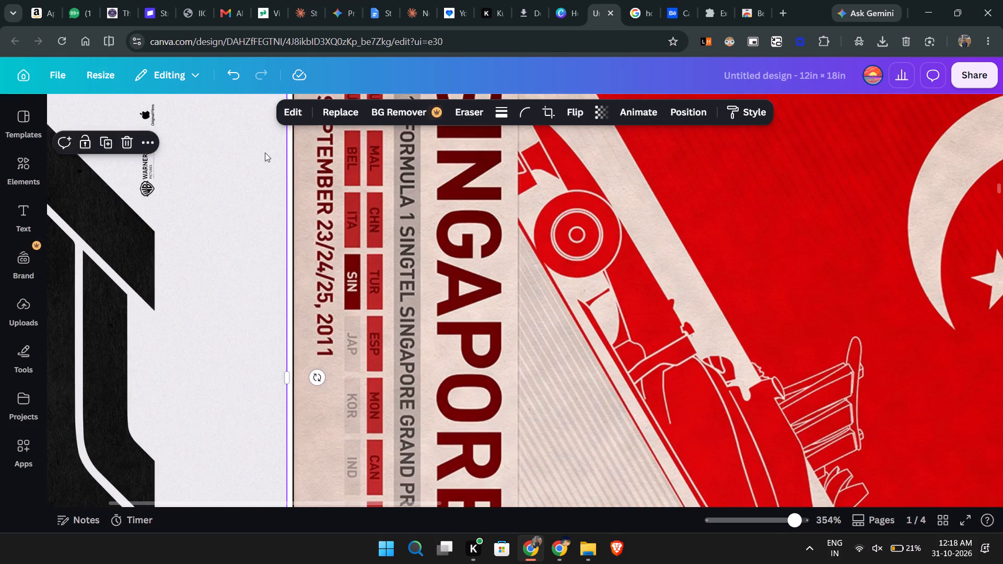
{"action": "scroll", "coordinate": [265, 152], "scroll_direction": "up", "scroll_amount": 3}
{"action": "left_click_drag", "start_coordinate": [283, 243], "coordinate": [295, 238]}
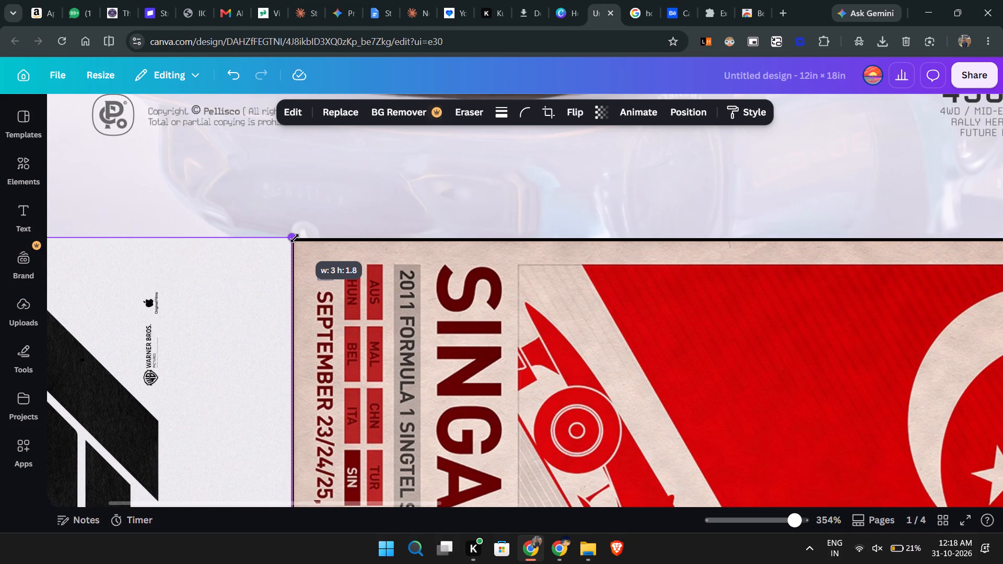
{"action": "left_click_drag", "start_coordinate": [295, 238], "coordinate": [297, 240]}
{"action": "left_click", "coordinate": [325, 225]}
{"action": "left_click", "coordinate": [258, 291]}
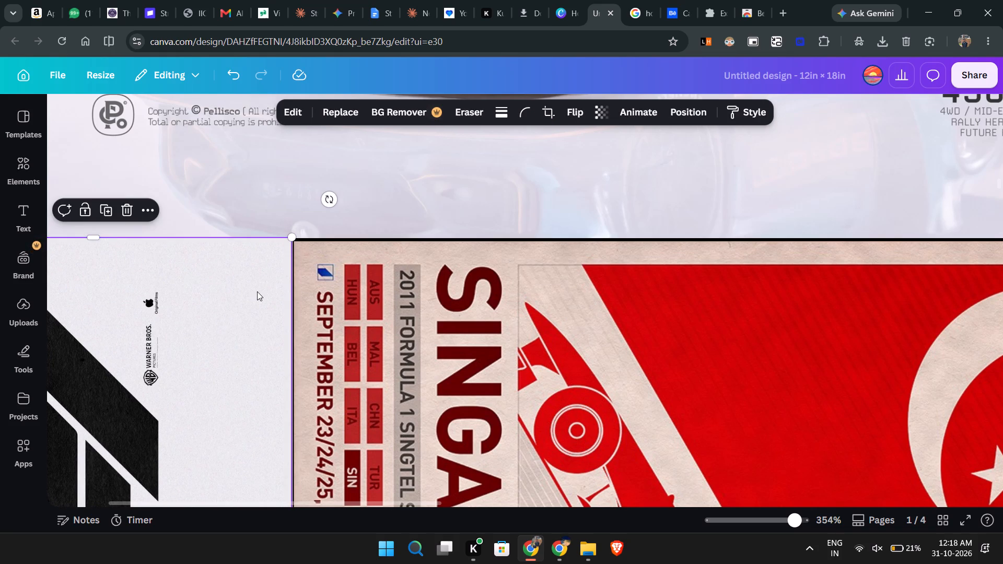
Check the border style and stroke weight of the Renault image.
{"action": "left_click", "coordinate": [220, 173]}
{"action": "left_click", "coordinate": [230, 165]}
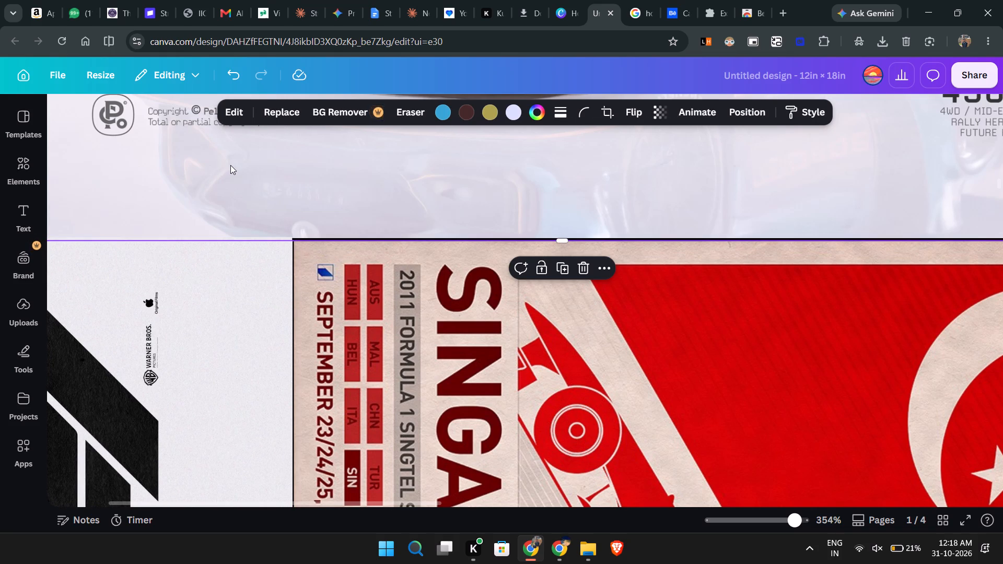
{"action": "left_click", "coordinate": [356, 130]}
{"action": "left_click", "coordinate": [558, 110]}
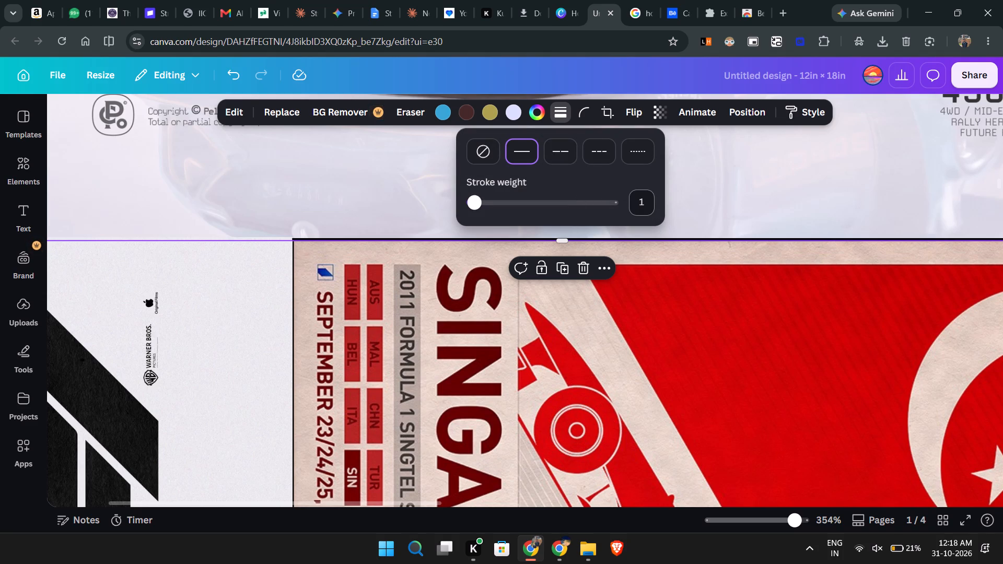
Trim the F1 logo image's upper edge slightly so it meets the Renault image's lower border.
{"action": "left_click", "coordinate": [252, 283]}
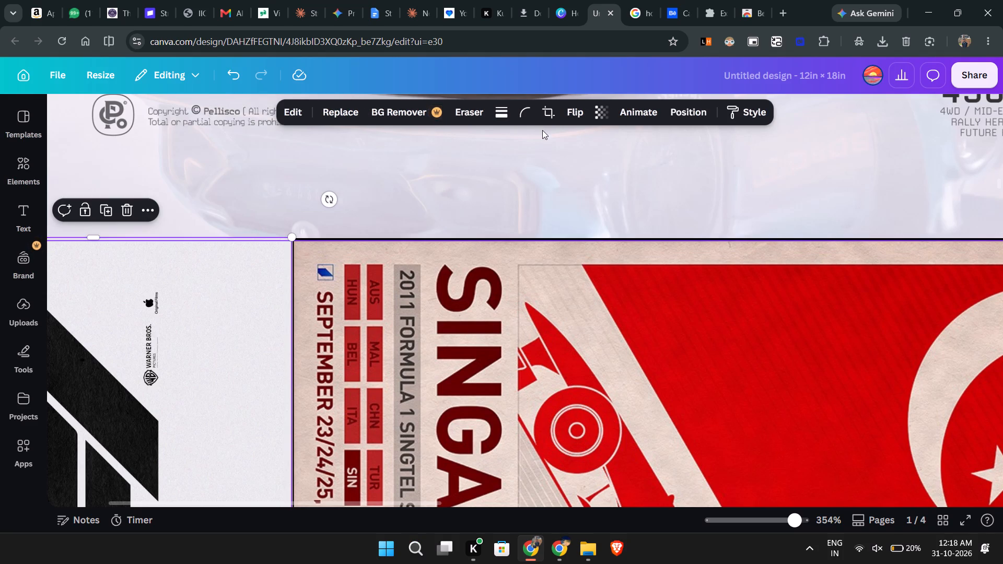
{"action": "left_click_drag", "start_coordinate": [96, 239], "coordinate": [96, 245]}
Give the F1 logo image a solid border with a stroke weight of 1.
{"action": "scroll", "coordinate": [96, 245], "scroll_direction": "down", "scroll_amount": 1}
{"action": "left_click", "coordinate": [157, 241]}
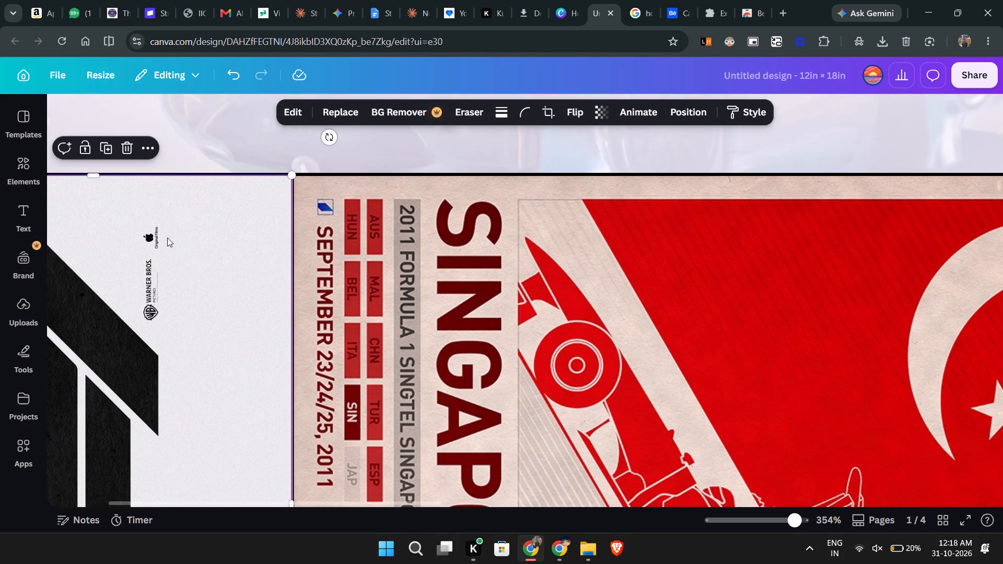
{"action": "left_click", "coordinate": [276, 215]}
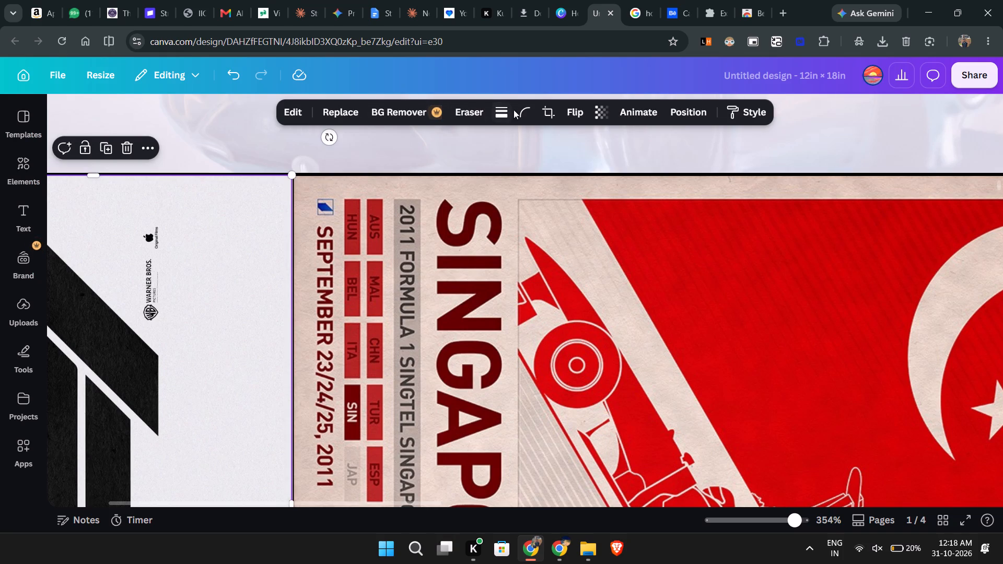
{"action": "left_click", "coordinate": [506, 110]}
{"action": "left_click", "coordinate": [589, 203]}
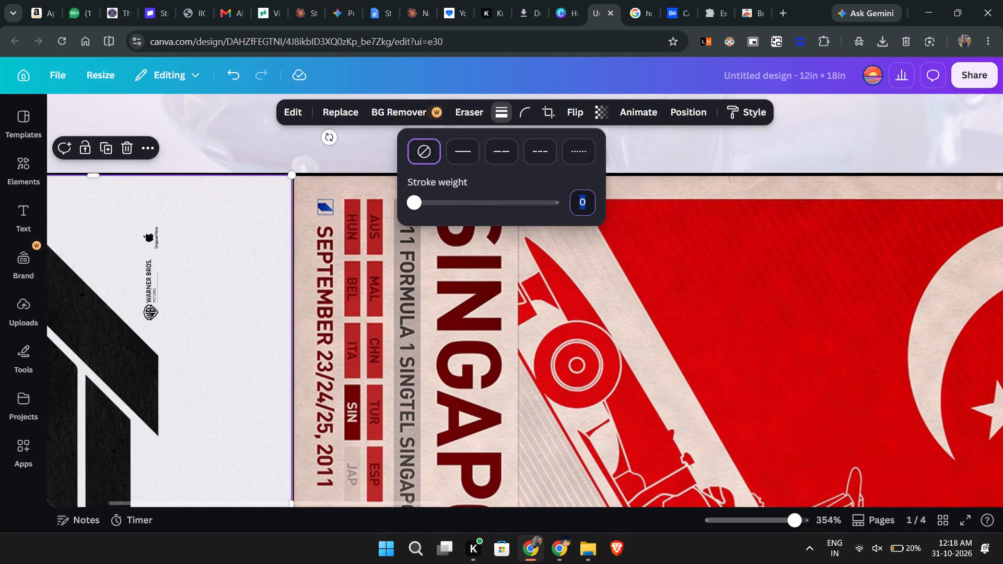
{"action": "key", "text": "1"}
{"action": "key", "text": "Return"}
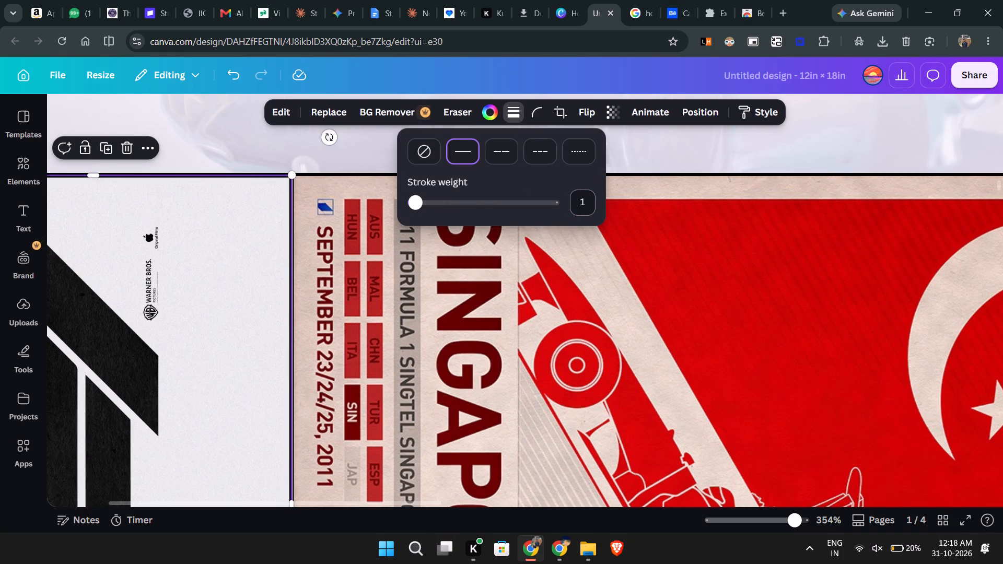
Reposition the F1 logo inside its crop frame so it sits roughly centred vertically in the cell, keeping the frame size.
{"action": "scroll", "coordinate": [588, 203], "scroll_direction": "down", "scroll_amount": 4}
{"action": "scroll", "coordinate": [310, 475], "scroll_direction": "down", "scroll_amount": 1}
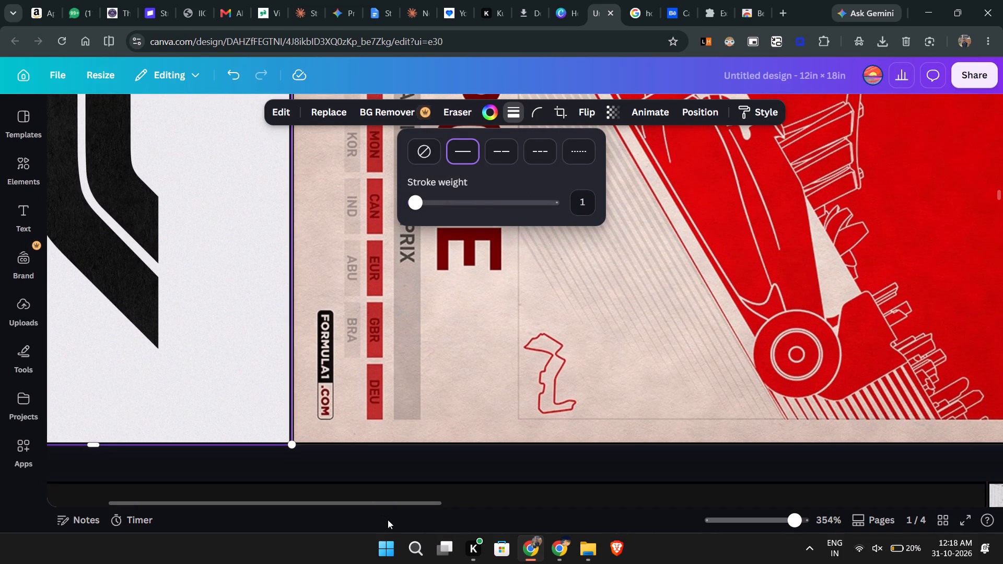
{"action": "left_click_drag", "start_coordinate": [380, 503], "coordinate": [283, 503]}
{"action": "scroll", "coordinate": [220, 448], "scroll_direction": "up", "scroll_amount": 1}
{"action": "scroll", "coordinate": [254, 421], "scroll_direction": "up", "scroll_amount": 2}
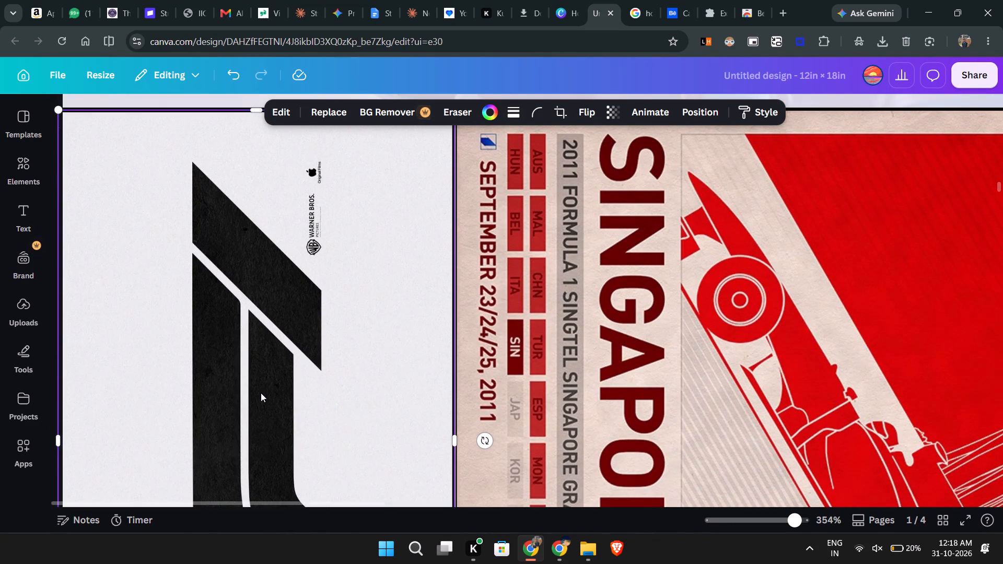
{"action": "double_click", "coordinate": [261, 393]}
{"action": "scroll", "coordinate": [371, 376], "scroll_direction": "down", "scroll_amount": 2}
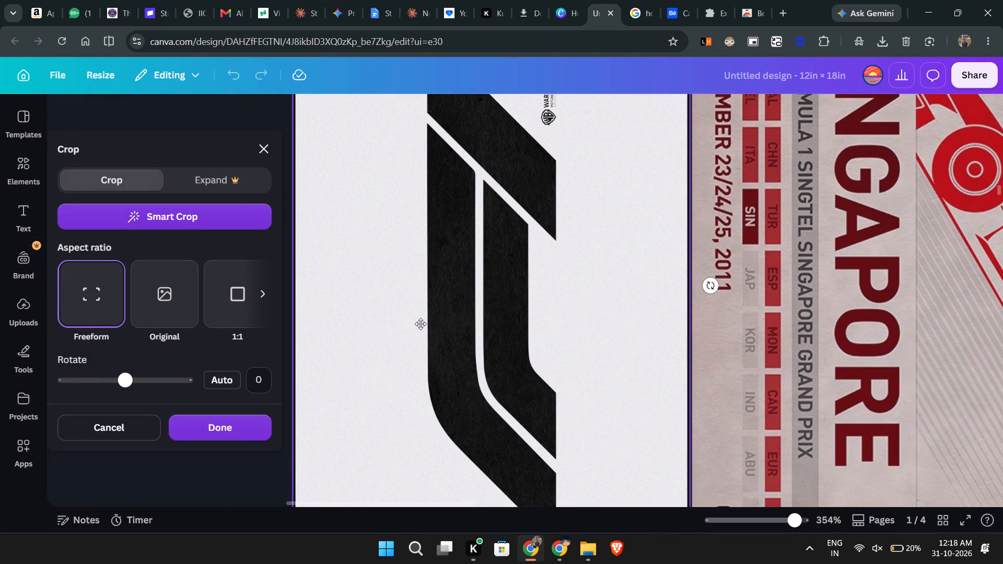
{"action": "double_click", "coordinate": [421, 324]}
{"action": "scroll", "coordinate": [343, 339], "scroll_direction": "down", "scroll_amount": 3, "text": "ctrl"}
{"action": "scroll", "coordinate": [103, 323], "scroll_direction": "down", "scroll_amount": 1, "text": "ctrl"}
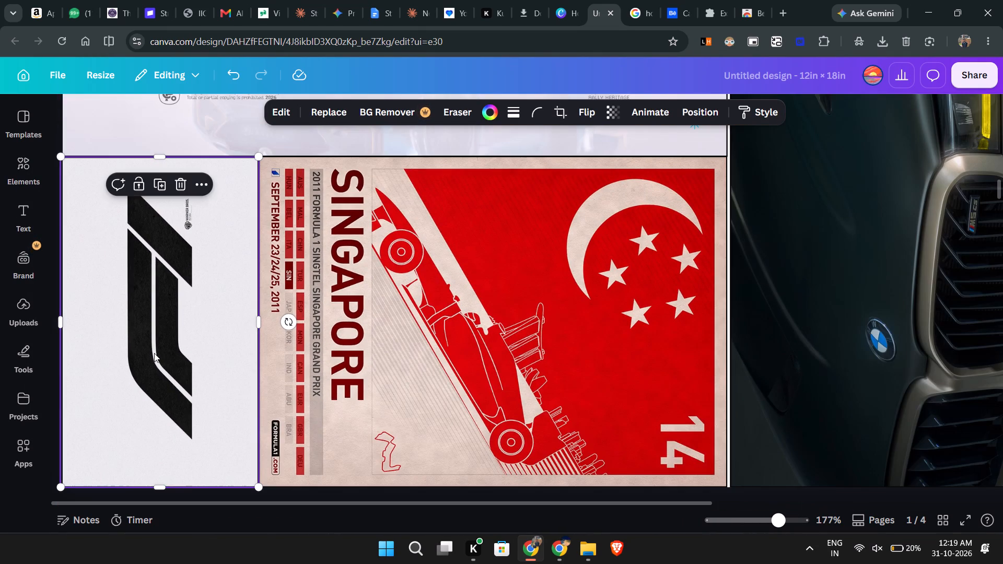
{"action": "double_click", "coordinate": [154, 354]}
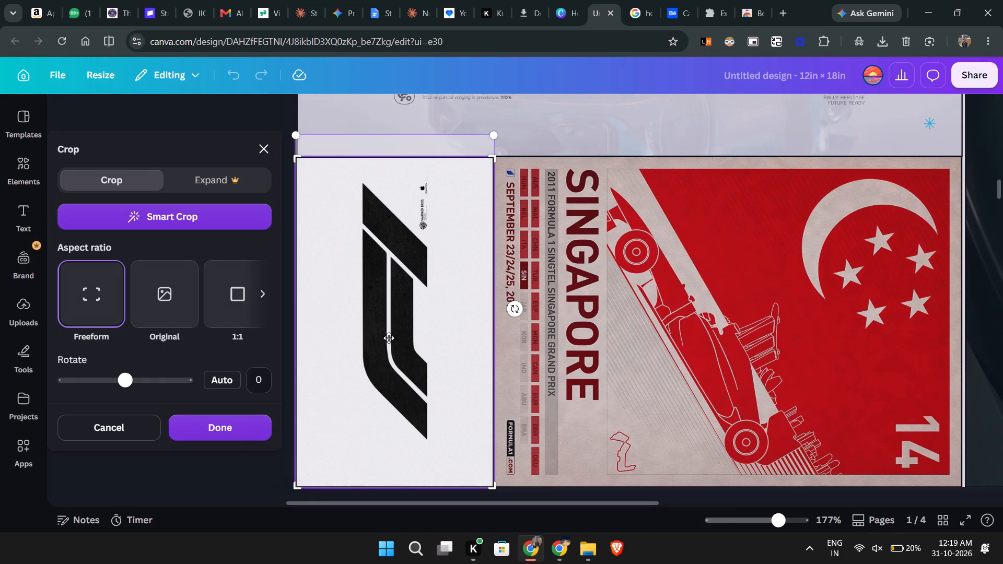
{"action": "left_click_drag", "start_coordinate": [389, 338], "coordinate": [390, 377]}
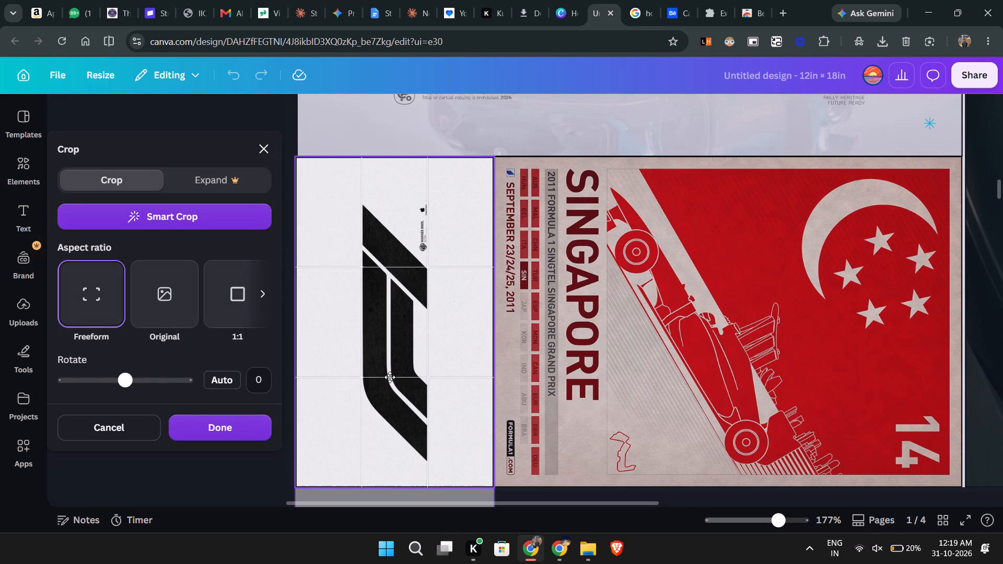
{"action": "left_click_drag", "start_coordinate": [390, 377], "coordinate": [391, 367]}
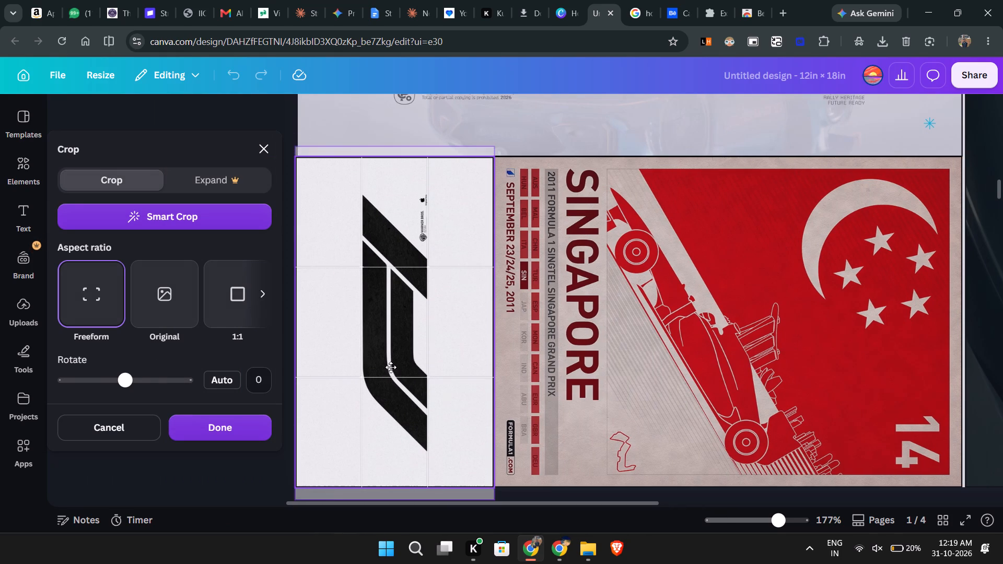
{"action": "left_click_drag", "start_coordinate": [391, 367], "coordinate": [390, 366]}
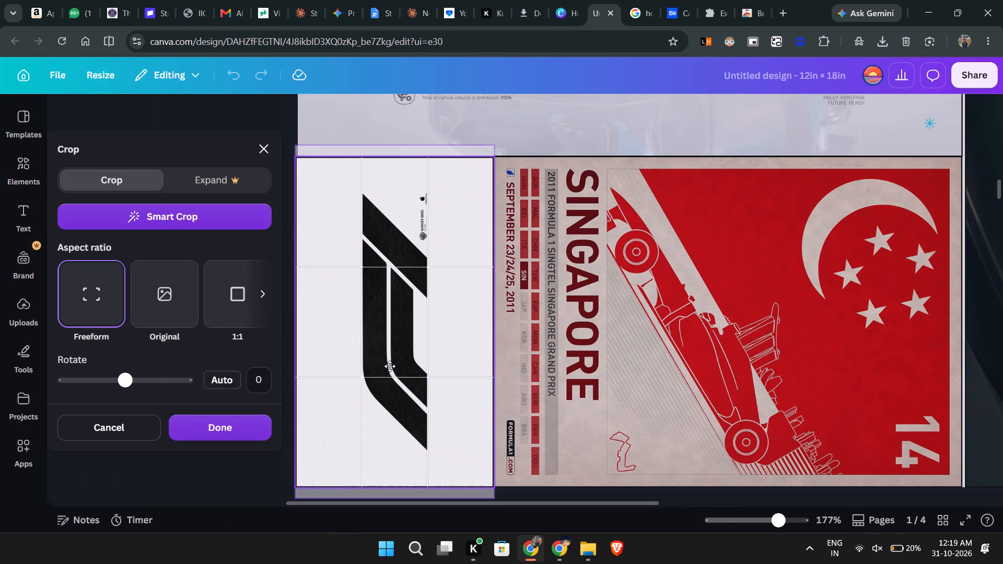
{"action": "left_click_drag", "start_coordinate": [390, 366], "coordinate": [389, 368]}
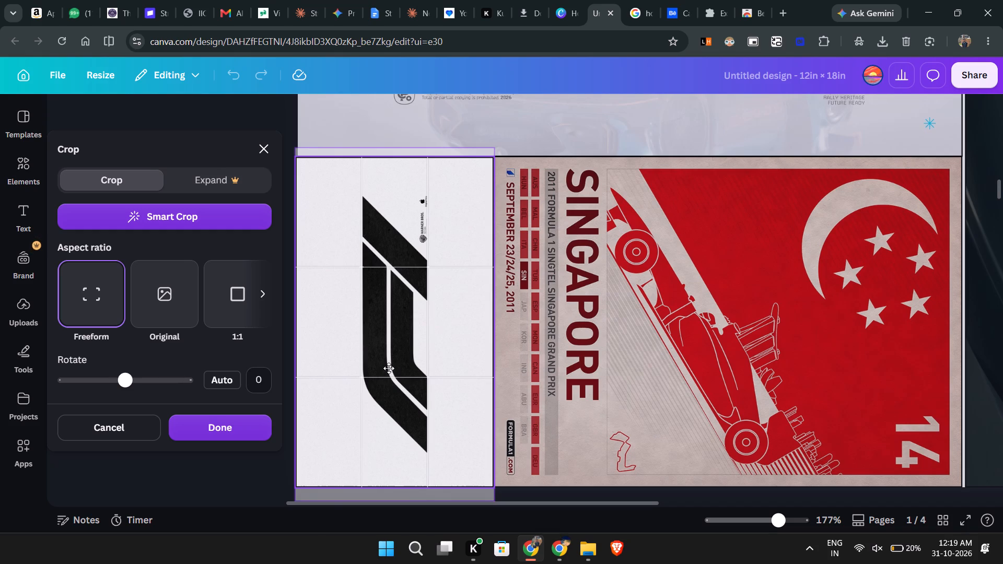
{"action": "left_click_drag", "start_coordinate": [389, 368], "coordinate": [385, 376]}
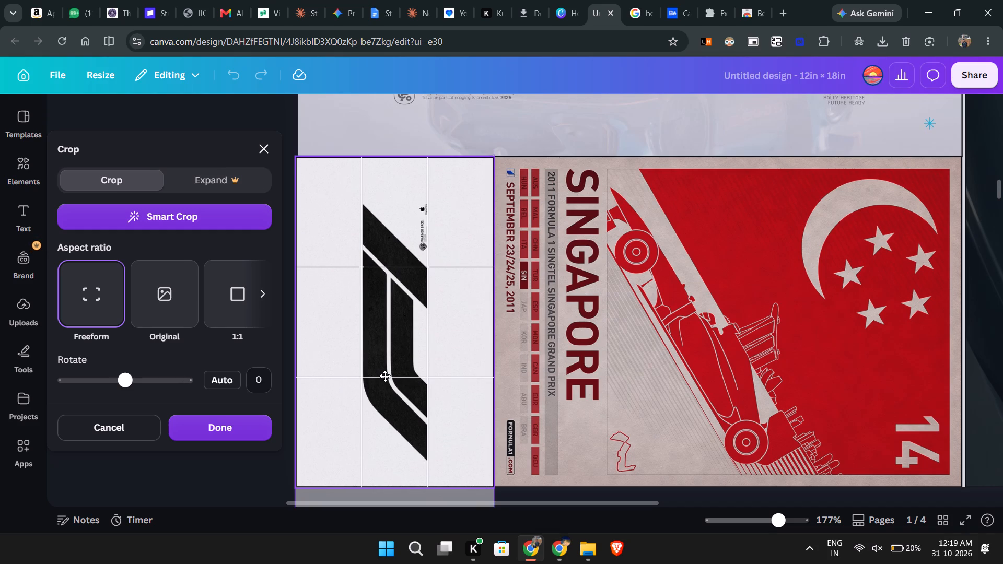
{"action": "left_click_drag", "start_coordinate": [385, 376], "coordinate": [386, 375]}
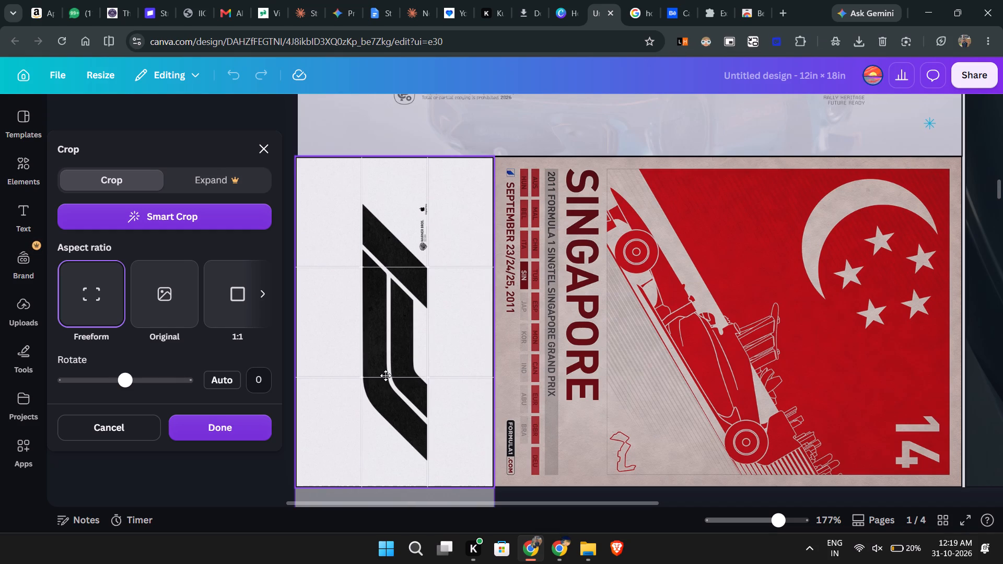
{"action": "left_click_drag", "start_coordinate": [386, 375], "coordinate": [392, 372]}
{"action": "scroll", "coordinate": [378, 434], "scroll_direction": "down", "scroll_amount": 1}
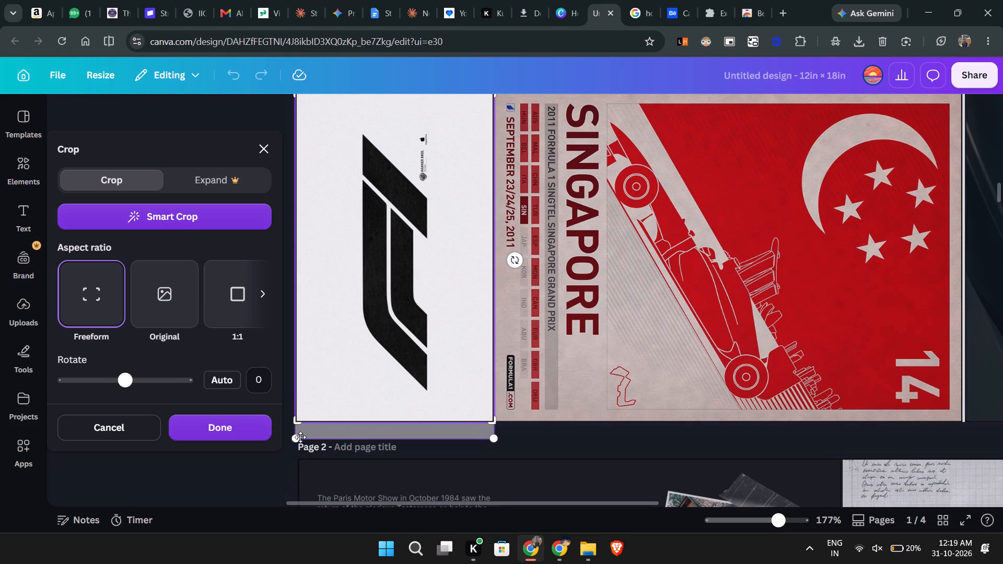
{"action": "left_click", "coordinate": [217, 426]}
{"action": "scroll", "coordinate": [213, 407], "scroll_direction": "up", "scroll_amount": 1}
{"action": "scroll", "coordinate": [240, 436], "scroll_direction": "down", "scroll_amount": 1}
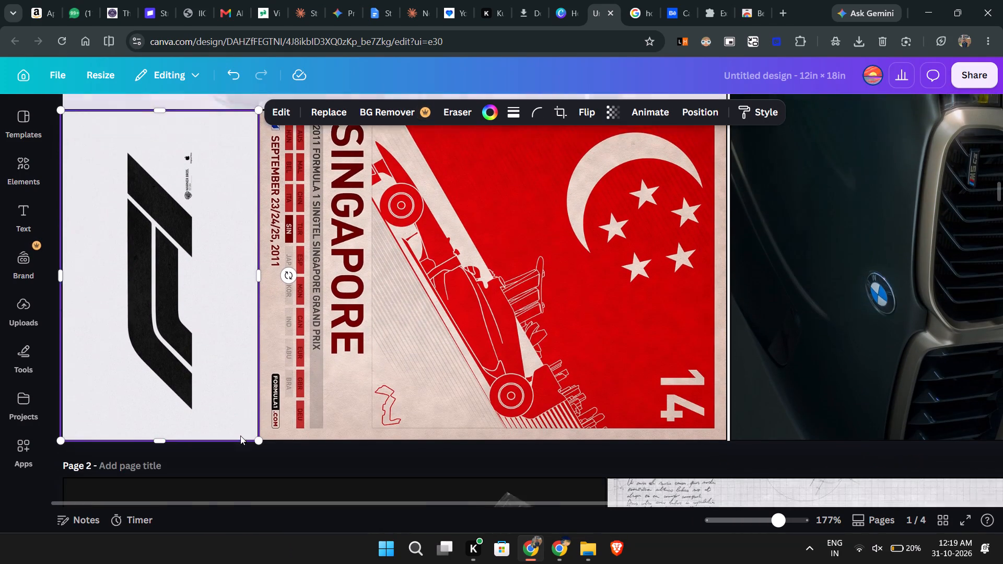
{"action": "left_click", "coordinate": [299, 456]}
Review page 1's layout, examining the alignment and borders of the posters, car images and F1 logo.
{"action": "scroll", "coordinate": [299, 456], "scroll_direction": "down", "scroll_amount": 2}
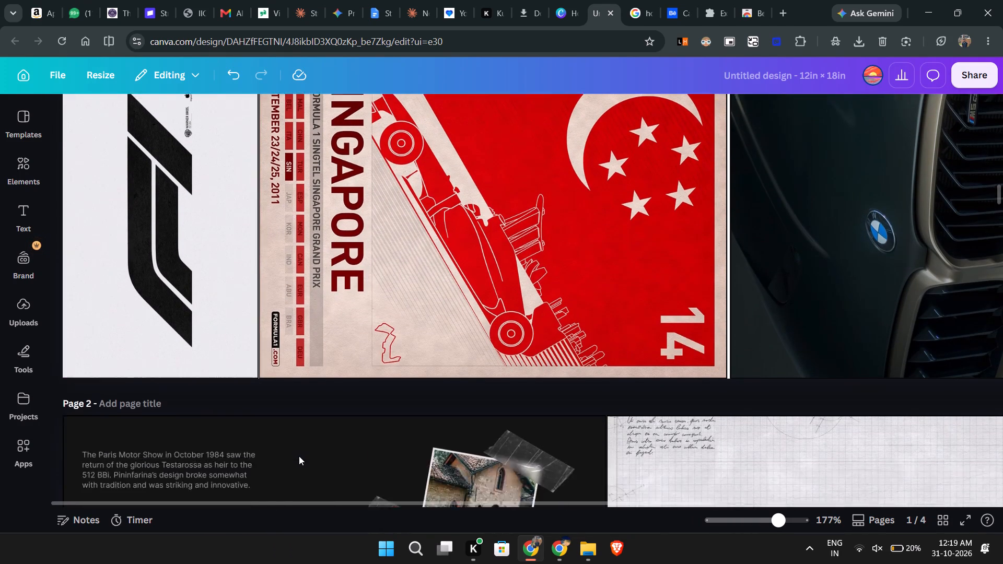
{"action": "scroll", "coordinate": [299, 456], "scroll_direction": "down", "scroll_amount": 3}
{"action": "scroll", "coordinate": [304, 452], "scroll_direction": "down", "scroll_amount": 6, "text": "ctrl"}
{"action": "scroll", "coordinate": [737, 311], "scroll_direction": "up", "scroll_amount": 1}
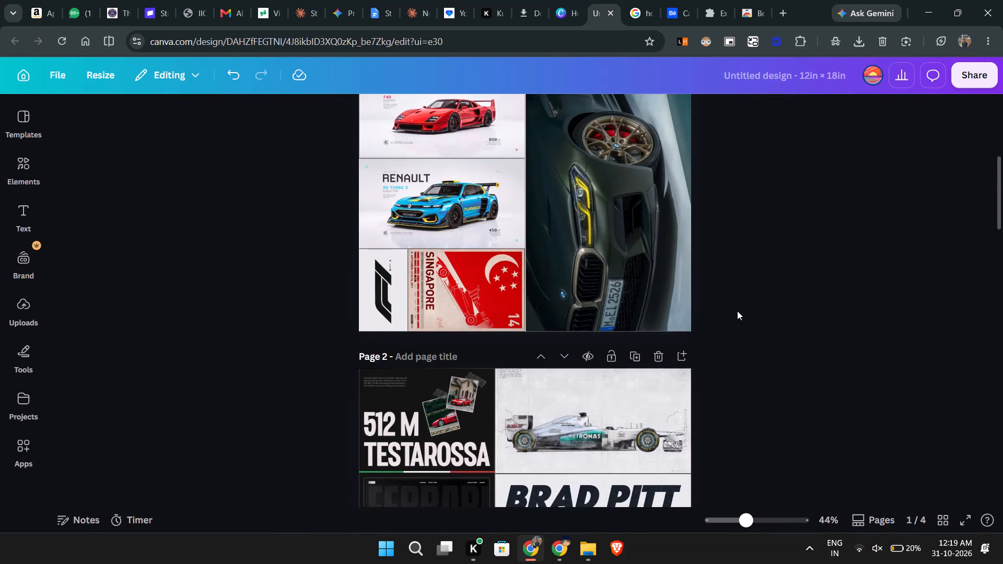
{"action": "scroll", "coordinate": [737, 311], "scroll_direction": "up", "scroll_amount": 2}
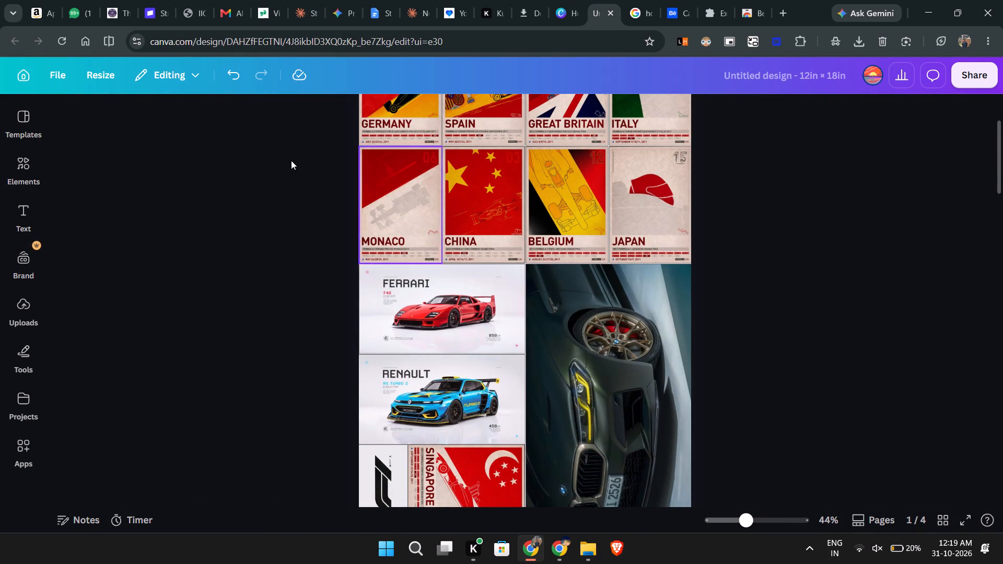
{"action": "scroll", "coordinate": [251, 293], "scroll_direction": "down", "scroll_amount": 1}
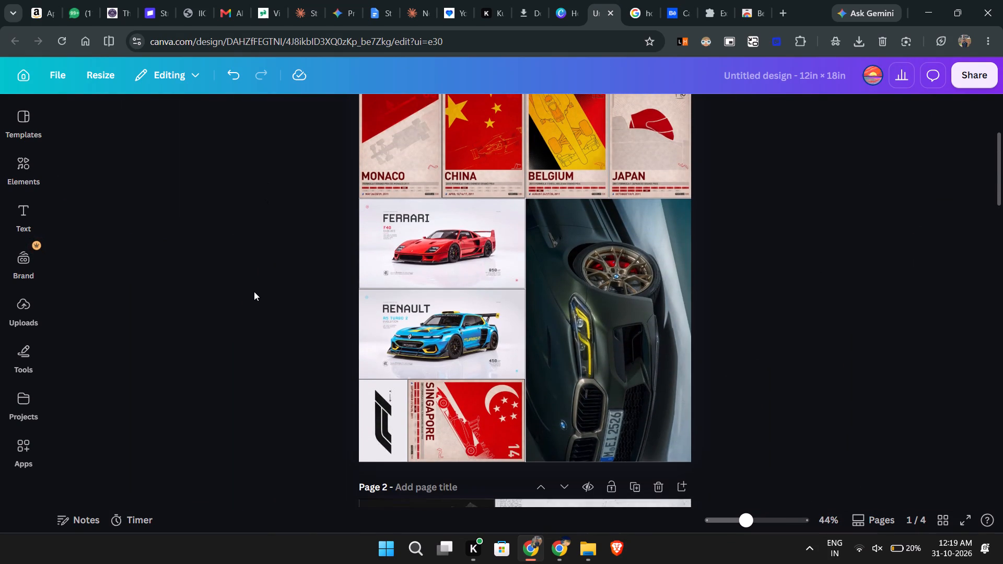
{"action": "scroll", "coordinate": [254, 291], "scroll_direction": "down", "scroll_amount": 2, "text": "ctrl"}
{"action": "scroll", "coordinate": [254, 291], "scroll_direction": "up", "scroll_amount": 7, "text": "ctrl"}
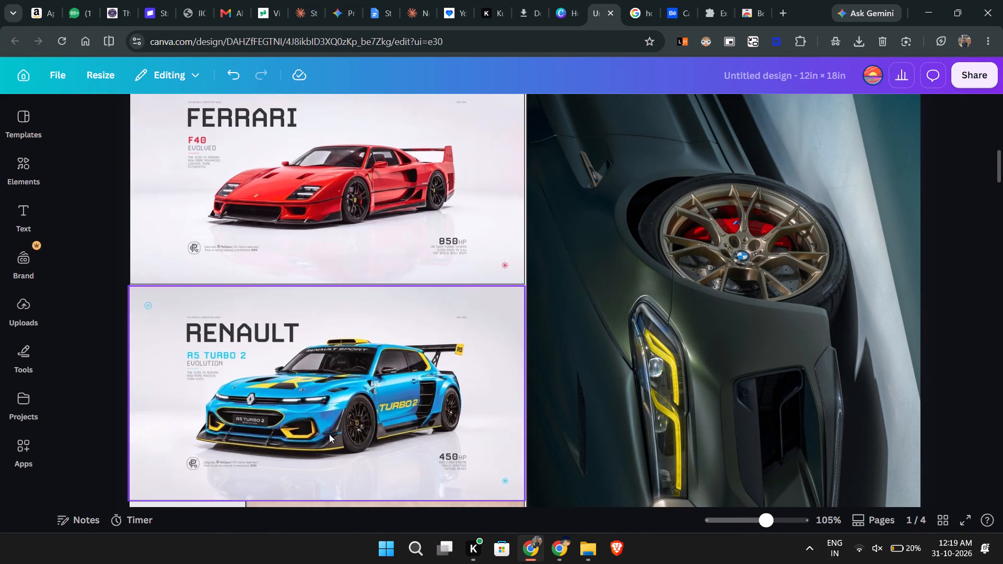
{"action": "scroll", "coordinate": [329, 434], "scroll_direction": "down", "scroll_amount": 2, "text": "ctrl"}
{"action": "left_click", "coordinate": [217, 335]}
{"action": "scroll", "coordinate": [217, 335], "scroll_direction": "down", "scroll_amount": 2}
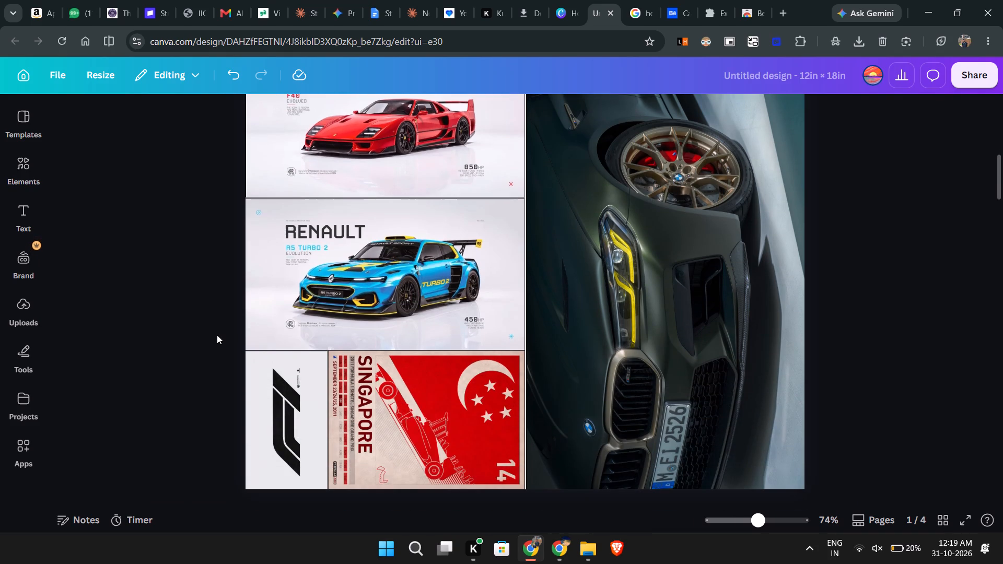
{"action": "scroll", "coordinate": [217, 335], "scroll_direction": "up", "scroll_amount": 1}
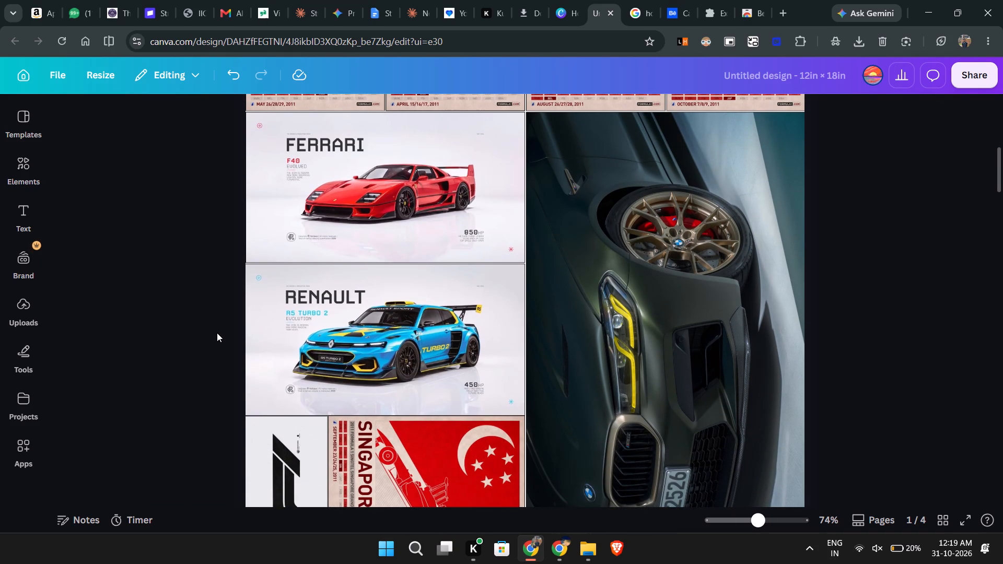
Review the finished page 1 layout and the top of page 2, examining the Ferrari, Renault, F1 logo and Singapore image edges and borders.
{"action": "scroll", "coordinate": [217, 333], "scroll_direction": "down", "scroll_amount": 2}
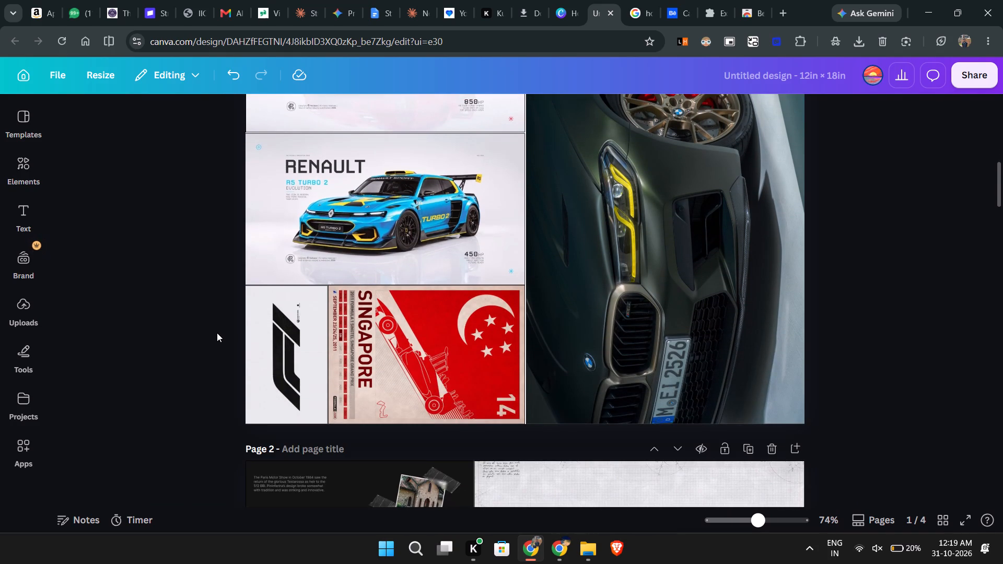
{"action": "scroll", "coordinate": [217, 331], "scroll_direction": "up", "scroll_amount": 2}
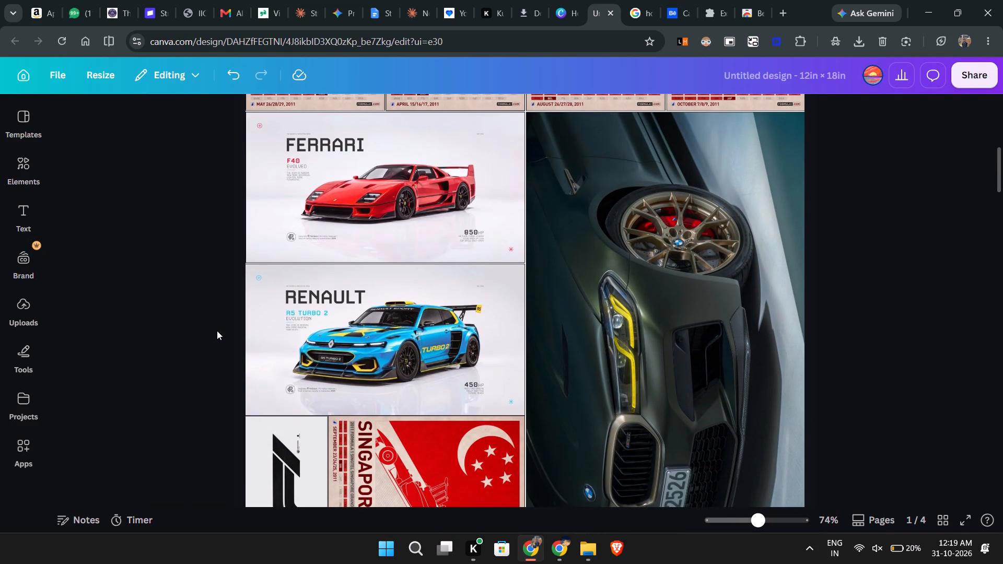
{"action": "scroll", "coordinate": [405, 379], "scroll_direction": "down", "scroll_amount": 2}
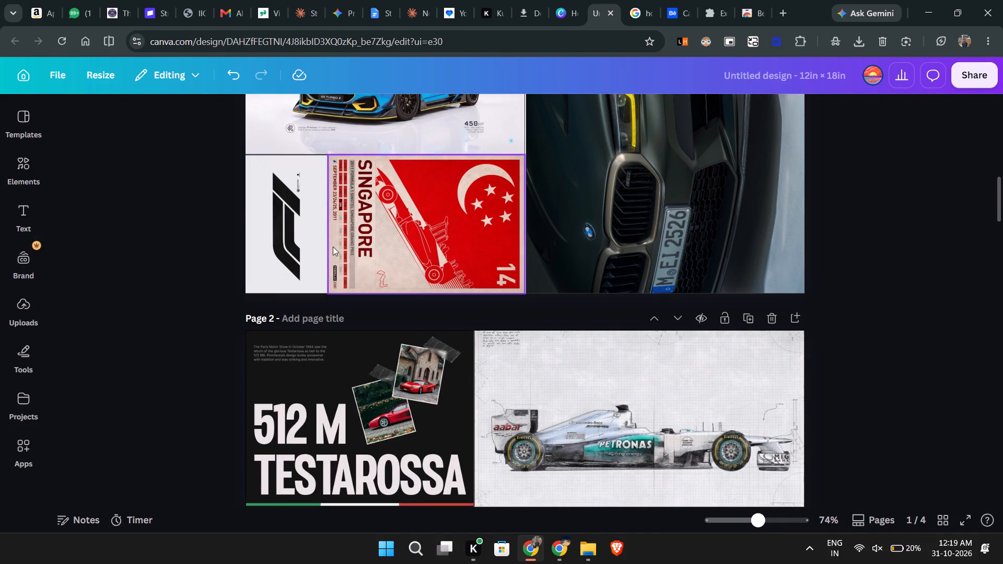
{"action": "scroll", "coordinate": [301, 231], "scroll_direction": "down", "scroll_amount": 2}
{"action": "scroll", "coordinate": [301, 231], "scroll_direction": "up", "scroll_amount": 6}
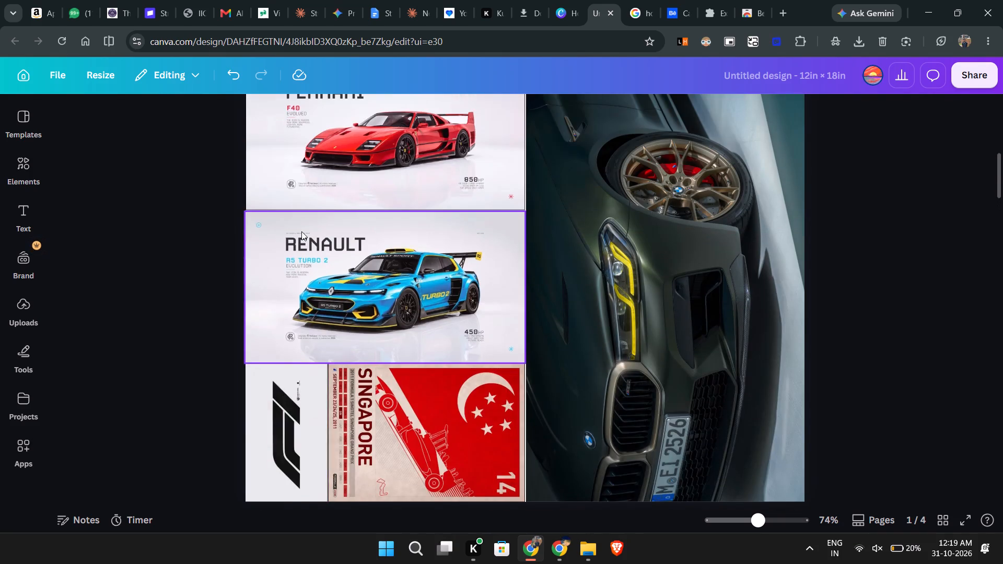
{"action": "scroll", "coordinate": [301, 231], "scroll_direction": "up", "scroll_amount": 2}
{"action": "left_click", "coordinate": [971, 340]}
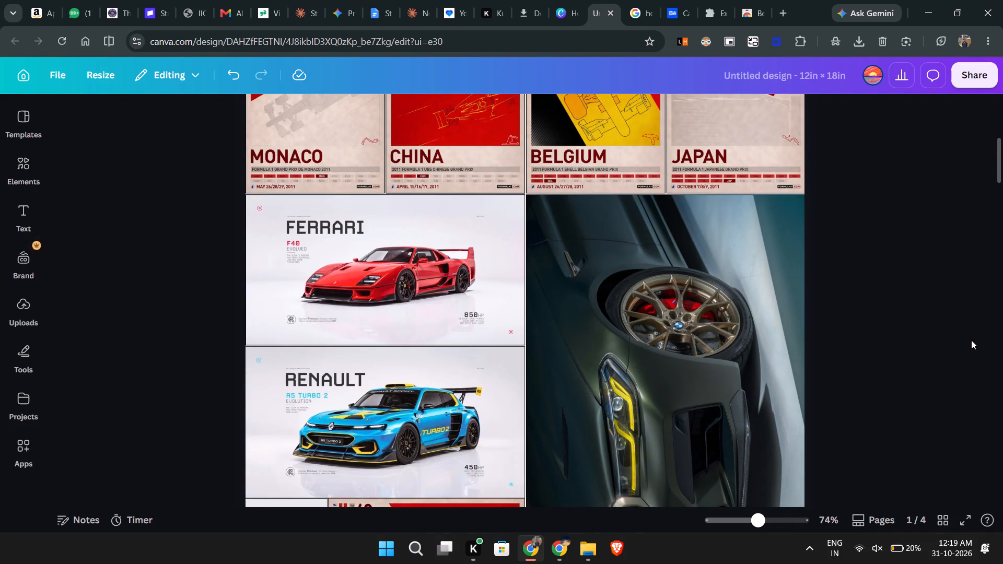
{"action": "scroll", "coordinate": [971, 340], "scroll_direction": "up", "scroll_amount": 1}
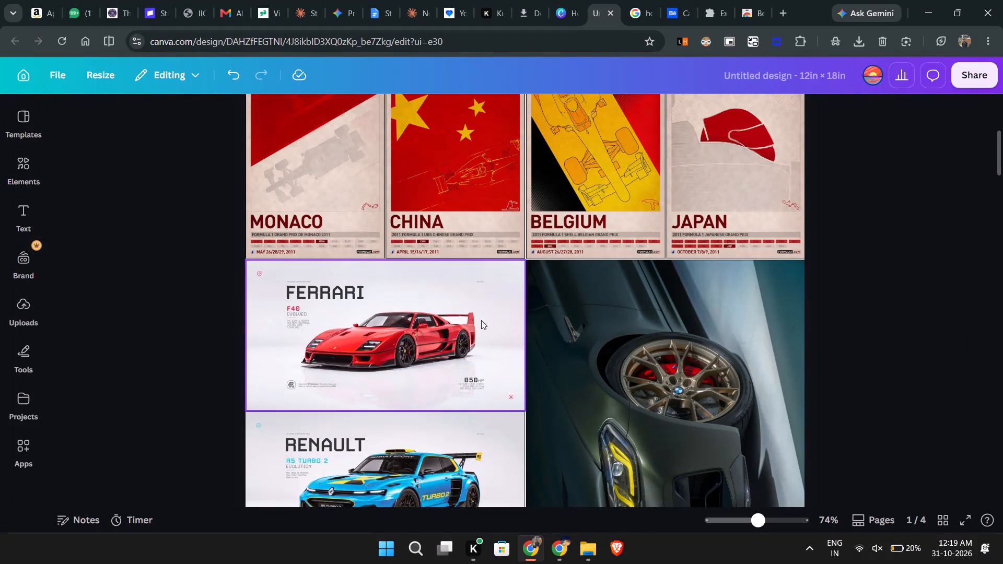
{"action": "left_click", "coordinate": [481, 320]}
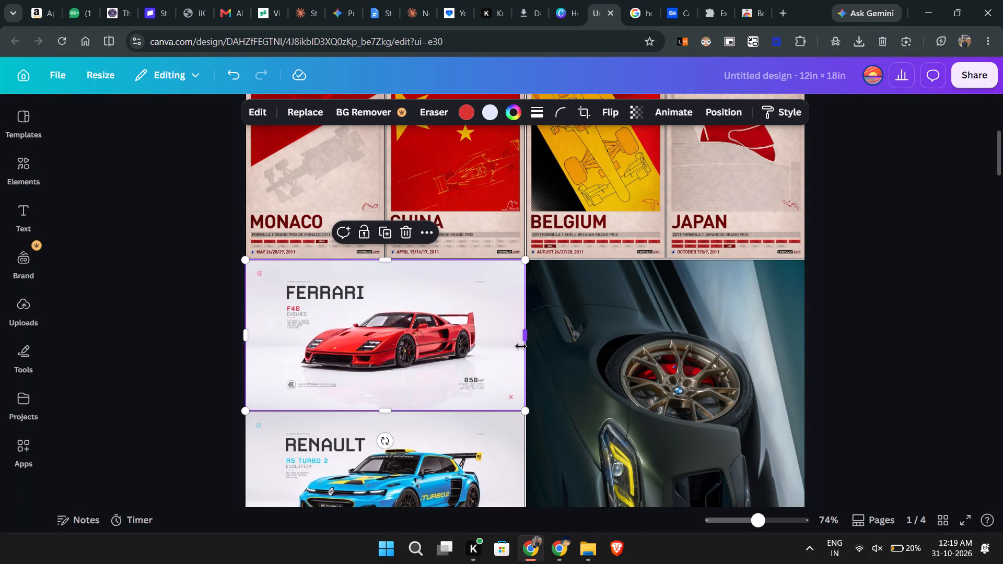
{"action": "scroll", "coordinate": [521, 346], "scroll_direction": "down", "scroll_amount": 1}
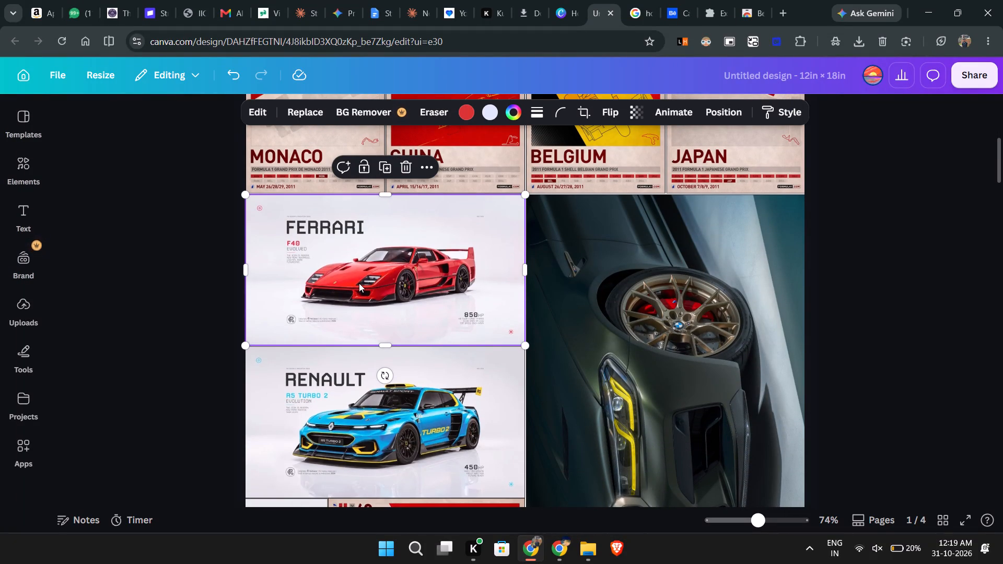
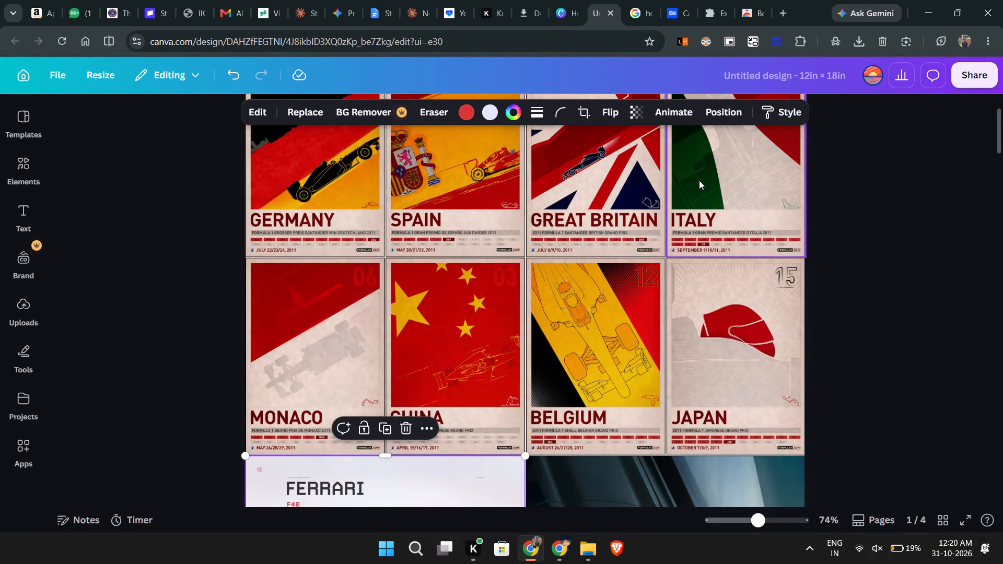
Look over the layout from page 1's posters and car images through page 2 to the top of page 3.
{"action": "scroll", "coordinate": [696, 181], "scroll_direction": "down", "scroll_amount": 3}
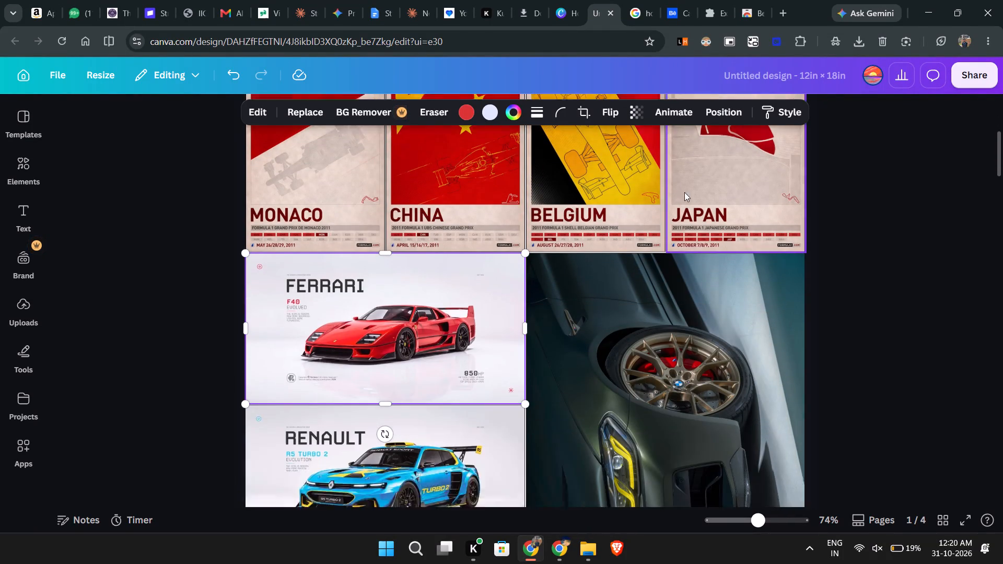
{"action": "scroll", "coordinate": [826, 164], "scroll_direction": "down", "scroll_amount": 3}
{"action": "scroll", "coordinate": [539, 295], "scroll_direction": "down", "scroll_amount": 2}
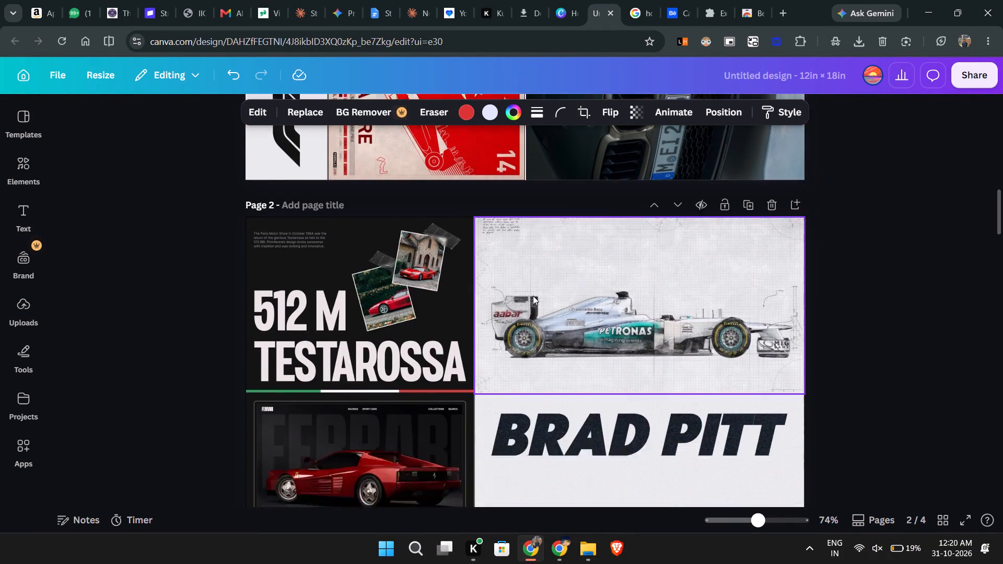
{"action": "scroll", "coordinate": [533, 296], "scroll_direction": "down", "scroll_amount": 4}
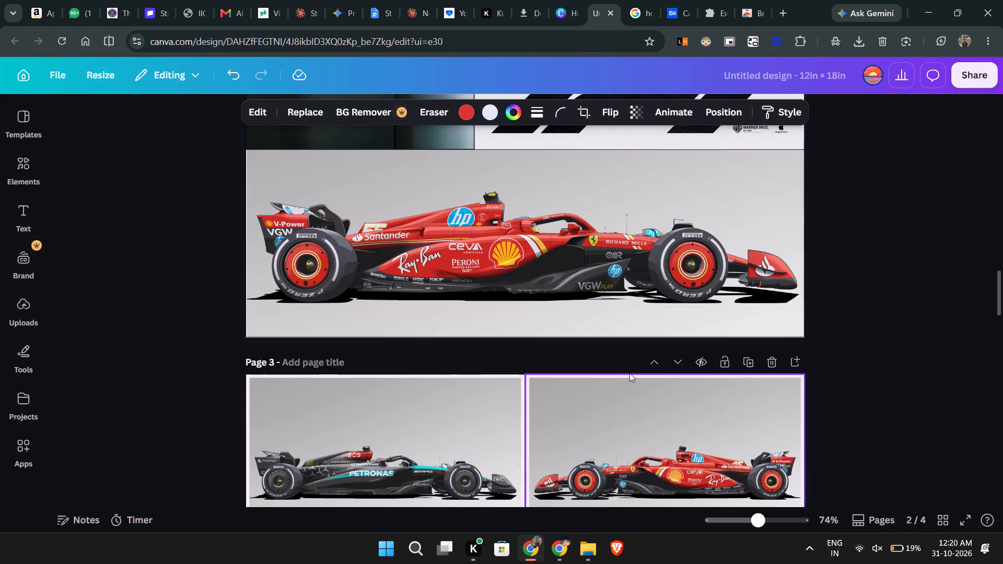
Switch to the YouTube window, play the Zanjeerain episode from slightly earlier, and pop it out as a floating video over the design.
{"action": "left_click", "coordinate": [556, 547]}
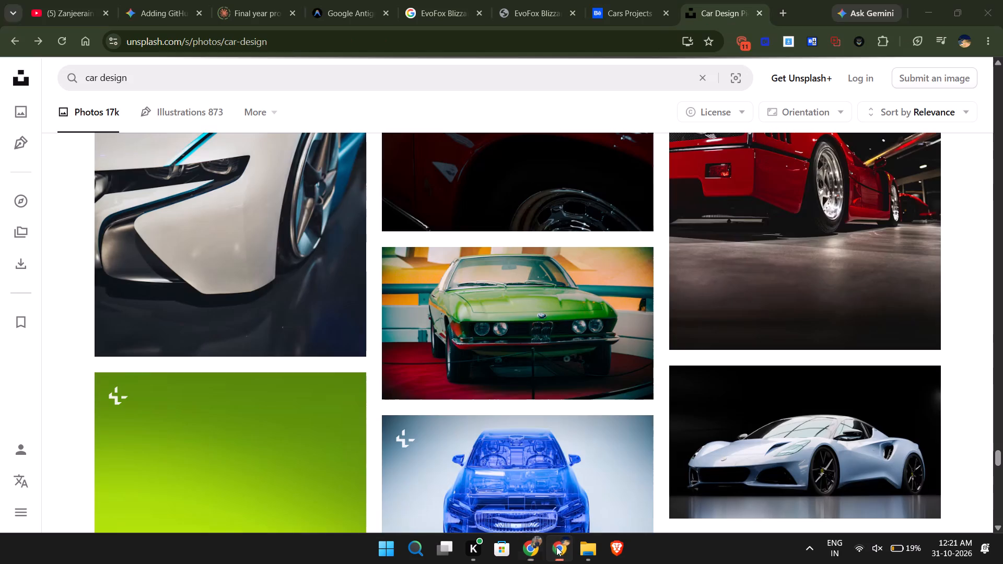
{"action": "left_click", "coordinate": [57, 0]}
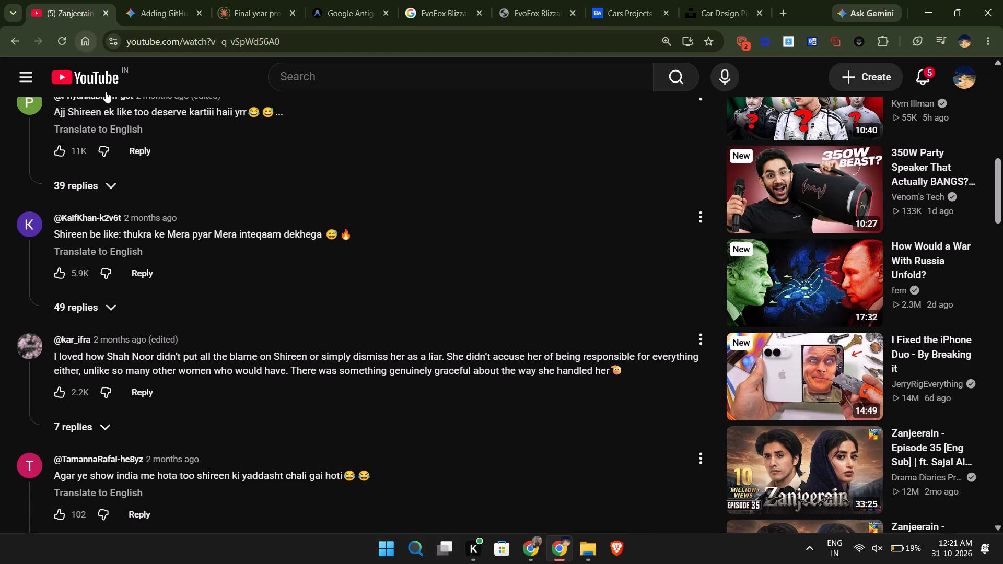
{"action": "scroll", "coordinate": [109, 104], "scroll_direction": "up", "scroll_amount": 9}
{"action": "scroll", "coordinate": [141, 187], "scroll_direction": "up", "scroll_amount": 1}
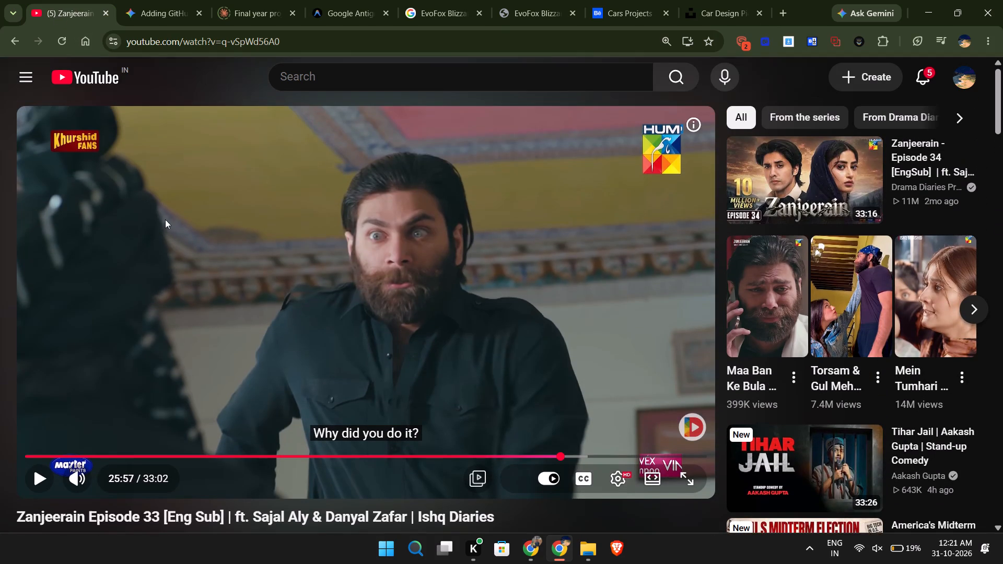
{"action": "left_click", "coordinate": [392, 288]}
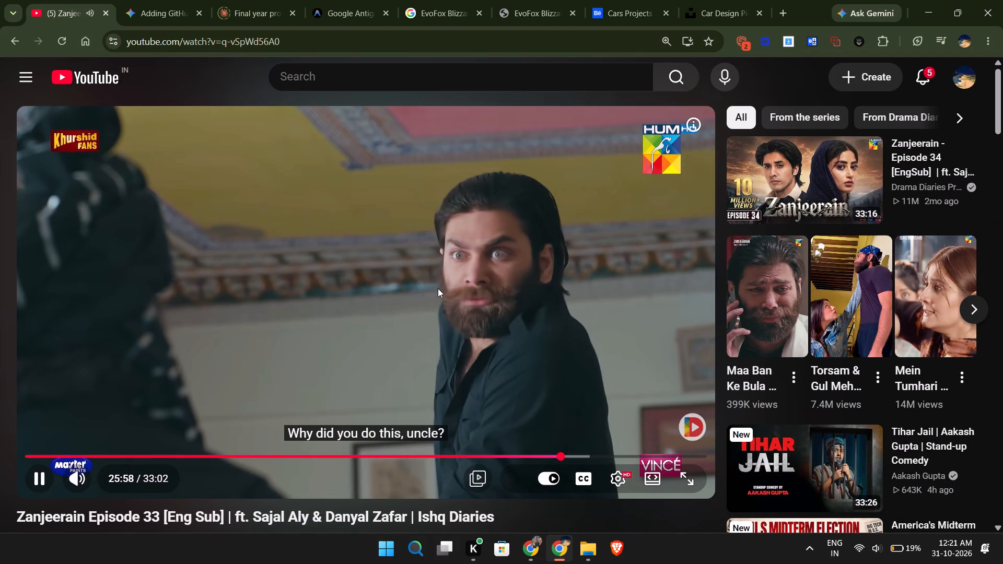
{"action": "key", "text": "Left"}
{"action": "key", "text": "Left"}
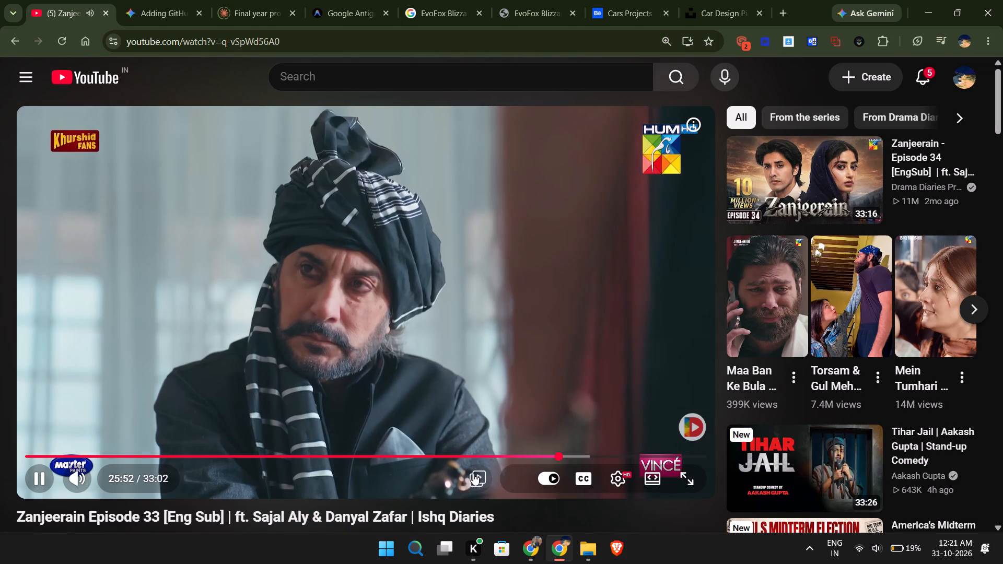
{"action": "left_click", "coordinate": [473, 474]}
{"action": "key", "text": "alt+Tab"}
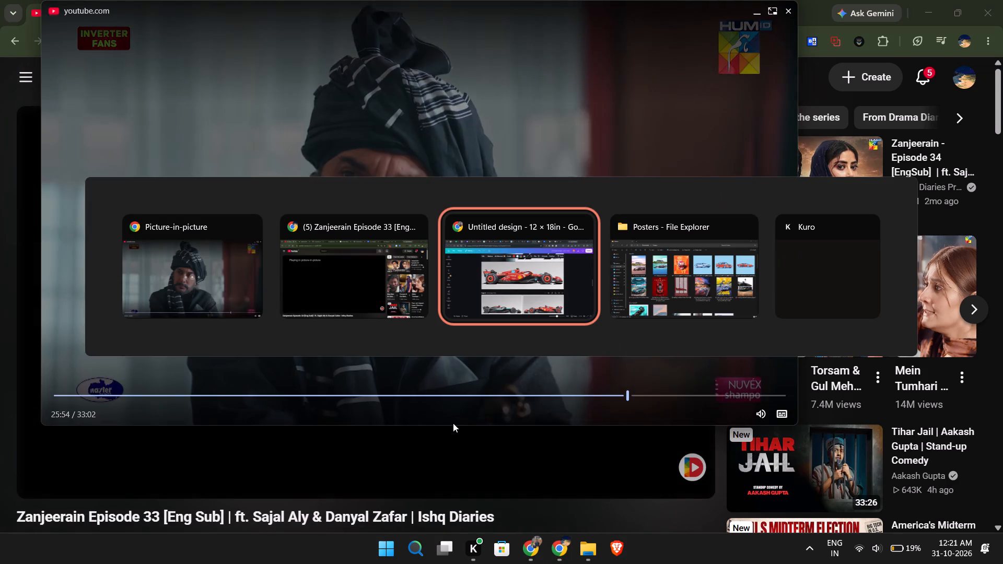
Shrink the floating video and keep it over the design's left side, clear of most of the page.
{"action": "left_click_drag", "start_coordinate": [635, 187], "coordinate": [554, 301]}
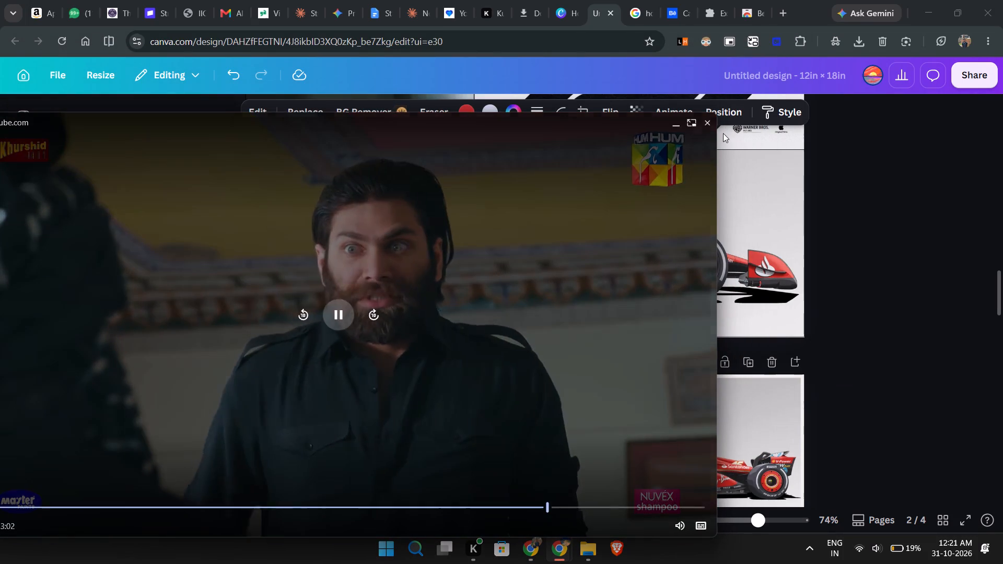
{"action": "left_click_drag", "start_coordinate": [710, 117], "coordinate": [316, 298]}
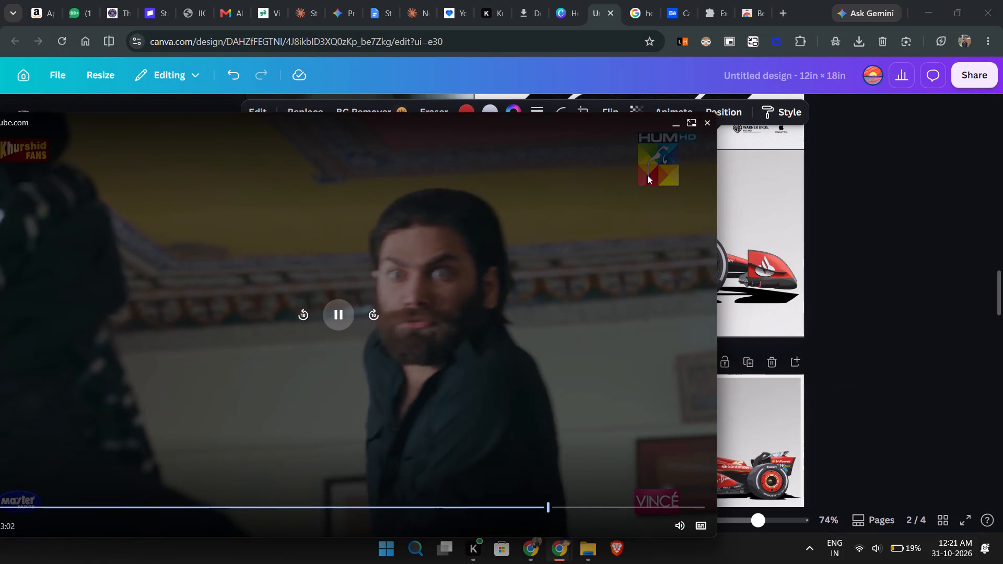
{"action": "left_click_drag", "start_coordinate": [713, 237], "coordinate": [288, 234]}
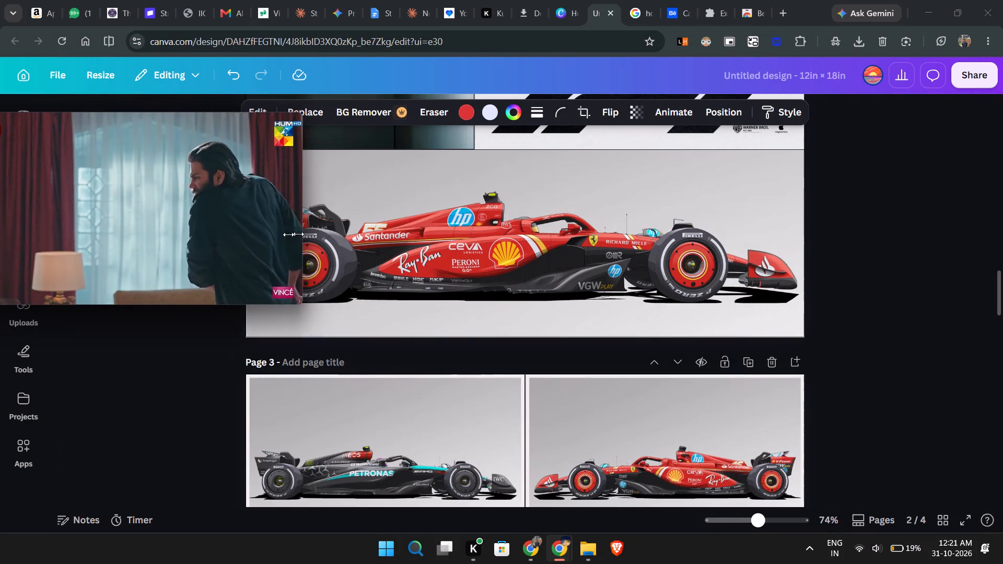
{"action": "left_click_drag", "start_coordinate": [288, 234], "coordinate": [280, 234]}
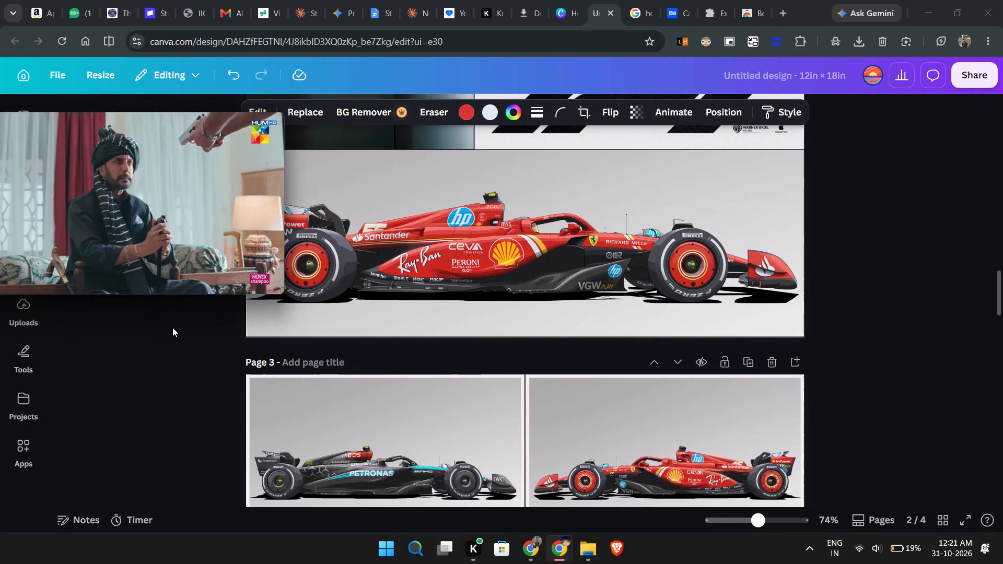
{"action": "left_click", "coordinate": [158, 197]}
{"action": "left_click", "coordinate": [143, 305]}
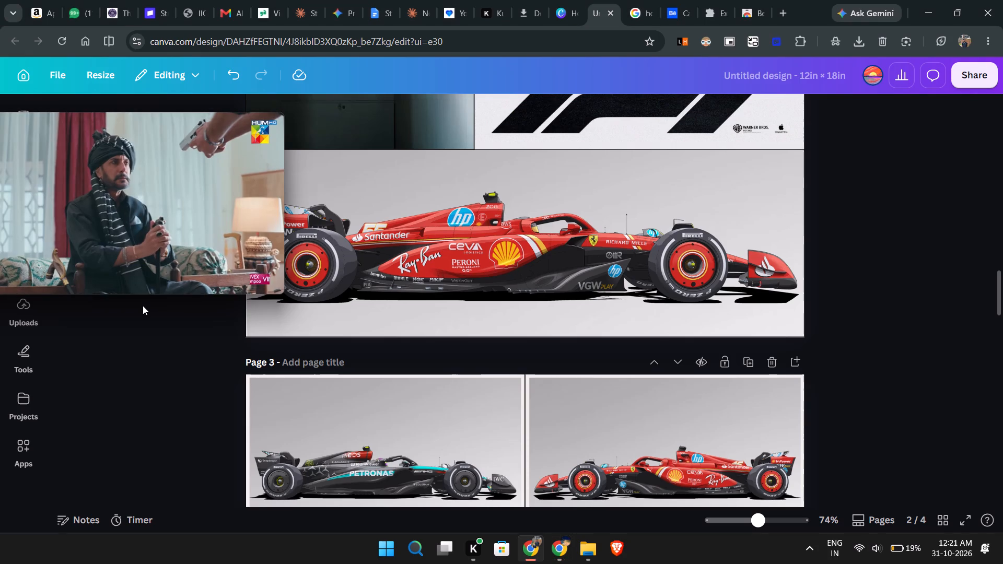
Examine page 3's centre junction at high magnification, comparing the borders of the adjoining car images.
{"action": "scroll", "coordinate": [391, 344], "scroll_direction": "down", "scroll_amount": 2}
{"action": "left_click", "coordinate": [920, 385]}
{"action": "scroll", "coordinate": [920, 385], "scroll_direction": "down", "scroll_amount": 2}
{"action": "scroll", "coordinate": [521, 323], "scroll_direction": "up", "scroll_amount": 12, "text": "ctrl"}
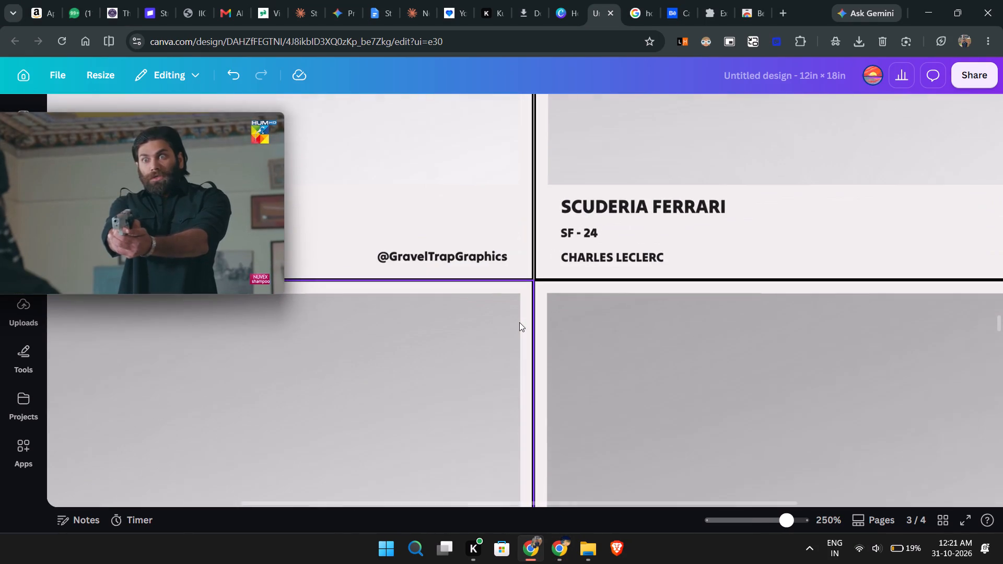
{"action": "scroll", "coordinate": [519, 322], "scroll_direction": "up", "scroll_amount": 5, "text": "ctrl"}
{"action": "scroll", "coordinate": [542, 278], "scroll_direction": "up", "scroll_amount": 2, "text": "ctrl"}
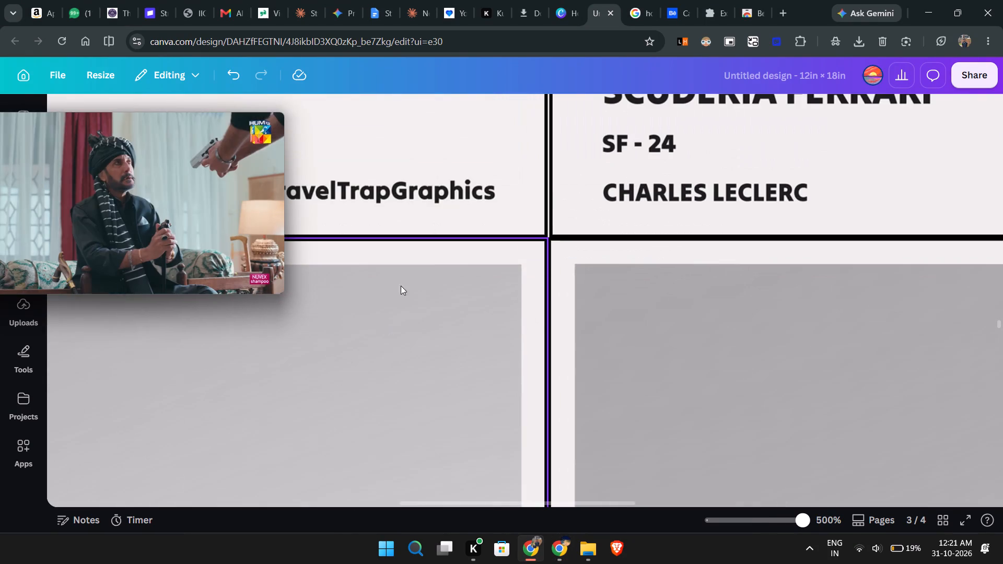
{"action": "left_click", "coordinate": [456, 221]}
{"action": "left_click", "coordinate": [581, 203]}
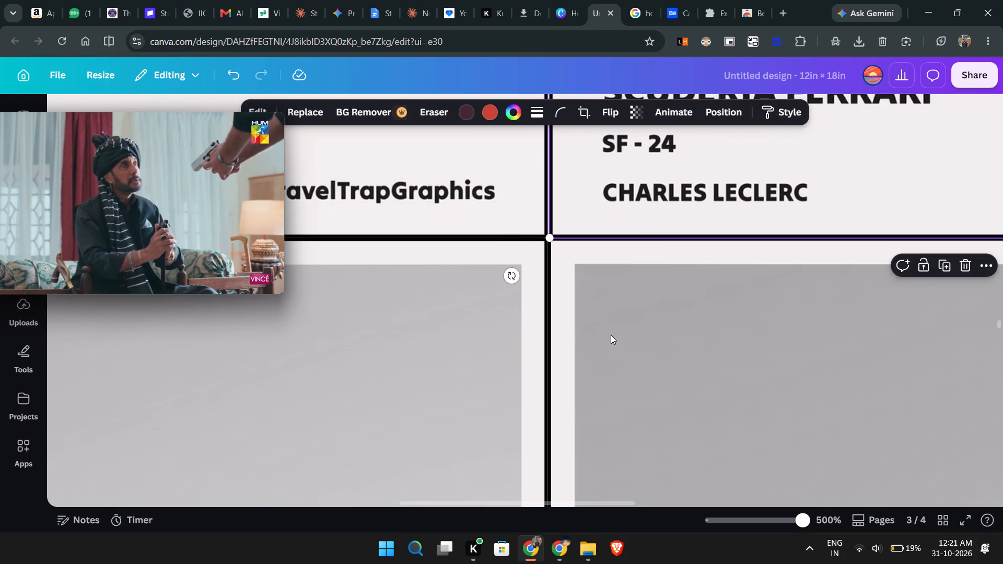
{"action": "left_click", "coordinate": [611, 335]}
Resize the Mercedes image from its inner edge to 6 wide by 4.2 high, tightening its join with the Ferrari image.
{"action": "left_click", "coordinate": [499, 230]}
{"action": "scroll", "coordinate": [504, 219], "scroll_direction": "up", "scroll_amount": 8}
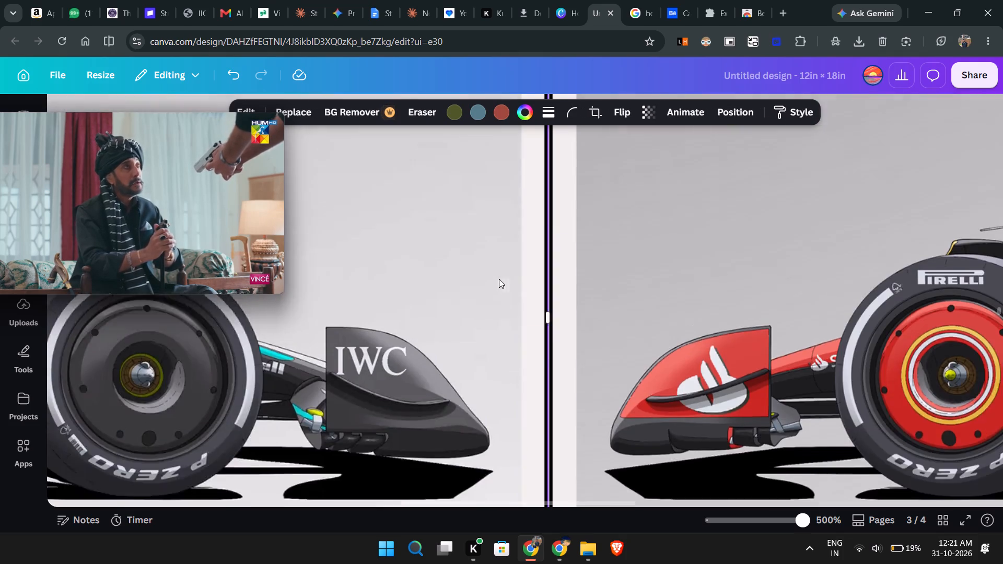
{"action": "scroll", "coordinate": [499, 283], "scroll_direction": "up", "scroll_amount": 2}
{"action": "scroll", "coordinate": [502, 306], "scroll_direction": "down", "scroll_amount": 2}
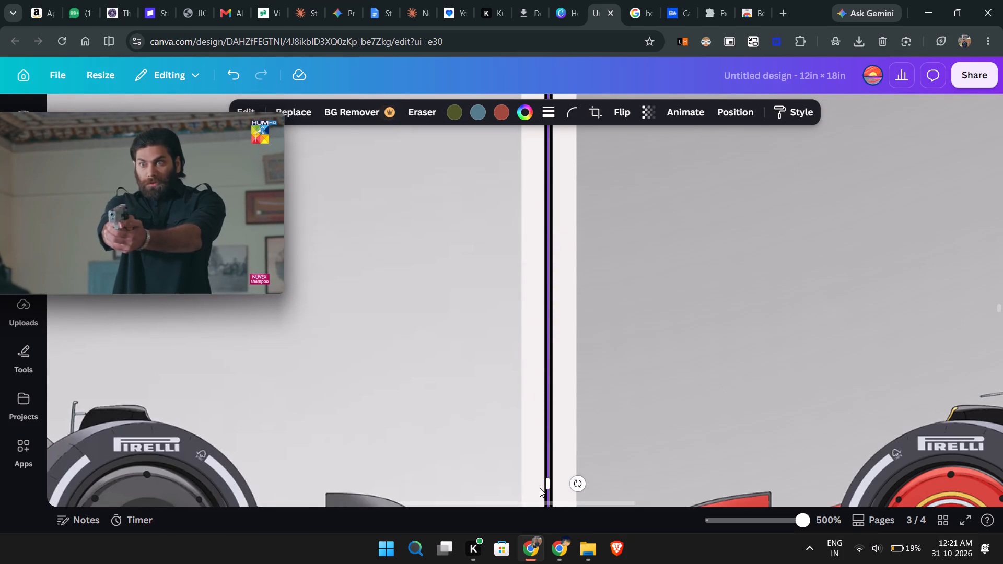
{"action": "left_click", "coordinate": [547, 486]}
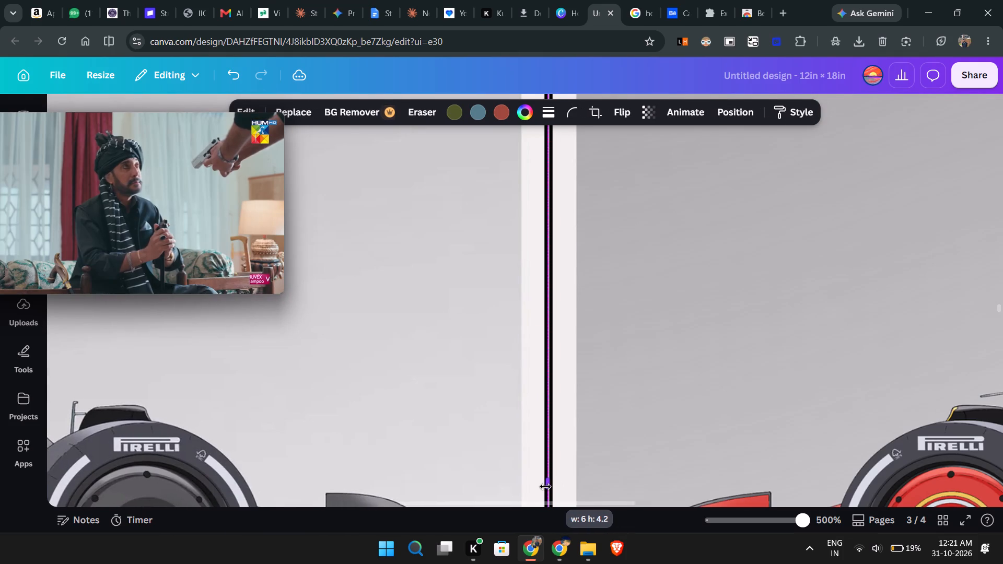
{"action": "left_click", "coordinate": [457, 424]}
{"action": "left_click", "coordinate": [622, 415]}
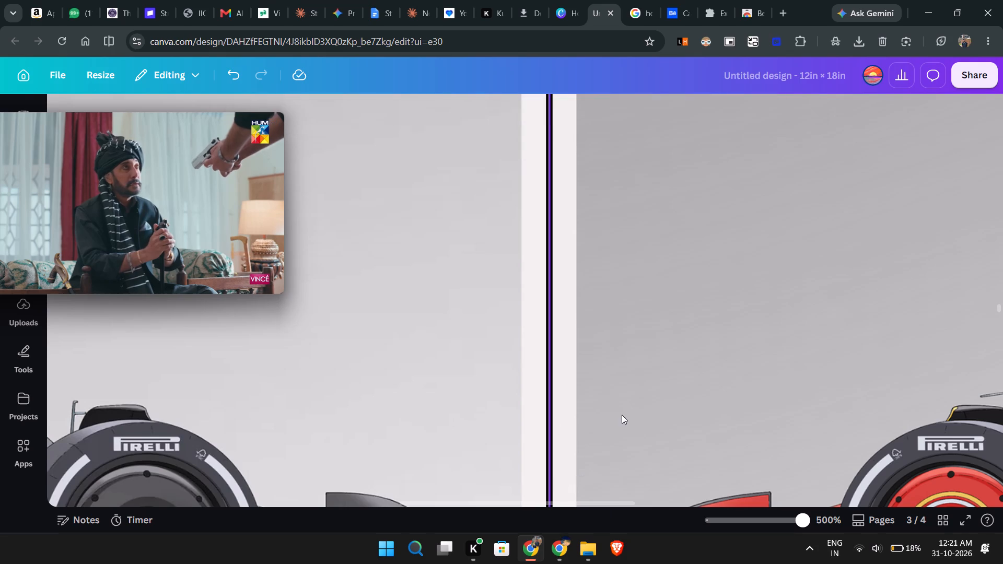
Adjust the Ferrari image's inner edge on page 3 so its border meets the Mercedes image's border.
{"action": "scroll", "coordinate": [592, 473], "scroll_direction": "down", "scroll_amount": 1}
{"action": "scroll", "coordinate": [592, 473], "scroll_direction": "up", "scroll_amount": 7}
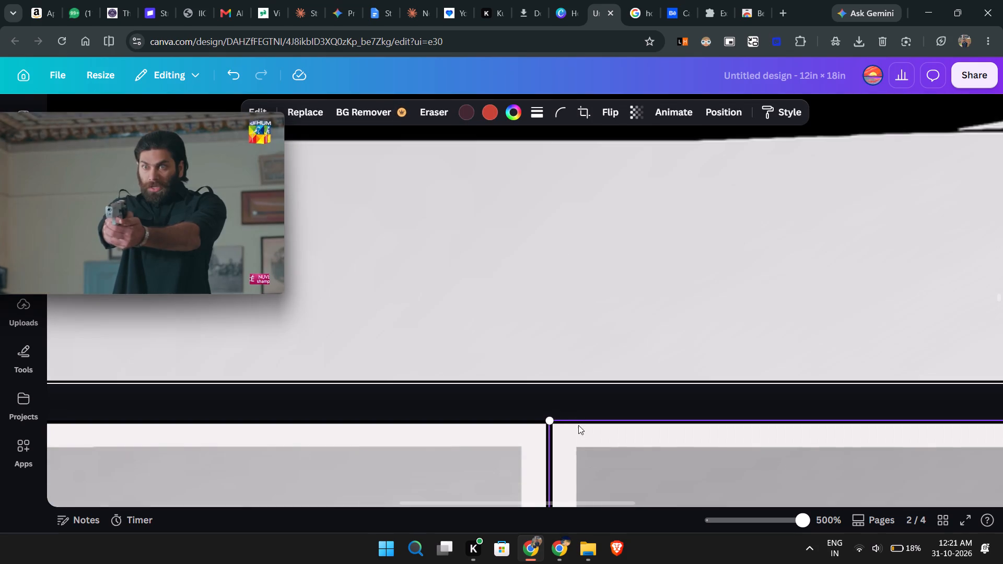
{"action": "left_click", "coordinate": [576, 408]}
{"action": "left_click", "coordinate": [557, 446]}
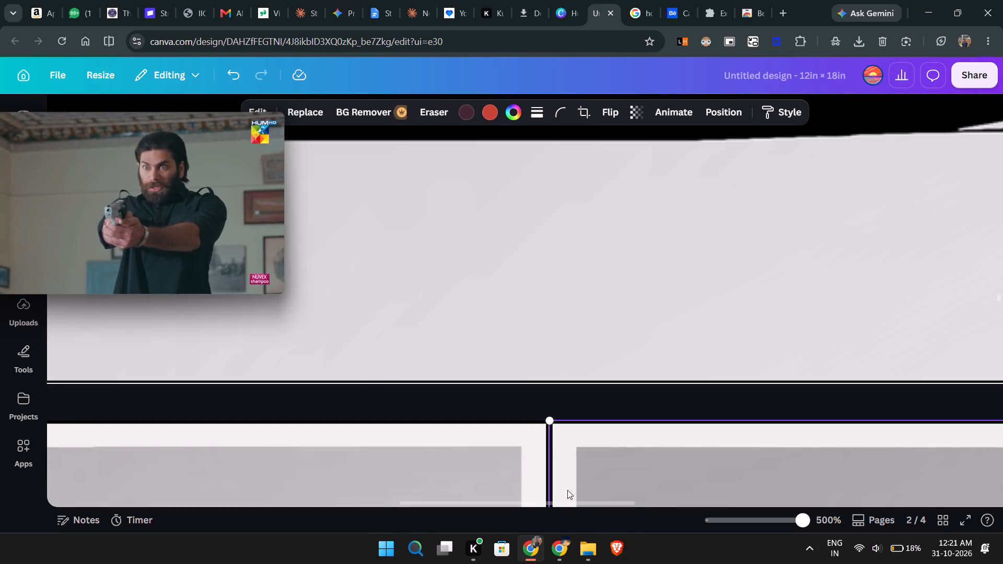
{"action": "scroll", "coordinate": [573, 471], "scroll_direction": "down", "scroll_amount": 3}
{"action": "scroll", "coordinate": [555, 419], "scroll_direction": "down", "scroll_amount": 3}
{"action": "left_click", "coordinate": [553, 482]}
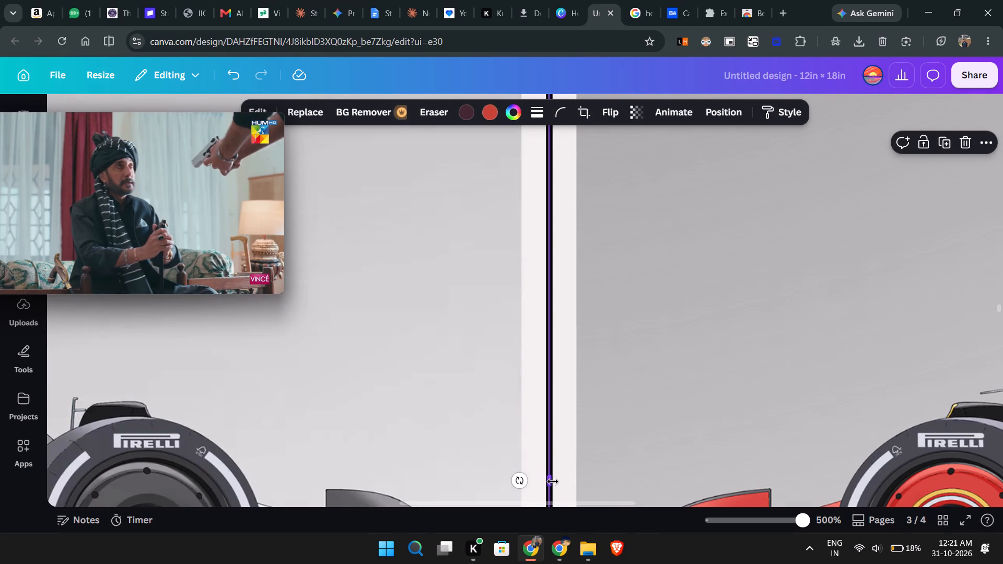
{"action": "scroll", "coordinate": [549, 440], "scroll_direction": "up", "scroll_amount": 5}
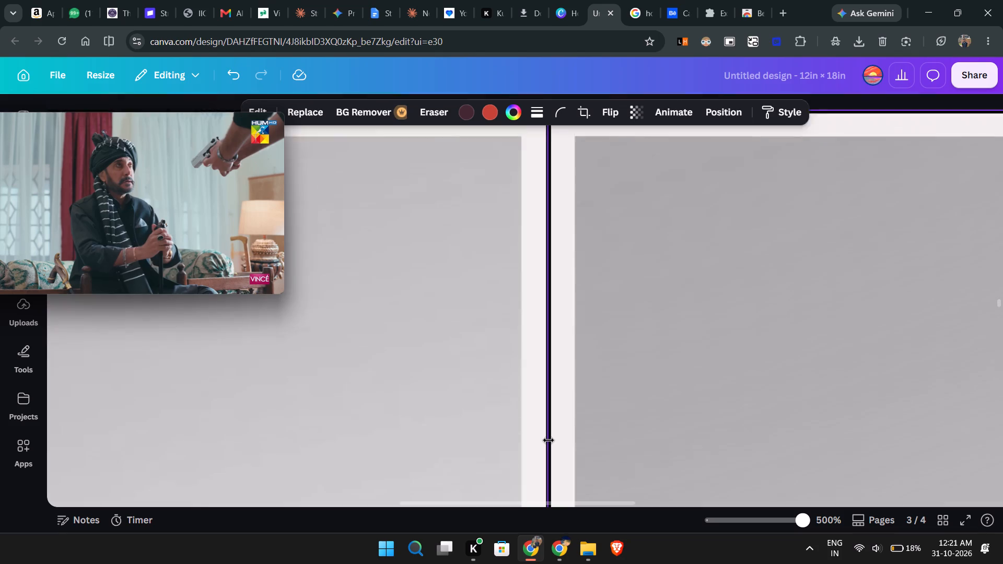
{"action": "scroll", "coordinate": [549, 440], "scroll_direction": "up", "scroll_amount": 2}
{"action": "left_click", "coordinate": [585, 263]}
Review page 3's upper and lower rows, examining the borders around the Mercedes, Ferrari, Haas and Red Bull images.
{"action": "scroll", "coordinate": [584, 359], "scroll_direction": "down", "scroll_amount": 6, "text": "ctrl"}
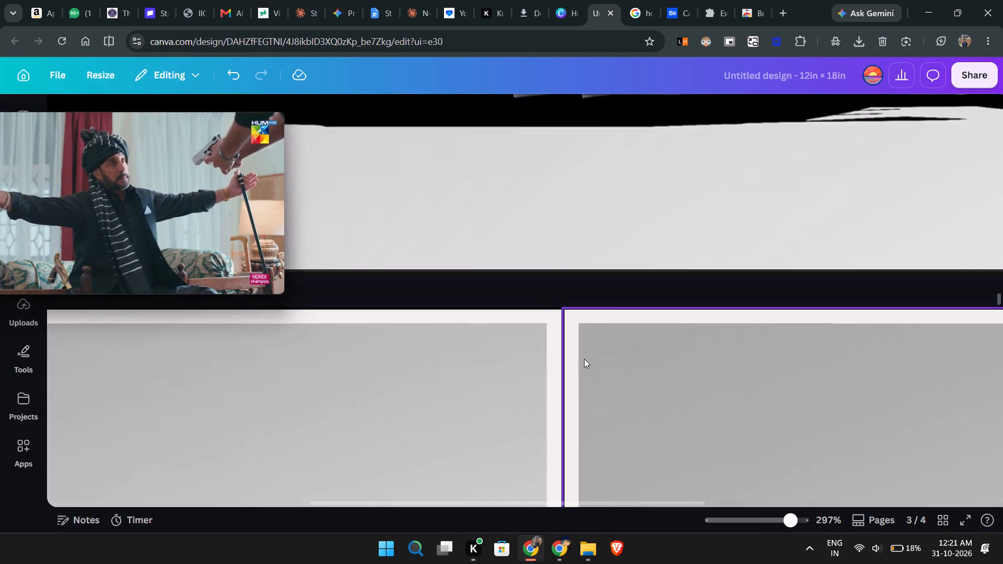
{"action": "scroll", "coordinate": [584, 359], "scroll_direction": "down", "scroll_amount": 2, "text": "ctrl"}
{"action": "scroll", "coordinate": [584, 359], "scroll_direction": "down", "scroll_amount": 5}
{"action": "scroll", "coordinate": [549, 436], "scroll_direction": "down", "scroll_amount": 1}
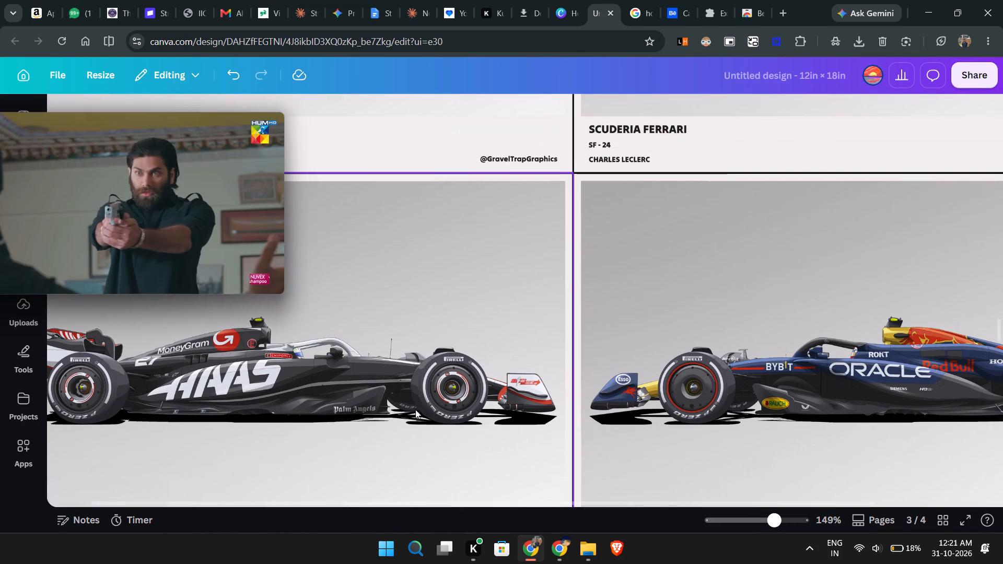
{"action": "scroll", "coordinate": [617, 420], "scroll_direction": "down", "scroll_amount": 2, "text": "ctrl"}
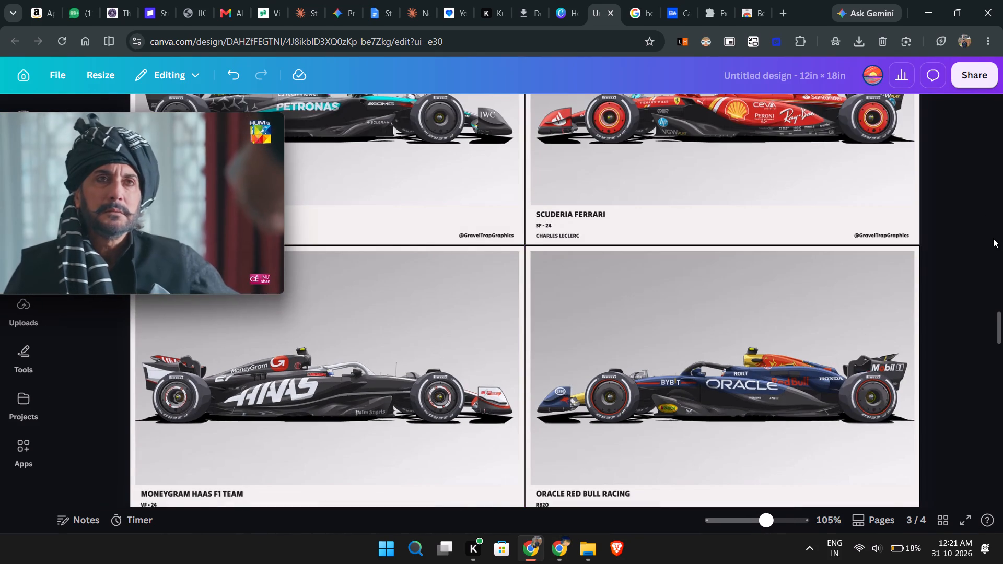
Fine-tune the Mercedes and Ferrari images' shared edge beside the centre junction on page 3 and check the adjoining borders.
{"action": "scroll", "coordinate": [995, 240], "scroll_direction": "up", "scroll_amount": 3, "text": "ctrl"}
{"action": "scroll", "coordinate": [938, 325], "scroll_direction": "down", "scroll_amount": 2}
{"action": "scroll", "coordinate": [282, 382], "scroll_direction": "up", "scroll_amount": 1, "text": "ctrl"}
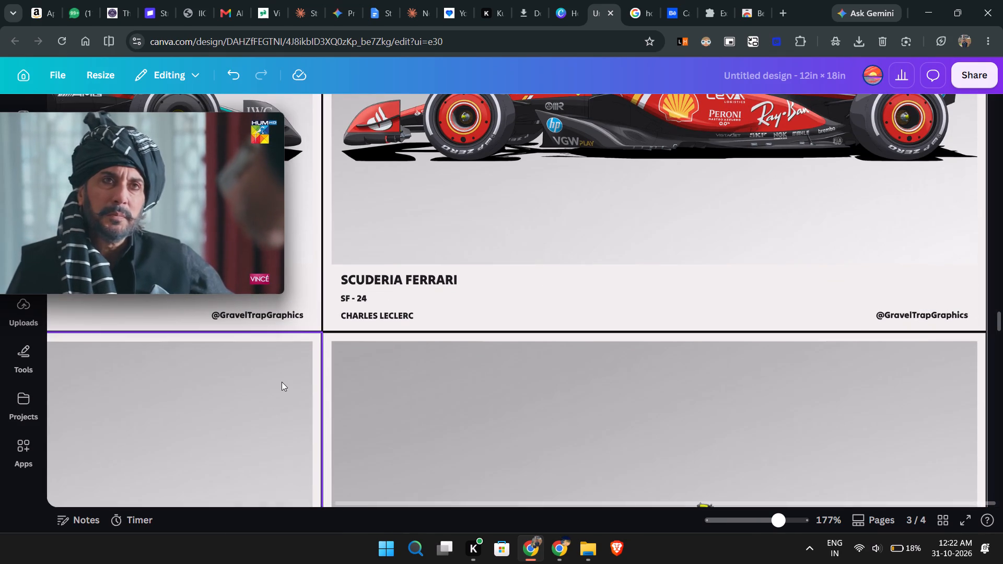
{"action": "scroll", "coordinate": [282, 382], "scroll_direction": "up", "scroll_amount": 7, "text": "ctrl"}
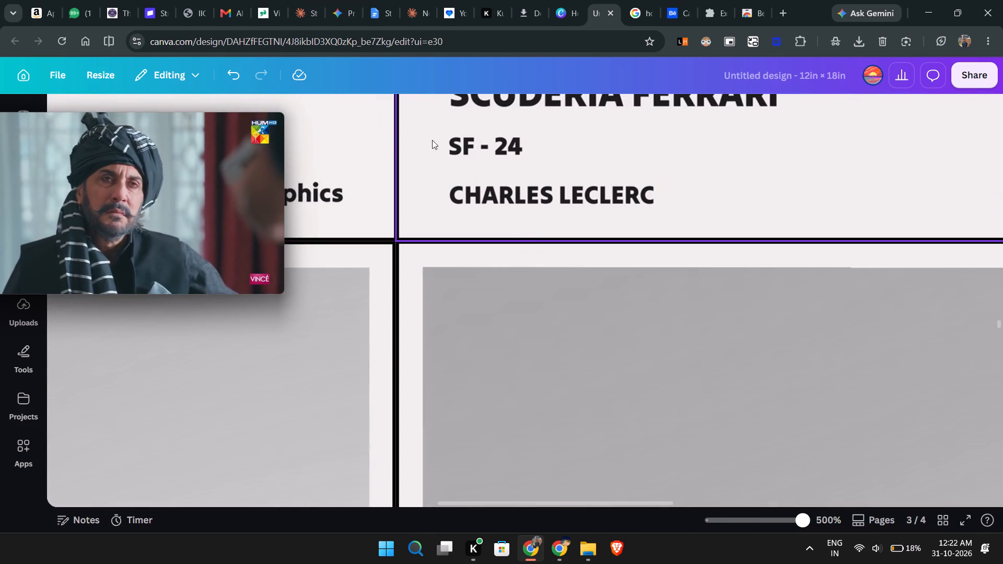
{"action": "left_click", "coordinate": [334, 156]}
{"action": "scroll", "coordinate": [342, 187], "scroll_direction": "up", "scroll_amount": 2}
{"action": "scroll", "coordinate": [387, 291], "scroll_direction": "down", "scroll_amount": 1}
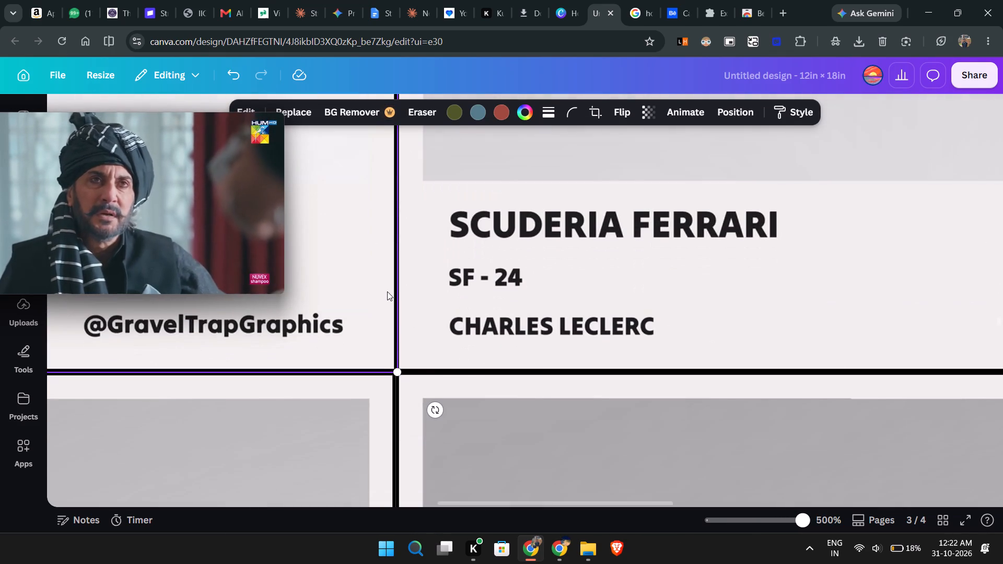
{"action": "left_click_drag", "start_coordinate": [395, 292], "coordinate": [391, 293]}
{"action": "left_click", "coordinate": [485, 422]}
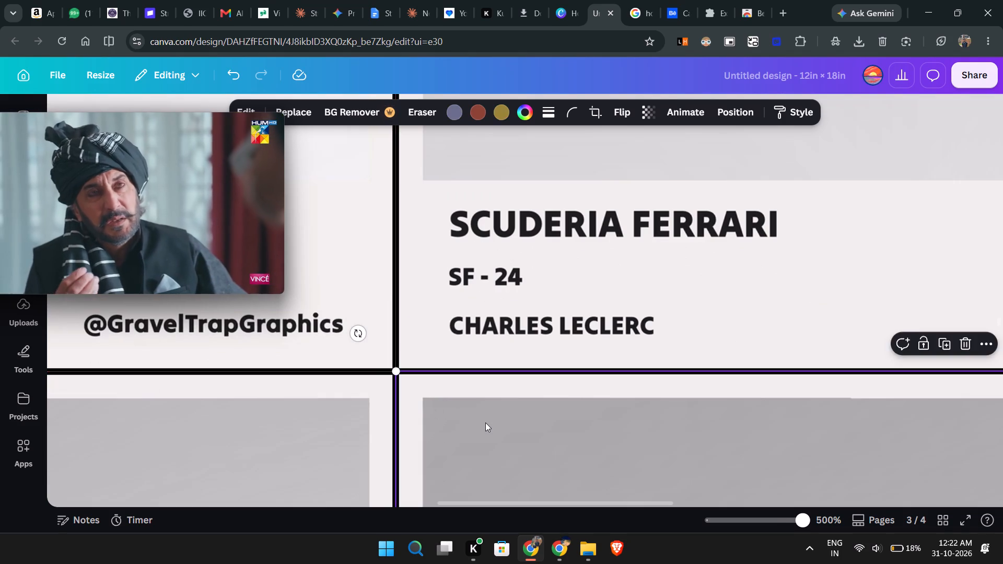
{"action": "scroll", "coordinate": [485, 422], "scroll_direction": "down", "scroll_amount": 10, "text": "ctrl"}
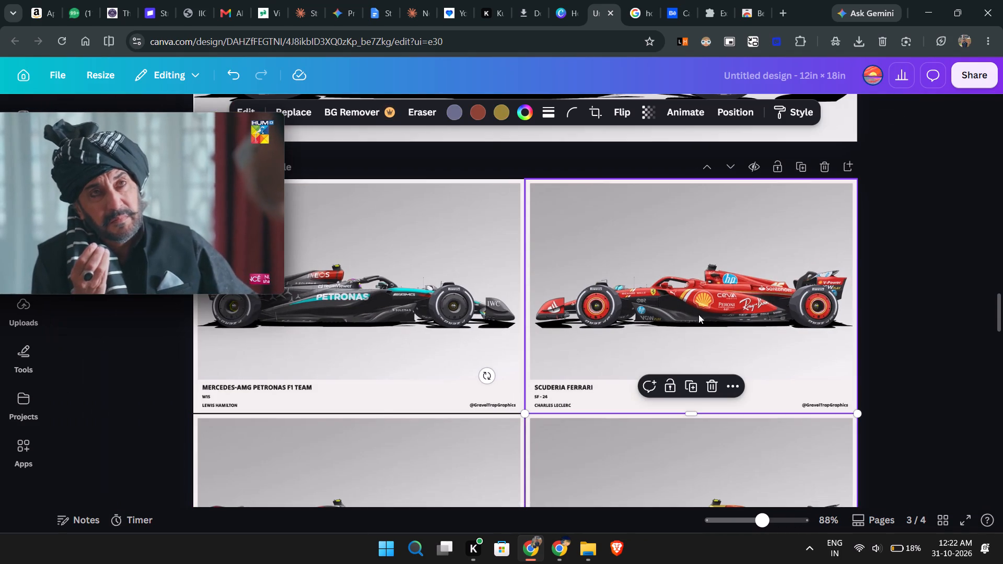
{"action": "left_click", "coordinate": [882, 293]}
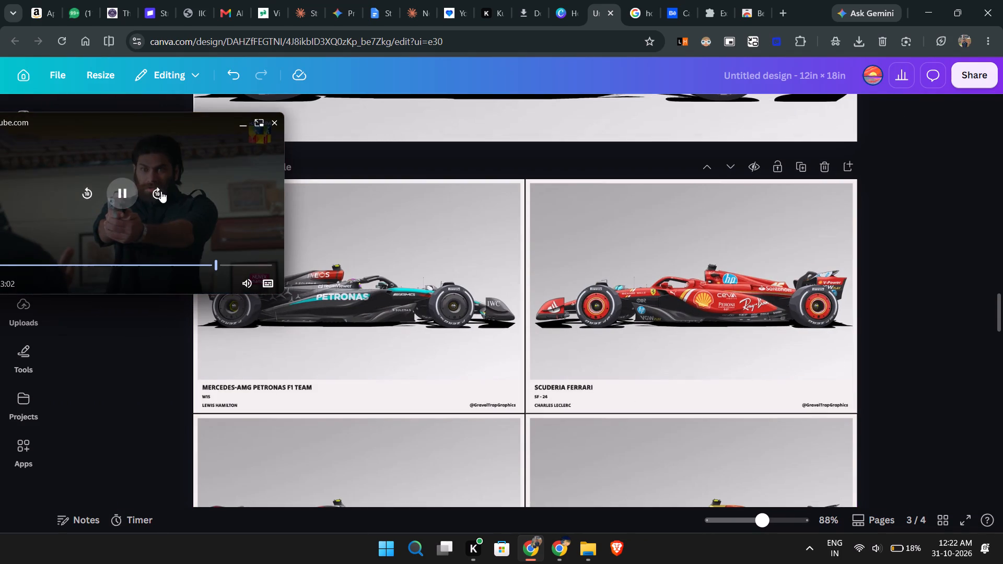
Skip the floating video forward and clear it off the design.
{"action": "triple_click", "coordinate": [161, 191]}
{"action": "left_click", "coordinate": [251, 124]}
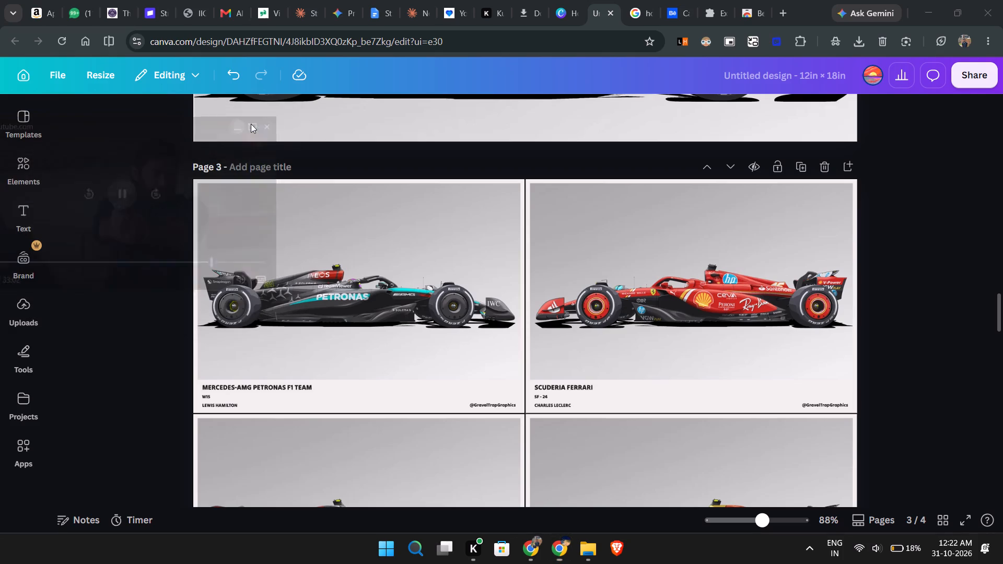
Switch to YouTube, skip the episode forward, pop it out as a floating video and return to the Canva design.
{"action": "left_click", "coordinate": [551, 546]}
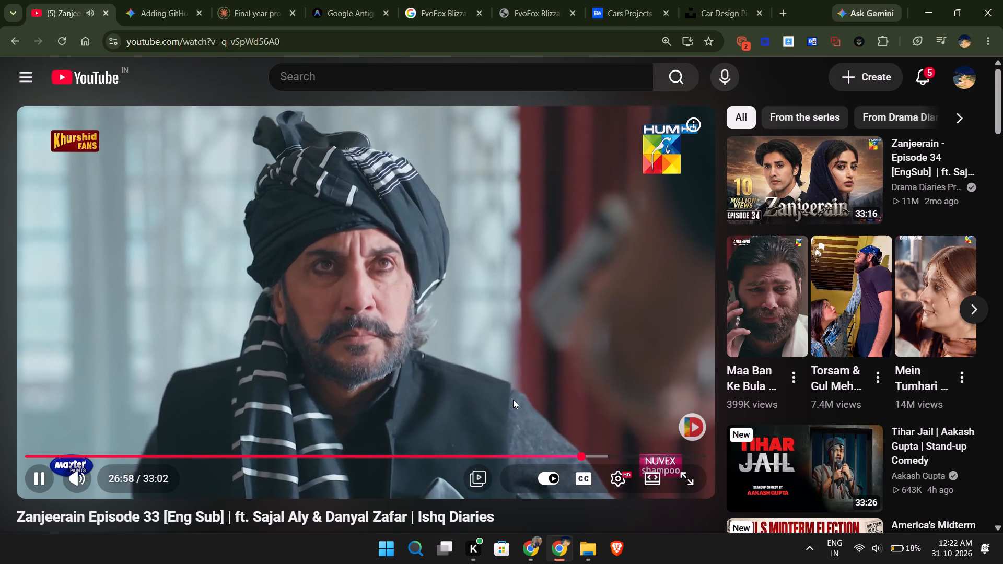
{"action": "key", "text": "Right"}
{"action": "key", "text": "Right"}
{"action": "key", "text": "Right"}
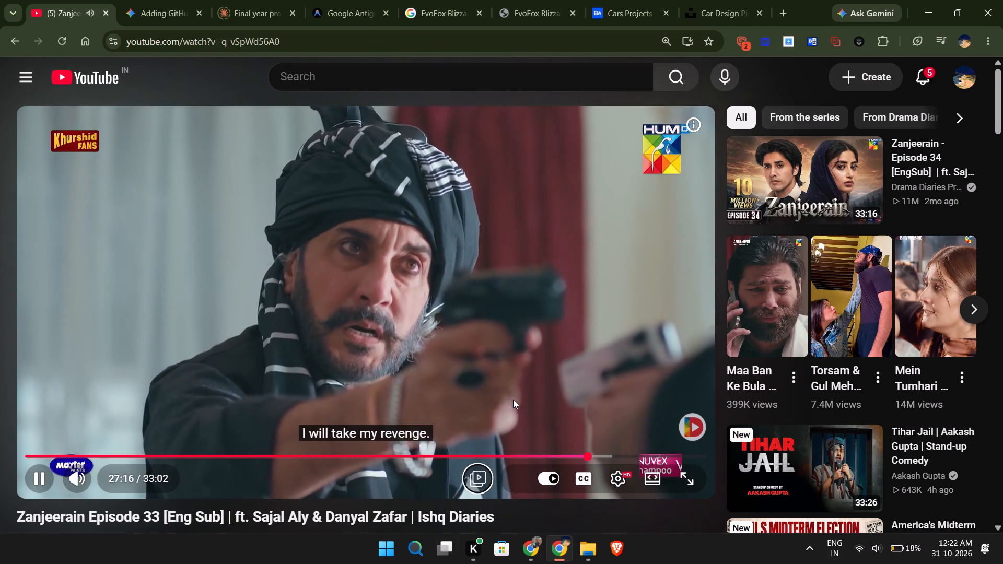
{"action": "left_click", "coordinate": [507, 512]}
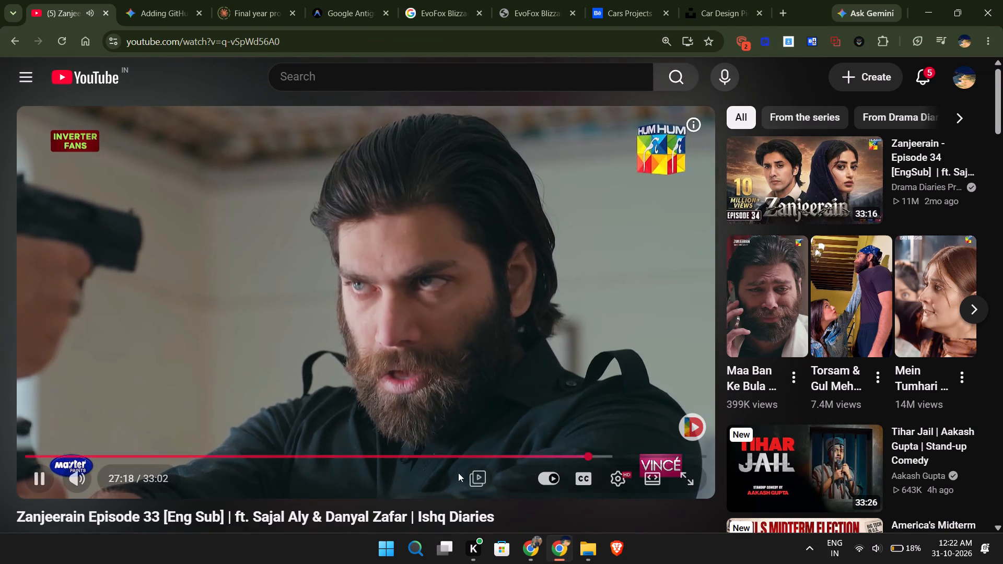
{"action": "left_click", "coordinate": [473, 477]}
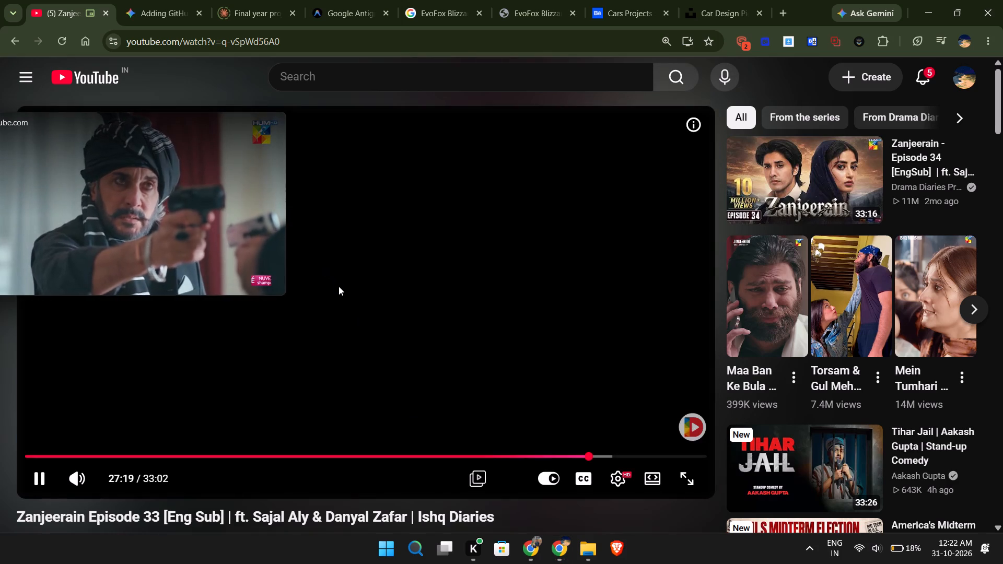
{"action": "key", "text": "alt+Tab"}
{"action": "key", "text": "alt+Tab"}
Review page 3's lower rows, examining the joins around the Aston Martin, Visa Cash App RB, Red Bull and Mercedes images.
{"action": "scroll", "coordinate": [399, 363], "scroll_direction": "down", "scroll_amount": 5}
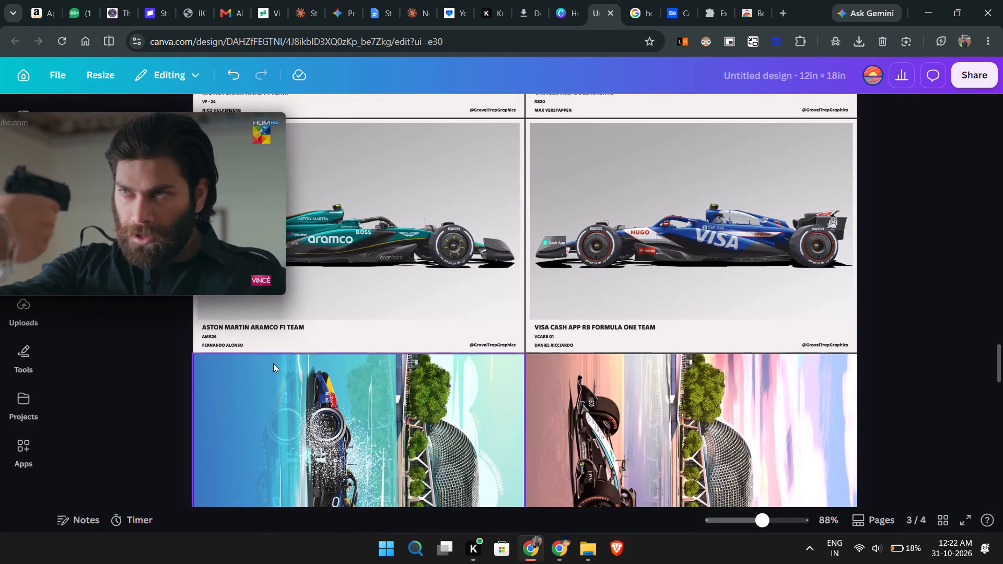
{"action": "scroll", "coordinate": [152, 370], "scroll_direction": "down", "scroll_amount": 1}
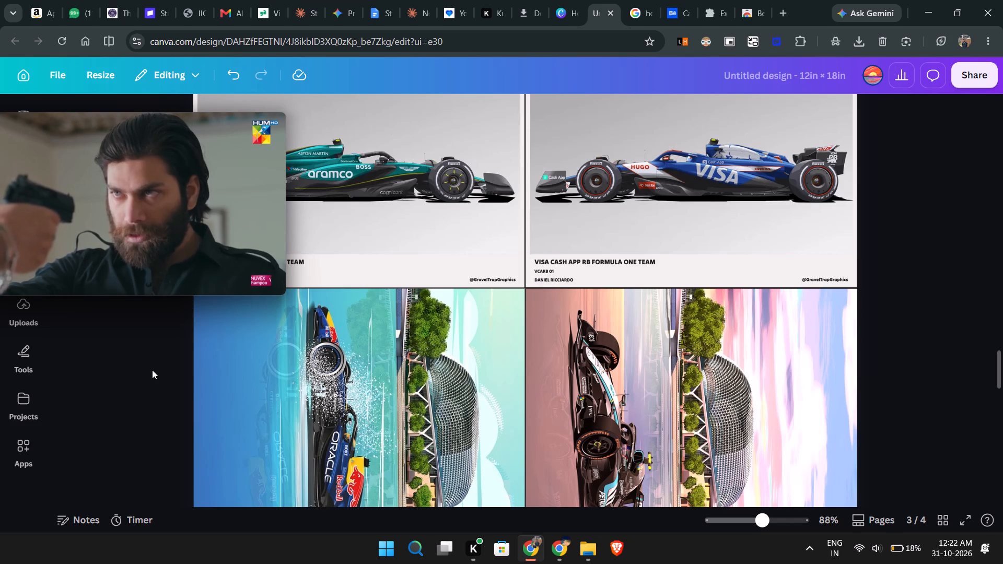
{"action": "scroll", "coordinate": [152, 370], "scroll_direction": "down", "scroll_amount": 1}
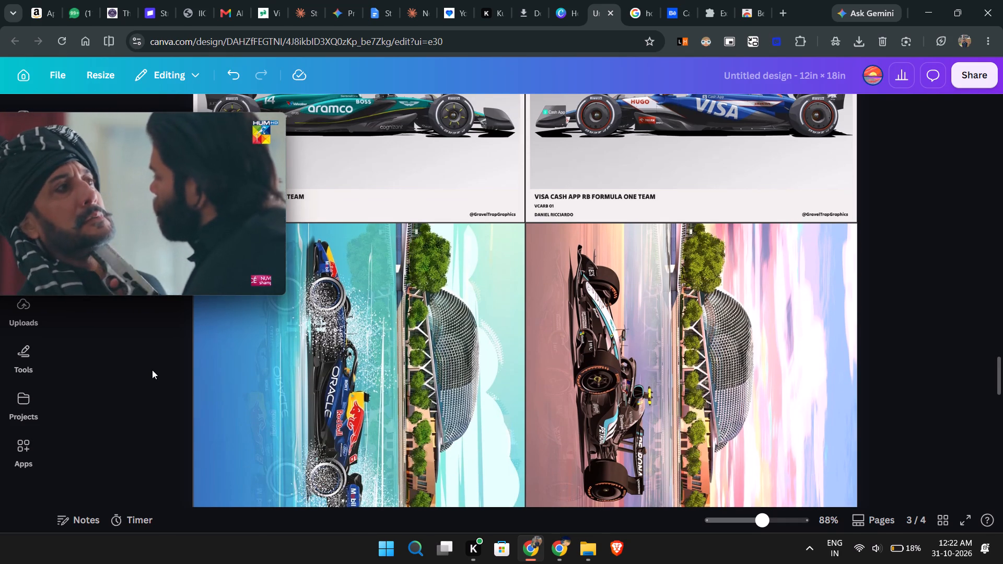
{"action": "scroll", "coordinate": [152, 370], "scroll_direction": "down", "scroll_amount": 2}
{"action": "scroll", "coordinate": [152, 370], "scroll_direction": "up", "scroll_amount": 1}
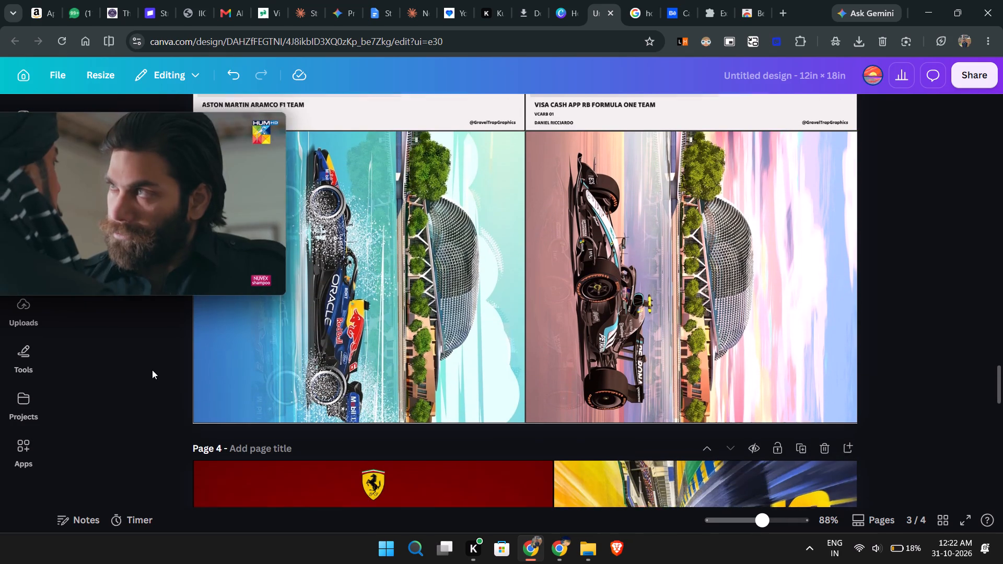
{"action": "scroll", "coordinate": [152, 370], "scroll_direction": "up", "scroll_amount": 1}
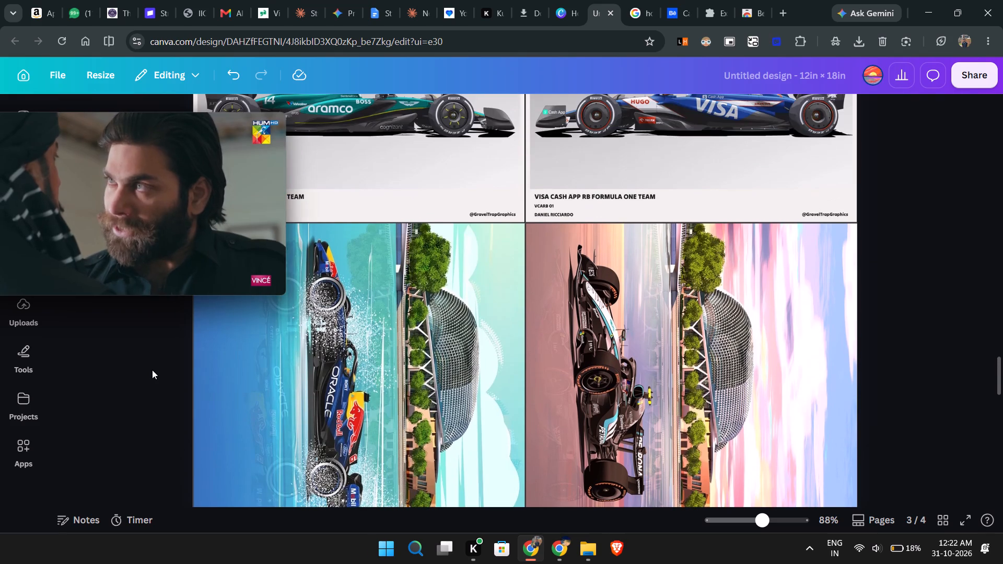
{"action": "scroll", "coordinate": [152, 370], "scroll_direction": "up", "scroll_amount": 1}
{"action": "scroll", "coordinate": [152, 370], "scroll_direction": "down", "scroll_amount": 1}
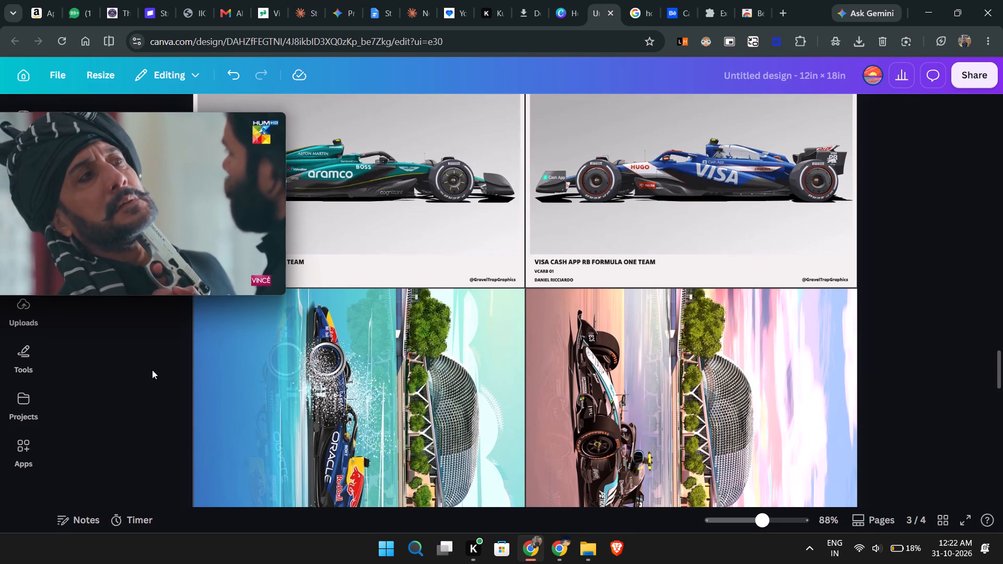
{"action": "scroll", "coordinate": [152, 370], "scroll_direction": "down", "scroll_amount": 1}
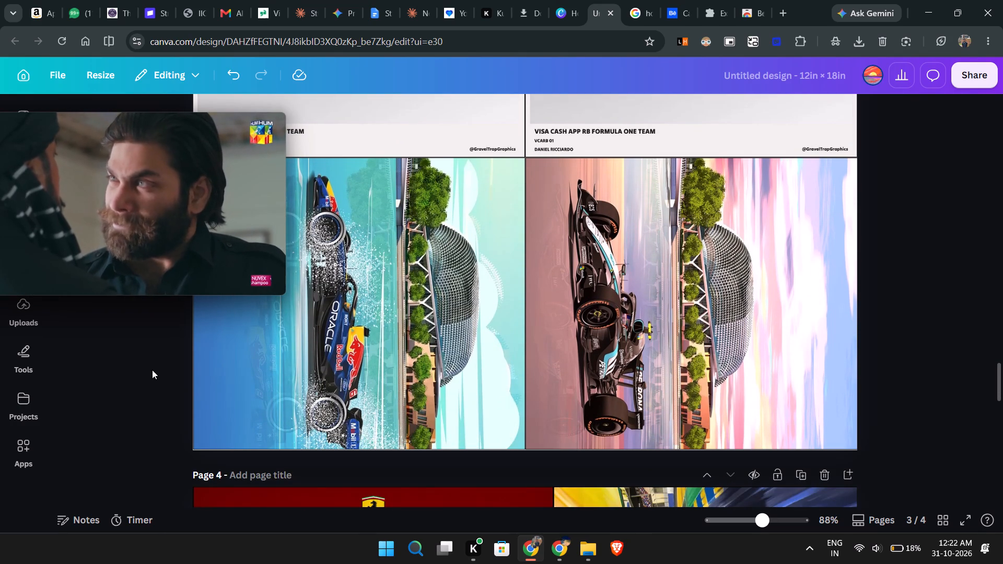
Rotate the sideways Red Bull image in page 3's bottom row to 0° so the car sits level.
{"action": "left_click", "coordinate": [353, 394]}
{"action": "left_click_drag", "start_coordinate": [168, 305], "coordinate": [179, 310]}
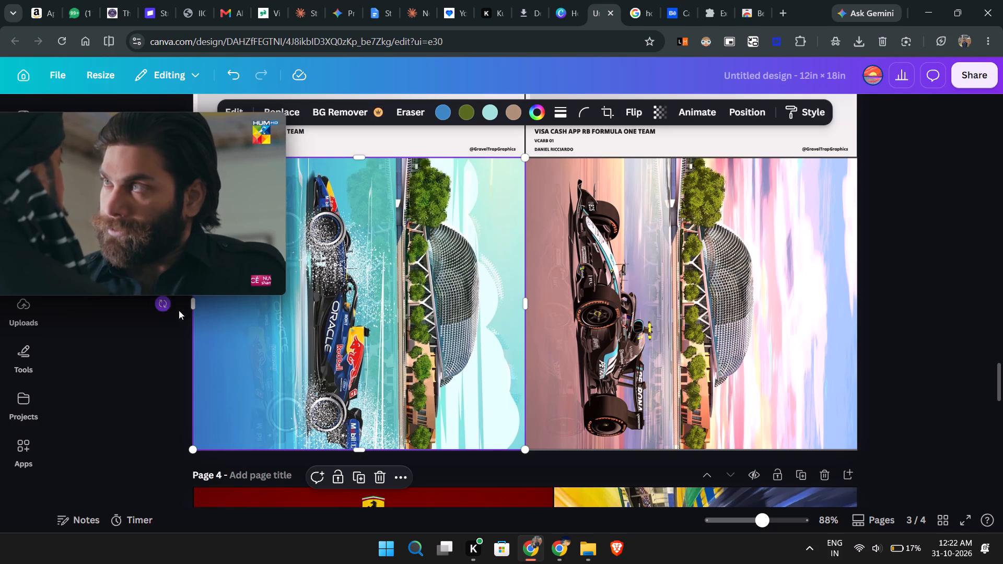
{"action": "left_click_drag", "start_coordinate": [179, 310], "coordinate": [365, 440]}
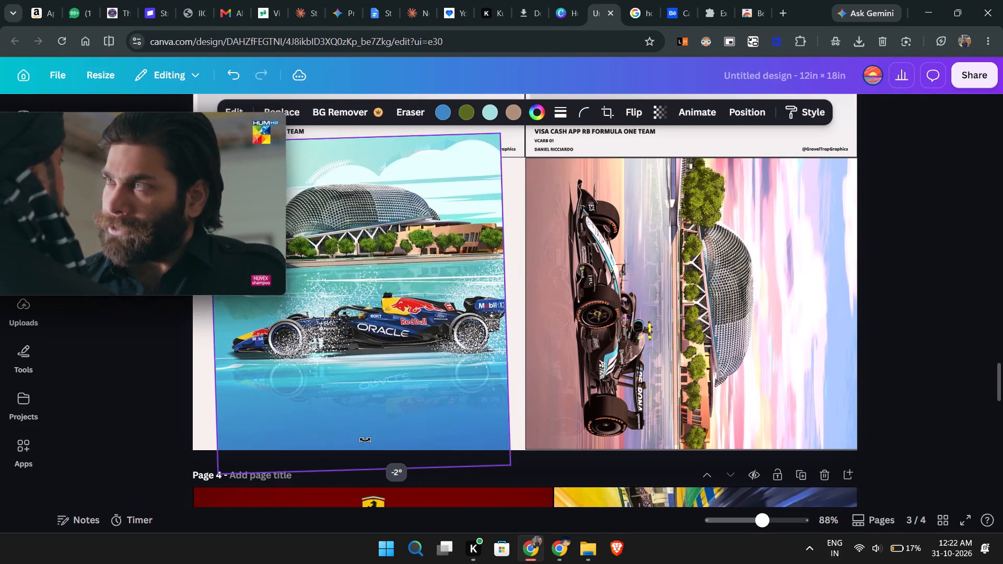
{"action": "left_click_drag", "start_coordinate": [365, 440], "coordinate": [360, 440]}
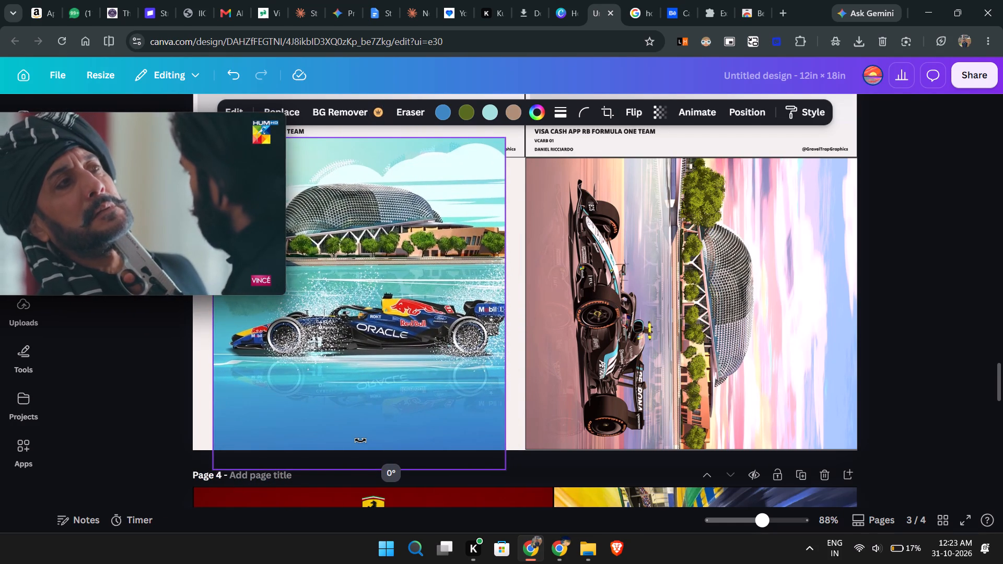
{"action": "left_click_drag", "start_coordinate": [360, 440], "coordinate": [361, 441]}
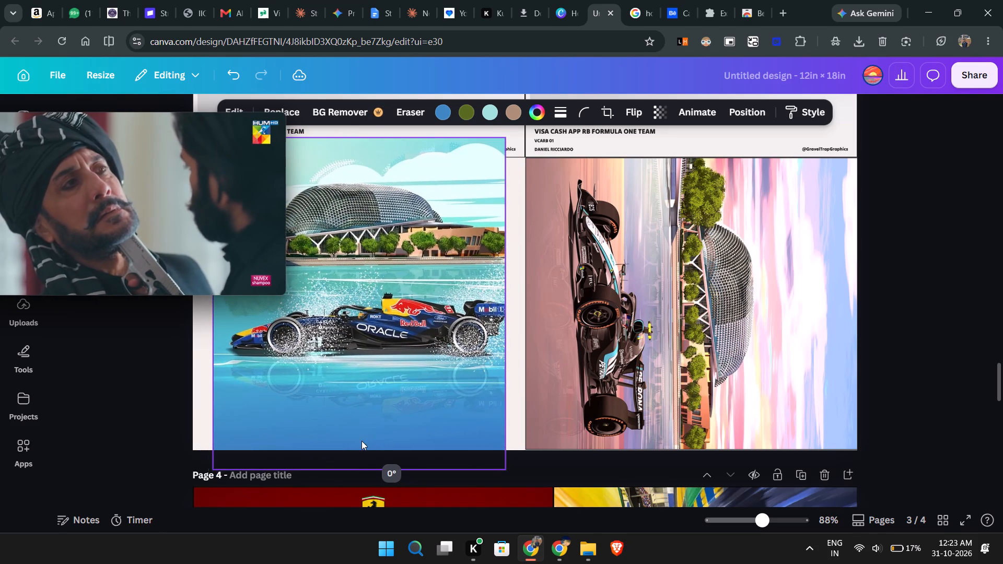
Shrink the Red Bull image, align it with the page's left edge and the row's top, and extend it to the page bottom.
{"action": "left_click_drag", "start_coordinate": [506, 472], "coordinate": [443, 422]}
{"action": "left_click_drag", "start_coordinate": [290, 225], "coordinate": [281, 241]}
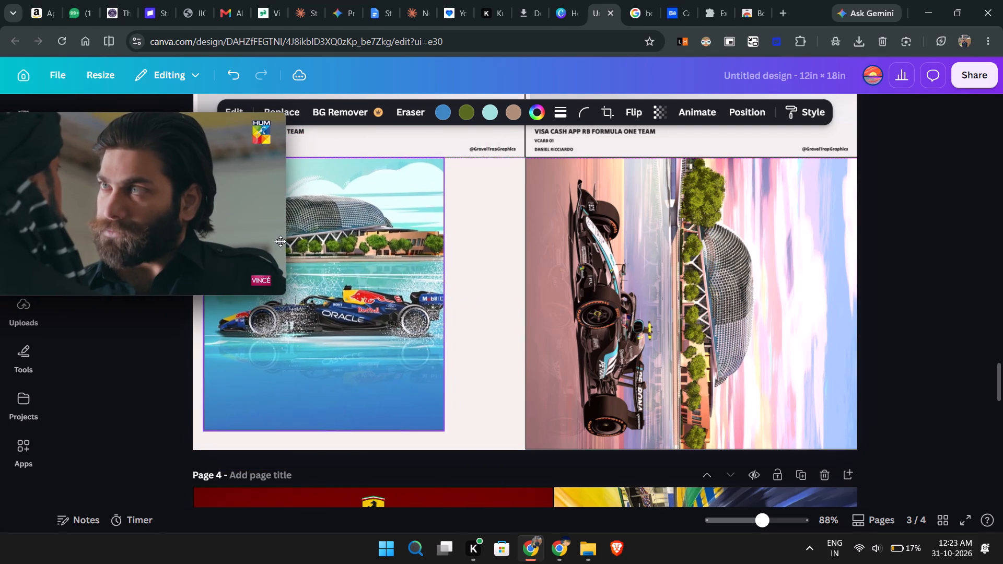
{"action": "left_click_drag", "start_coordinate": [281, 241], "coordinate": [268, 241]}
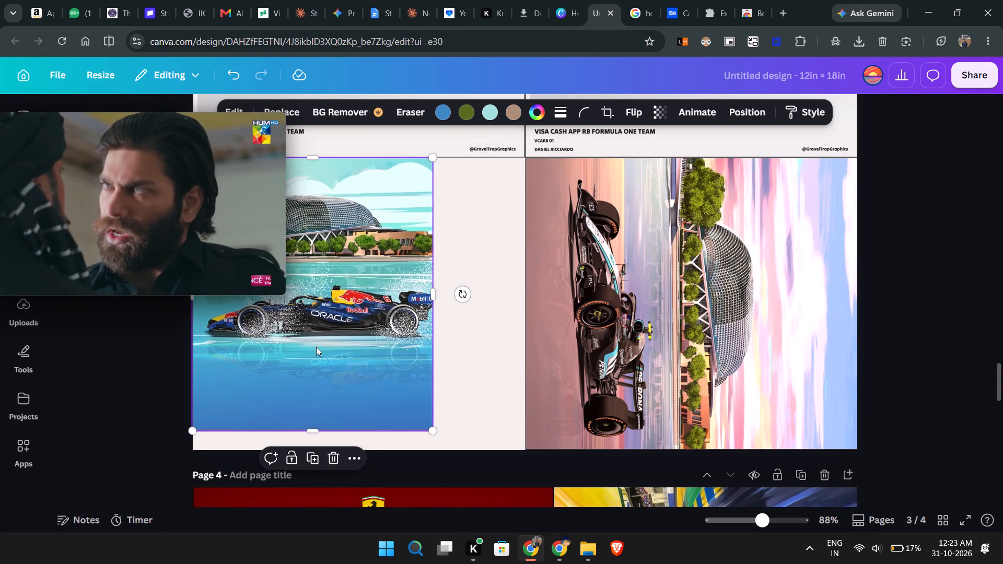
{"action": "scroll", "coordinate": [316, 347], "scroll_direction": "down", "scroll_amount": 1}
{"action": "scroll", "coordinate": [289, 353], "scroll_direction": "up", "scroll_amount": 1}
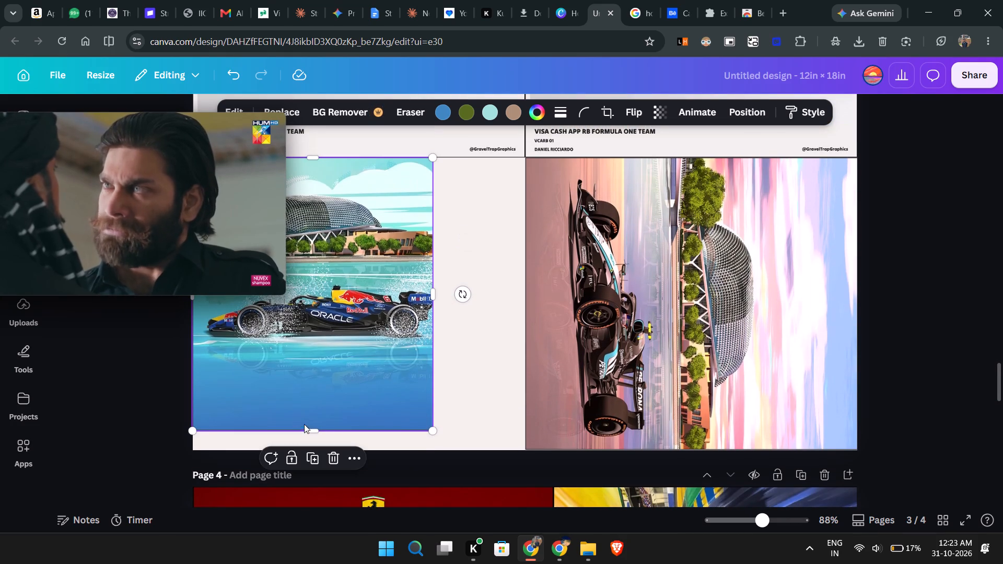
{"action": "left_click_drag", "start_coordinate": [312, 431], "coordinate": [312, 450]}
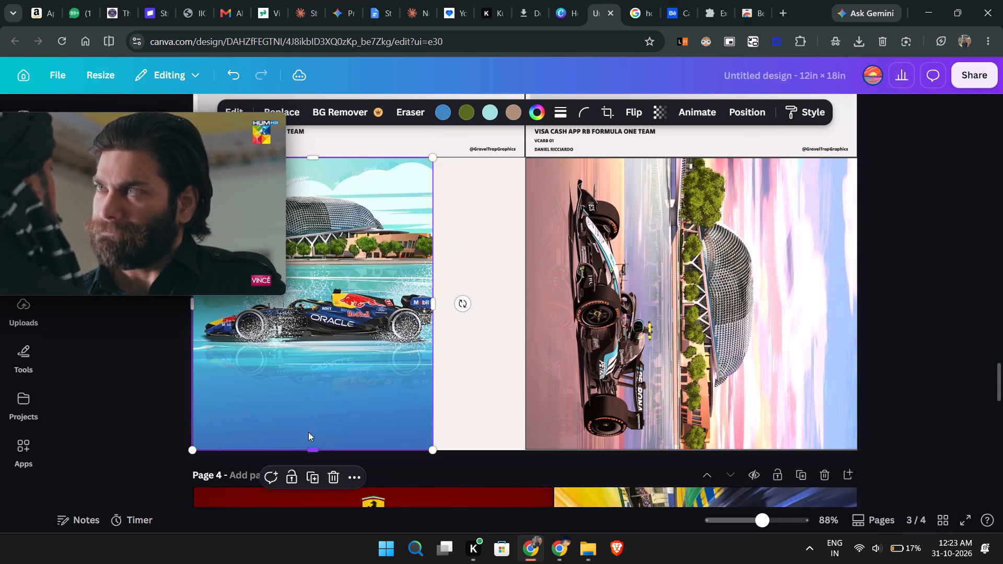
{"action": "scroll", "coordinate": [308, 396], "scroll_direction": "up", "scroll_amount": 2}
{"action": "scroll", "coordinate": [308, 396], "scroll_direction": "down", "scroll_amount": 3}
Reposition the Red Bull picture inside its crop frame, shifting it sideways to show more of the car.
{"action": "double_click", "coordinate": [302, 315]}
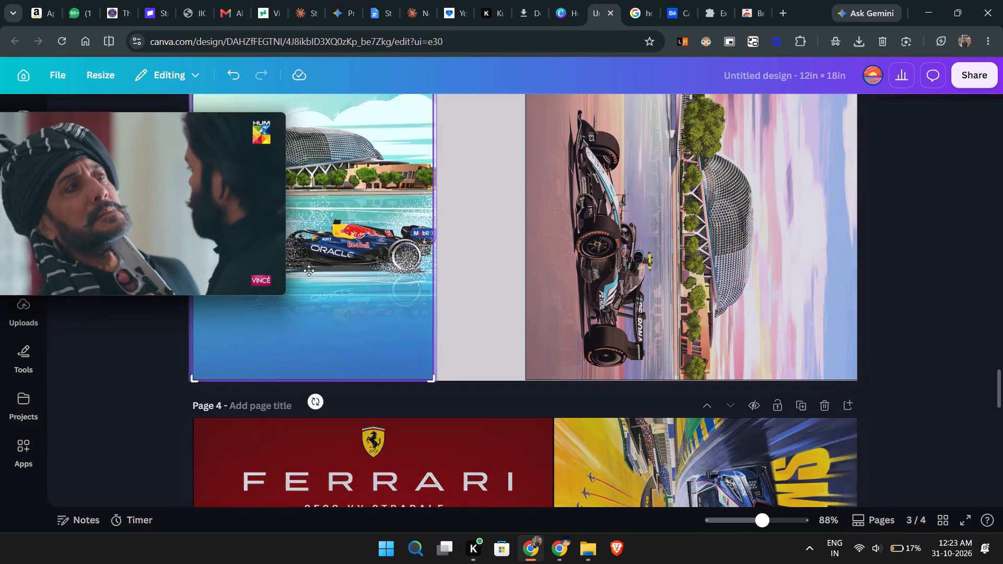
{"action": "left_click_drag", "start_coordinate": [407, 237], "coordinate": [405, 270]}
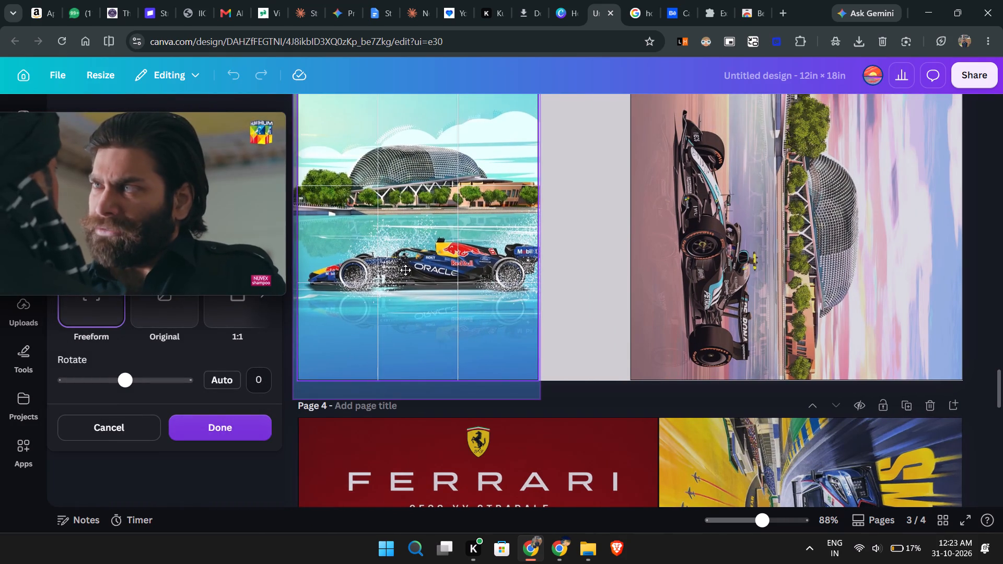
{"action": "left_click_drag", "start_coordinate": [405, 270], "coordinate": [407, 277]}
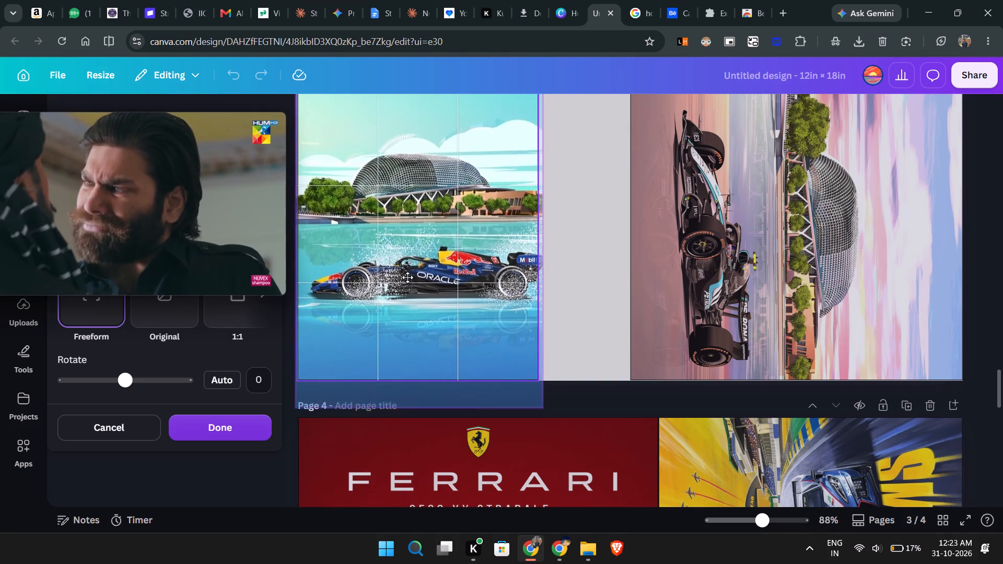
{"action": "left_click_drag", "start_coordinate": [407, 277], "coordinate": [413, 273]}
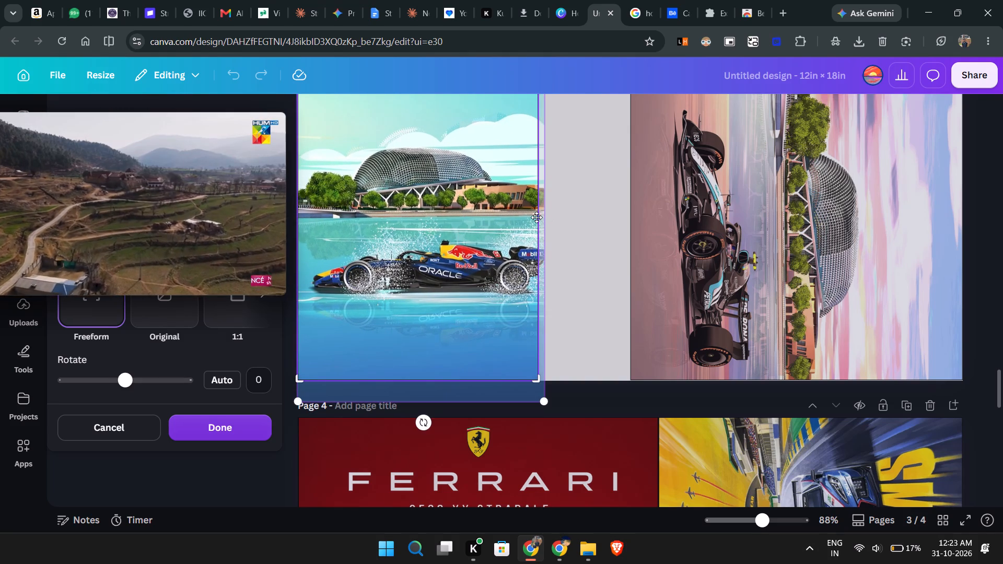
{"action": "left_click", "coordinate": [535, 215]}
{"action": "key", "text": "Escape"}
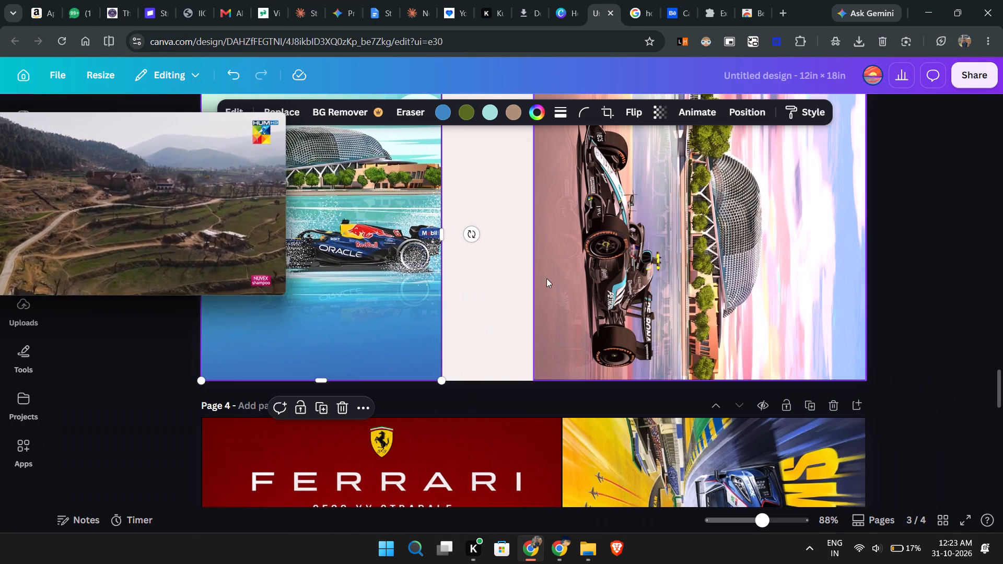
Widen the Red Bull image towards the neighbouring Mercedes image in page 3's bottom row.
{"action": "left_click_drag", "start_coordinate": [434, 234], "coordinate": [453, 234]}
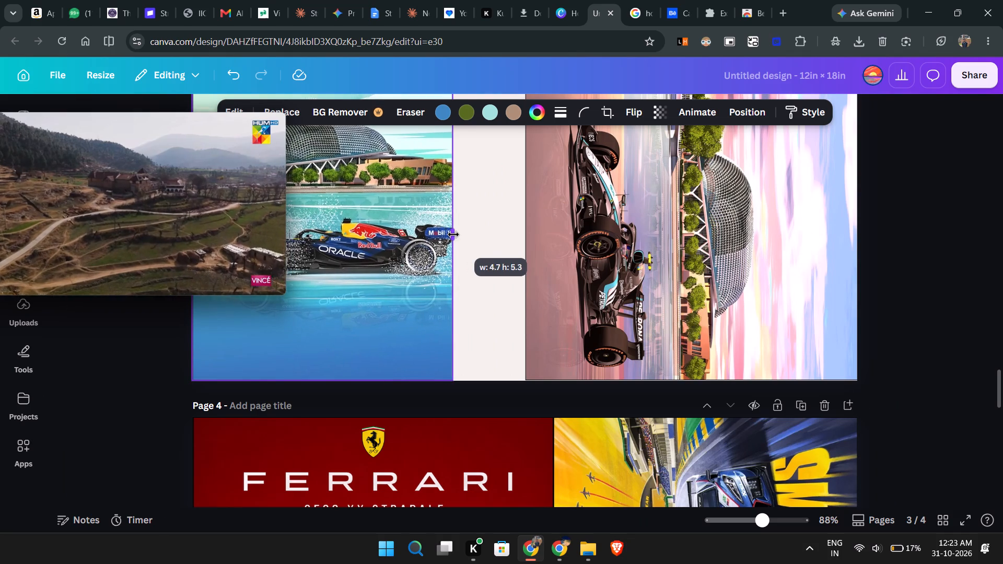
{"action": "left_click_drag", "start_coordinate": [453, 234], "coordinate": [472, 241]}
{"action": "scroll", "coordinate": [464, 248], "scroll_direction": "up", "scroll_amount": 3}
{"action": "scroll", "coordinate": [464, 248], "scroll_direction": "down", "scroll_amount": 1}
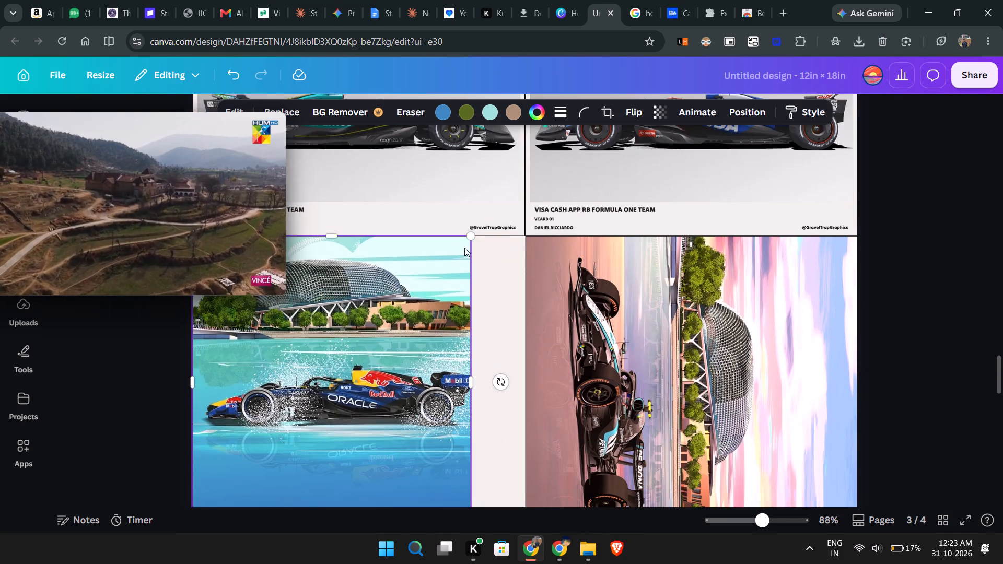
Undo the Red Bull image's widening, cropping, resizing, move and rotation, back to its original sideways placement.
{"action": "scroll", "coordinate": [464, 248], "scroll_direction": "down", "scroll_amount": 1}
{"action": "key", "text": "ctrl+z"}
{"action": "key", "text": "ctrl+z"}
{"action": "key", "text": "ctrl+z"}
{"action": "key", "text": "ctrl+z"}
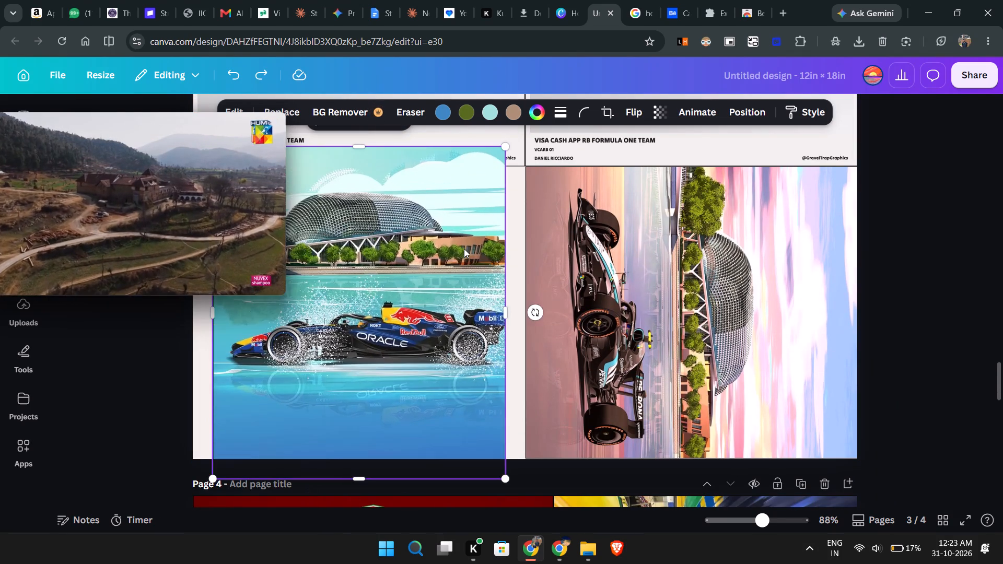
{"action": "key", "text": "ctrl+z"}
Review page 4 from the Ferrari and Le Mans images down to the motorcycles, helmet and blue car illustrations.
{"action": "scroll", "coordinate": [720, 261], "scroll_direction": "down", "scroll_amount": 4}
{"action": "left_click", "coordinate": [920, 248]}
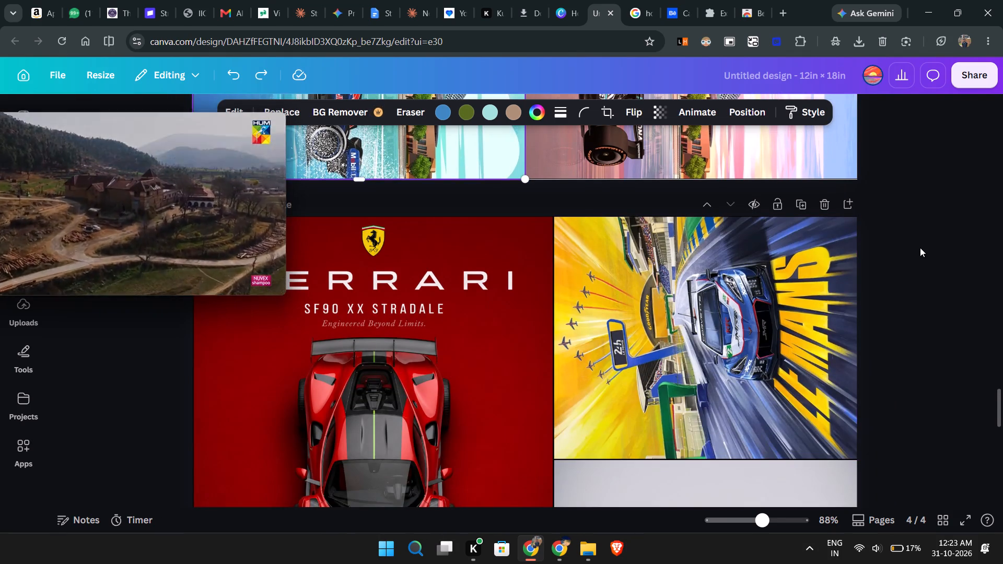
{"action": "scroll", "coordinate": [920, 248], "scroll_direction": "down", "scroll_amount": 9}
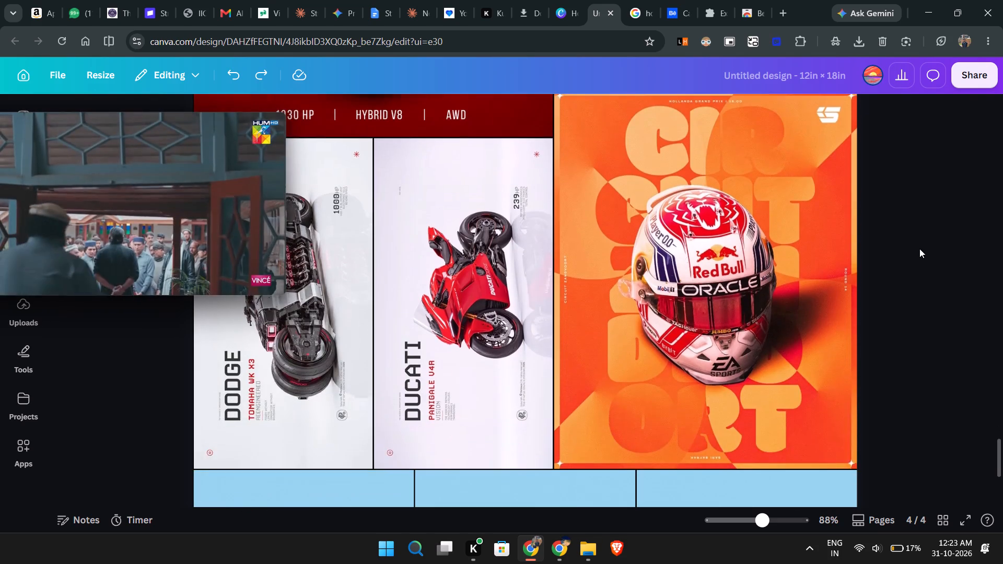
{"action": "scroll", "coordinate": [919, 249], "scroll_direction": "down", "scroll_amount": 1}
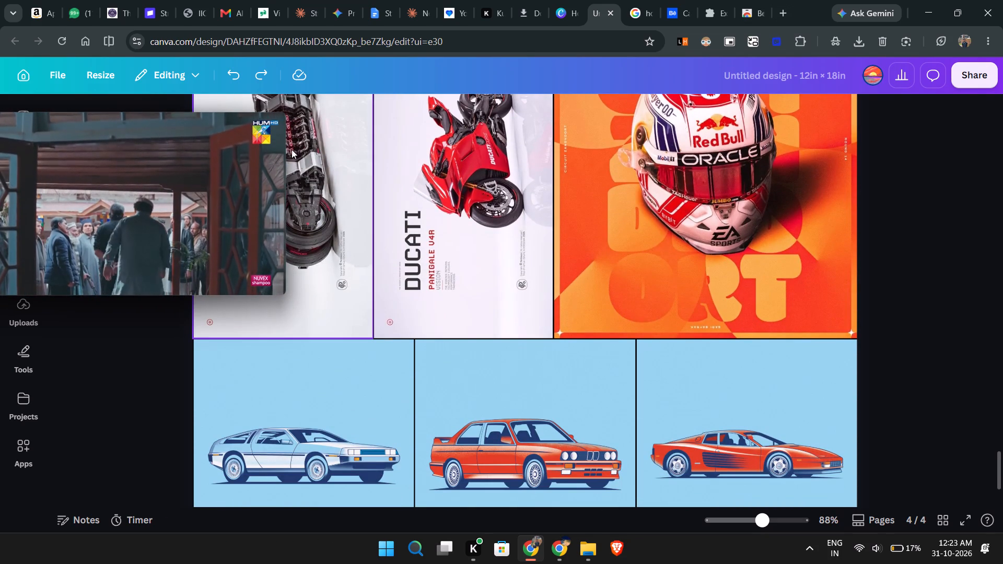
Resize the floating video and move it up, clear of the blue car illustrations at page 4's bottom.
{"action": "left_click_drag", "start_coordinate": [285, 151], "coordinate": [674, 187]}
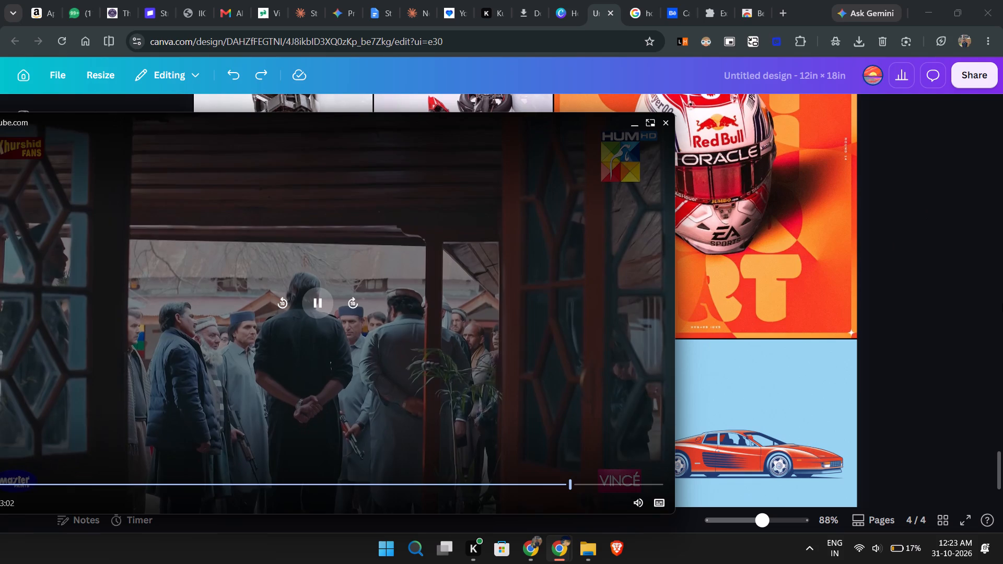
{"action": "left_click", "coordinate": [872, 272]}
{"action": "scroll", "coordinate": [872, 271], "scroll_direction": "down", "scroll_amount": 2}
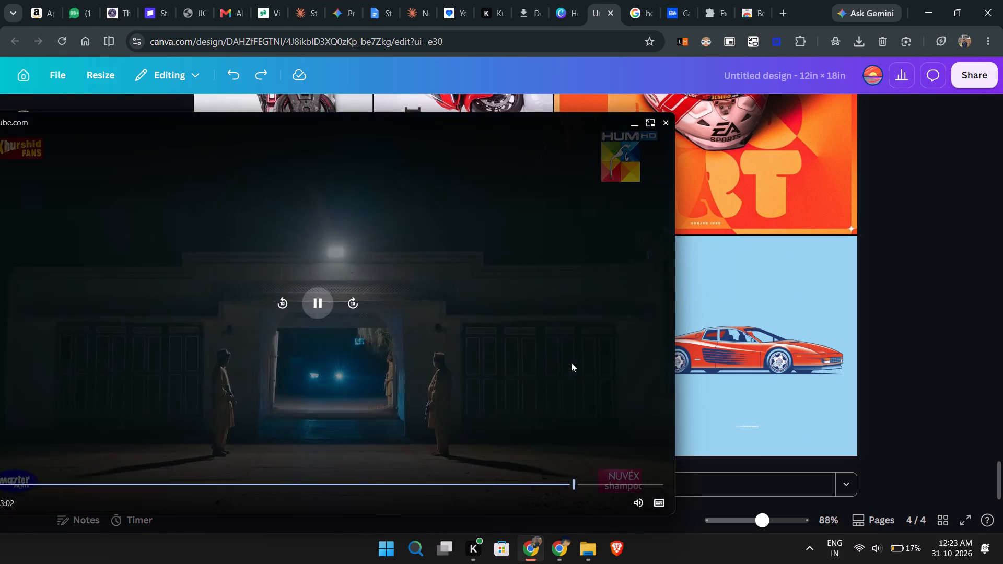
{"action": "left_click_drag", "start_coordinate": [570, 362], "coordinate": [550, 134]}
{"action": "scroll", "coordinate": [574, 262], "scroll_direction": "down", "scroll_amount": 2}
{"action": "scroll", "coordinate": [916, 322], "scroll_direction": "down", "scroll_amount": 2}
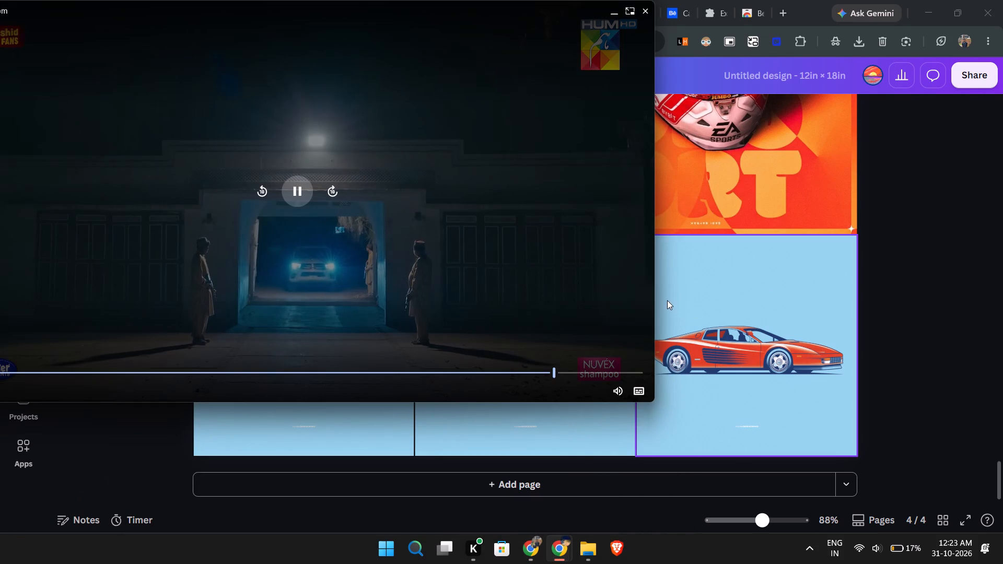
{"action": "left_click_drag", "start_coordinate": [651, 278], "coordinate": [444, 263]}
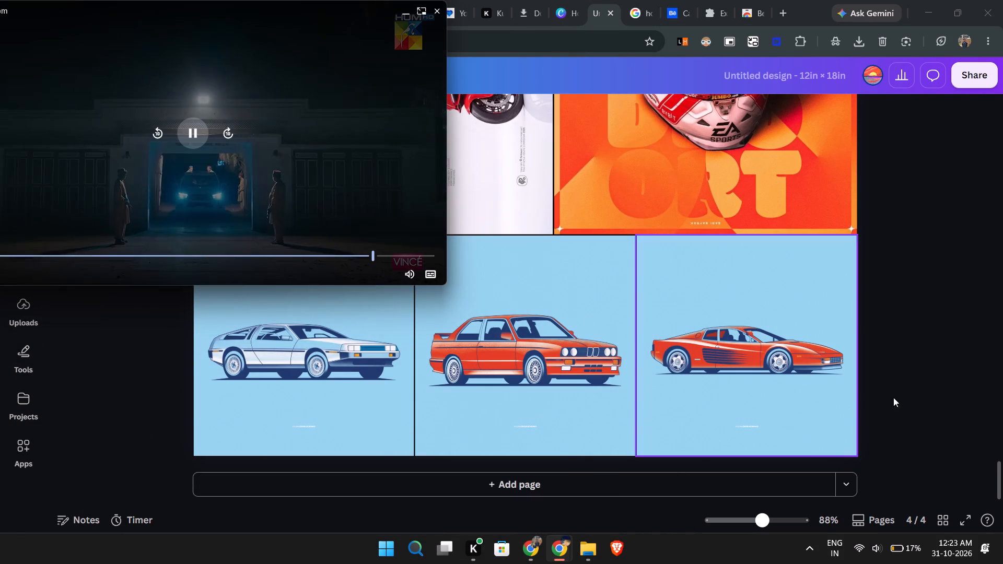
Delete the red Ferrari F1 car image from the bottom of page 2.
{"action": "scroll", "coordinate": [904, 399], "scroll_direction": "up", "scroll_amount": 6}
{"action": "scroll", "coordinate": [908, 399], "scroll_direction": "down", "scroll_amount": 4, "text": "ctrl"}
{"action": "scroll", "coordinate": [695, 396], "scroll_direction": "up", "scroll_amount": 14}
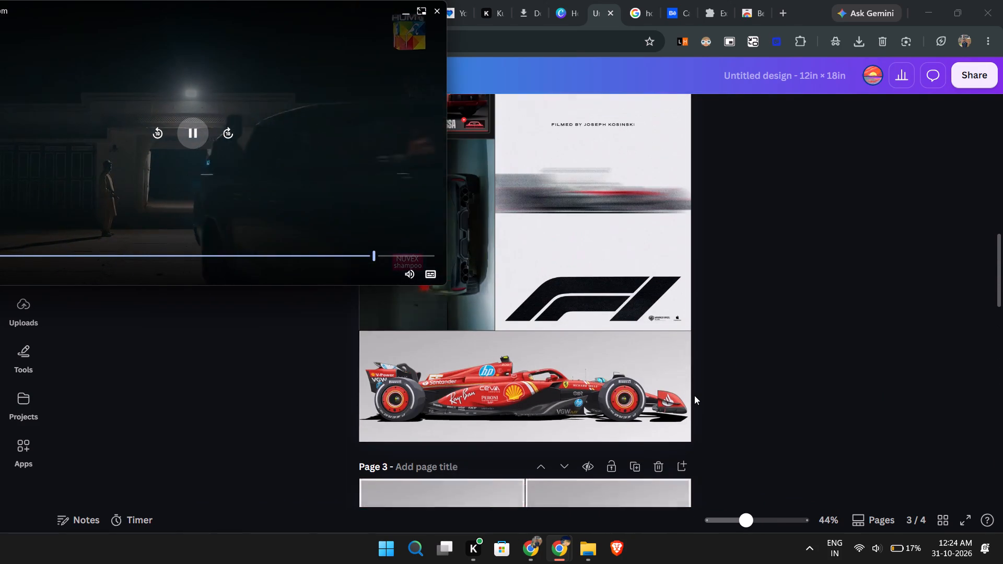
{"action": "scroll", "coordinate": [645, 417], "scroll_direction": "up", "scroll_amount": 1, "text": "ctrl"}
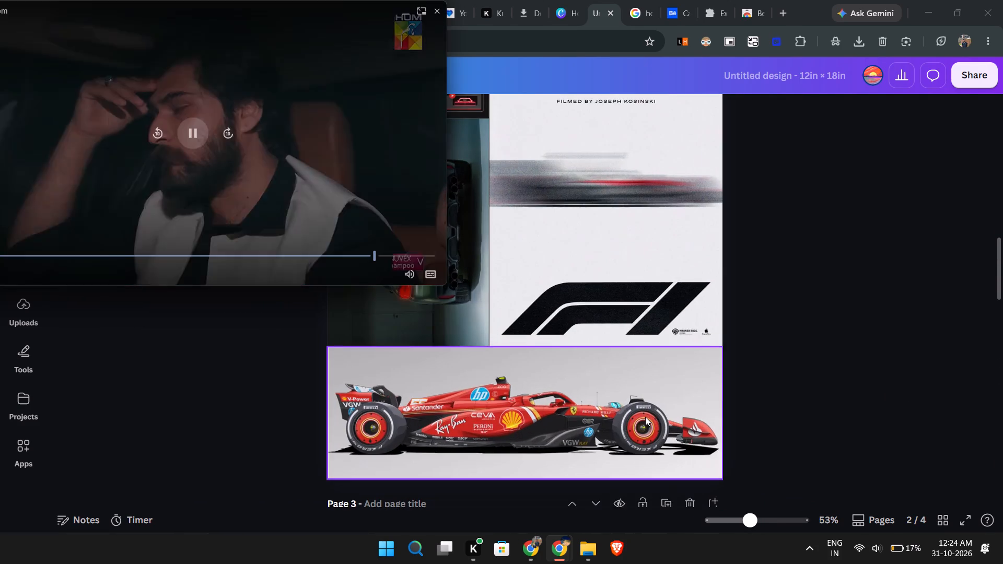
{"action": "scroll", "coordinate": [645, 417], "scroll_direction": "up", "scroll_amount": 3, "text": "ctrl"}
{"action": "scroll", "coordinate": [645, 417], "scroll_direction": "down", "scroll_amount": 1}
{"action": "scroll", "coordinate": [645, 417], "scroll_direction": "up", "scroll_amount": 1, "text": "ctrl"}
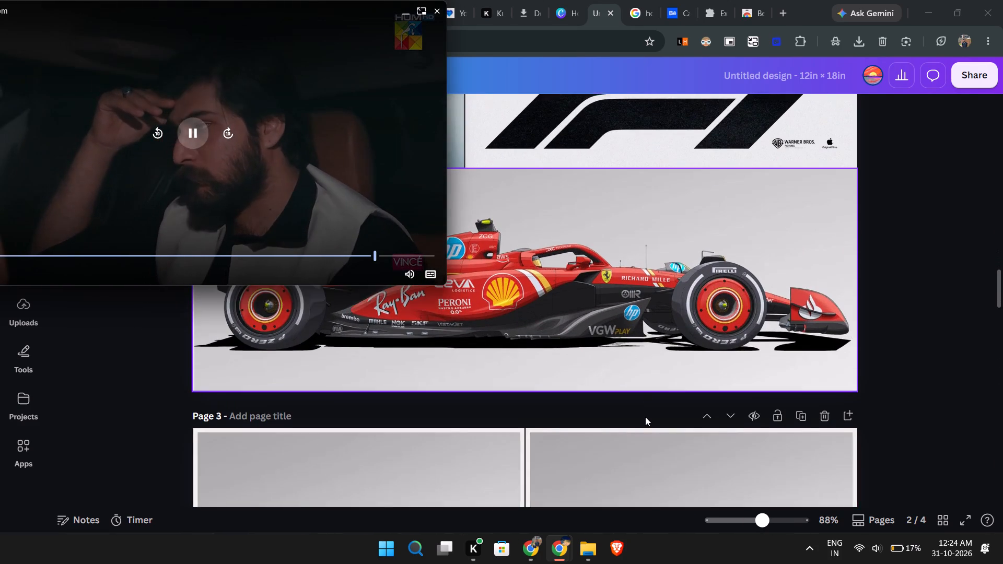
{"action": "scroll", "coordinate": [645, 417], "scroll_direction": "up", "scroll_amount": 1, "text": "ctrl"}
{"action": "left_click", "coordinate": [673, 295]}
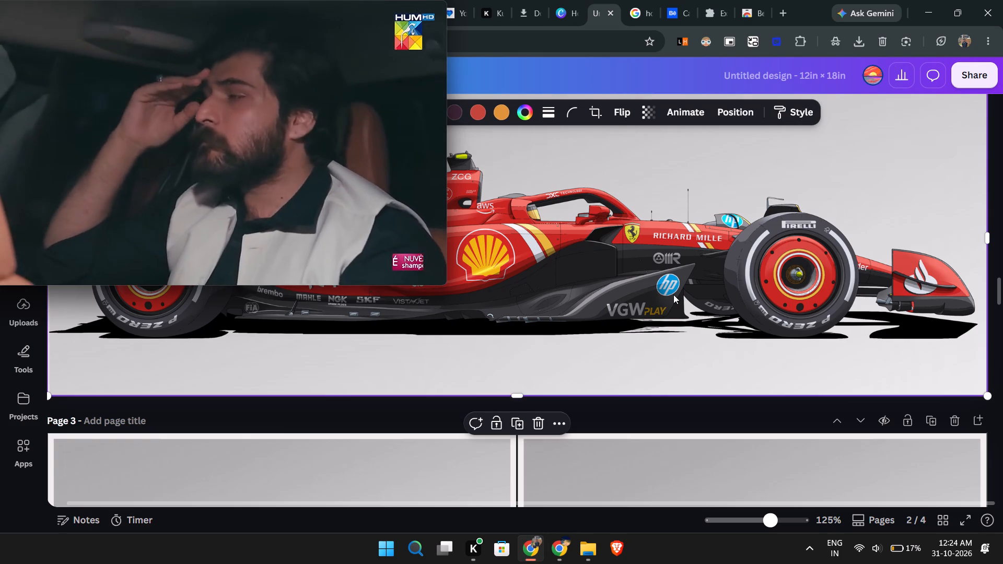
{"action": "key", "text": "BackSpace"}
Switch to the Posters folder in File Explorer and browse its images for replacements for page 2's bottom row.
{"action": "key", "text": "alt+Tab"}
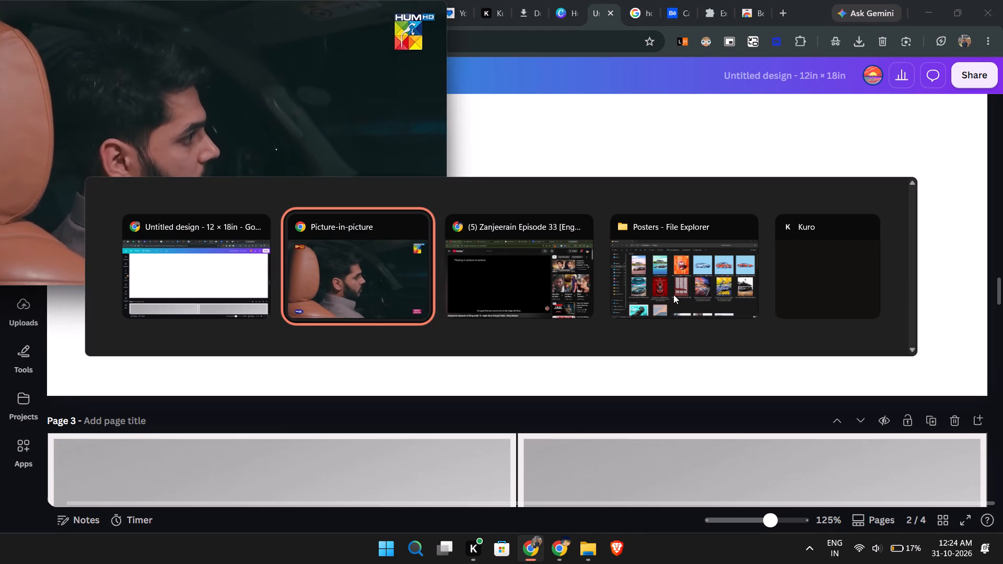
{"action": "key", "text": "alt+Tab"}
{"action": "key", "text": "alt+Tab"}
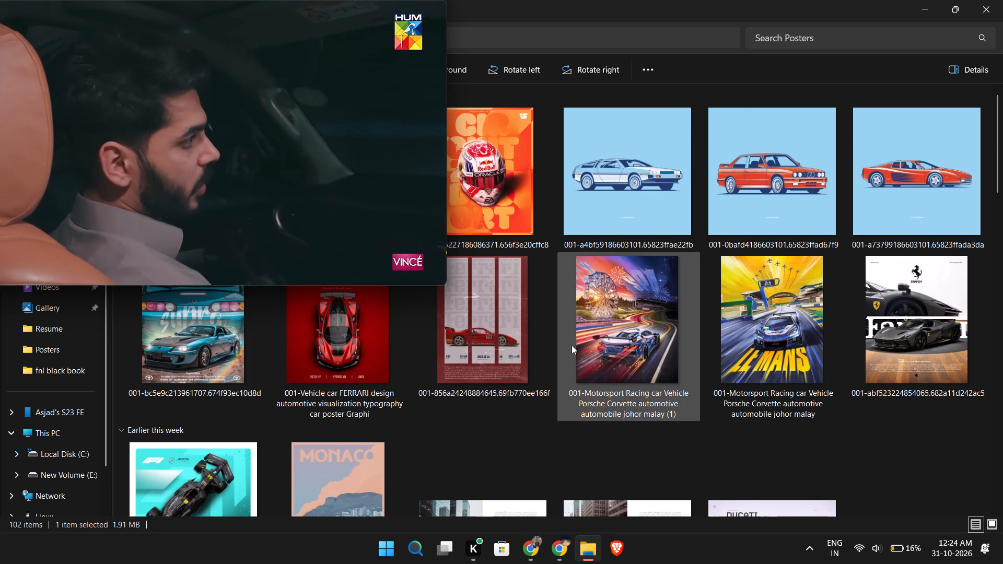
{"action": "scroll", "coordinate": [538, 353], "scroll_direction": "down", "scroll_amount": 1}
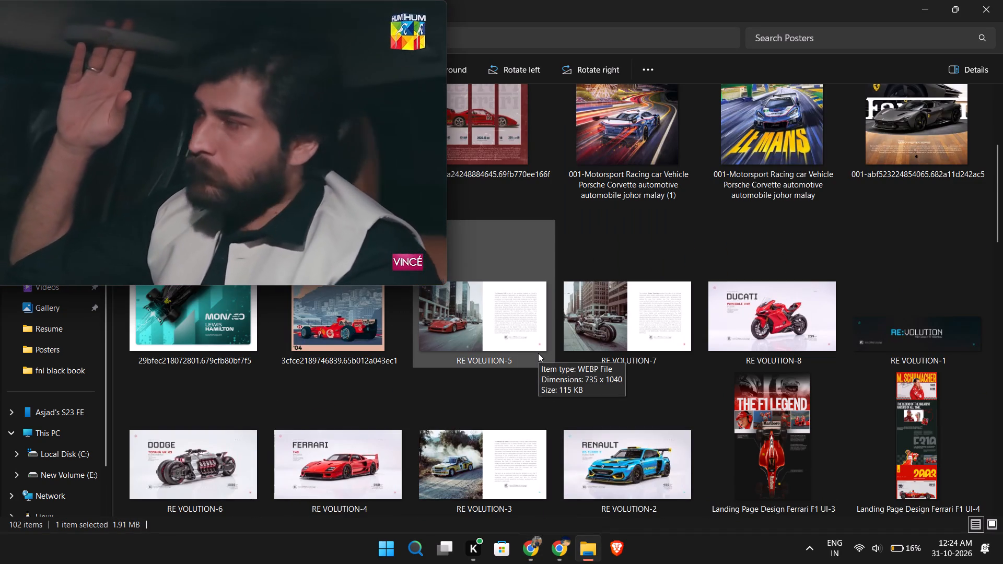
{"action": "scroll", "coordinate": [538, 353], "scroll_direction": "down", "scroll_amount": 3}
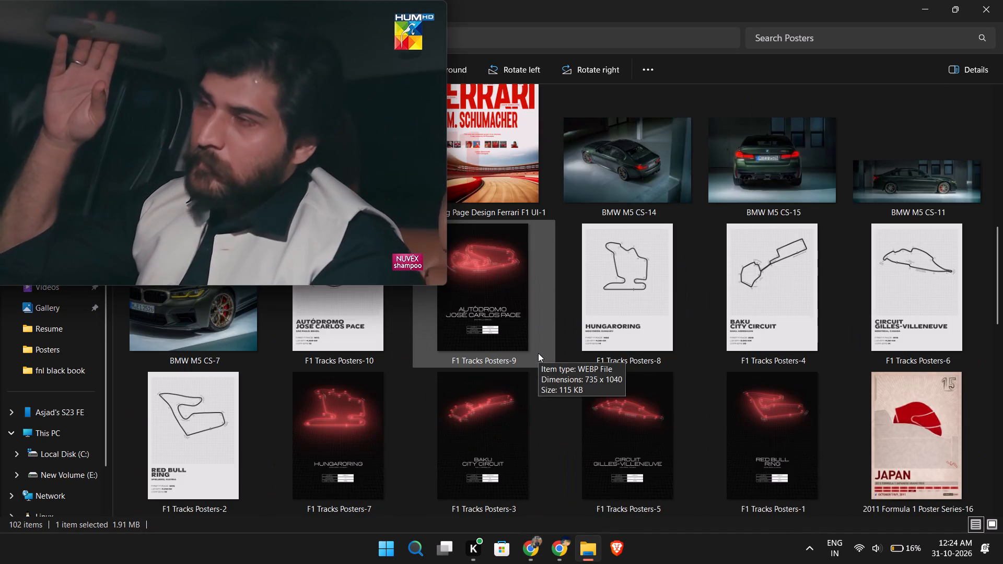
{"action": "scroll", "coordinate": [538, 353], "scroll_direction": "down", "scroll_amount": 1}
{"action": "scroll", "coordinate": [538, 353], "scroll_direction": "up", "scroll_amount": 2}
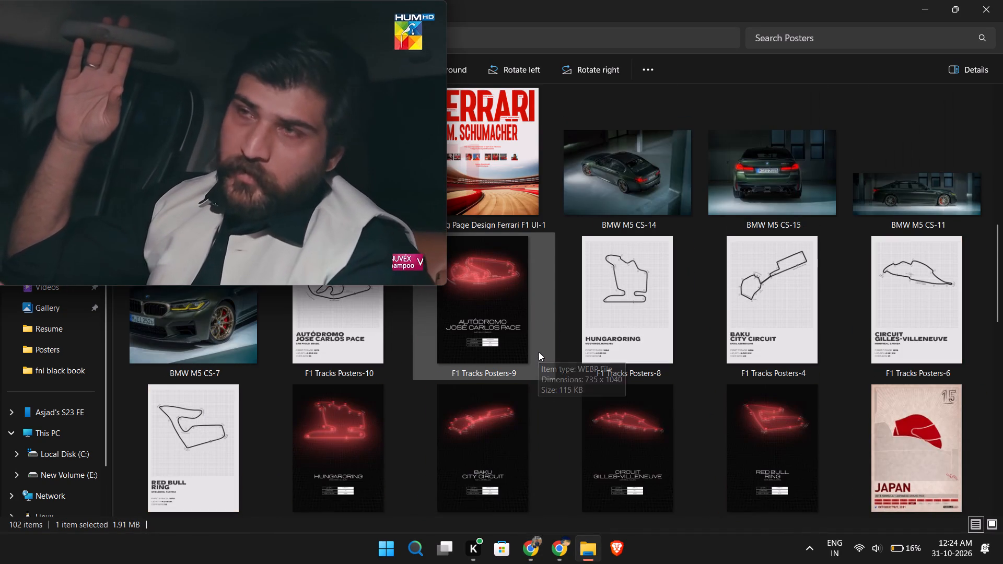
{"action": "scroll", "coordinate": [492, 375], "scroll_direction": "up", "scroll_amount": 1}
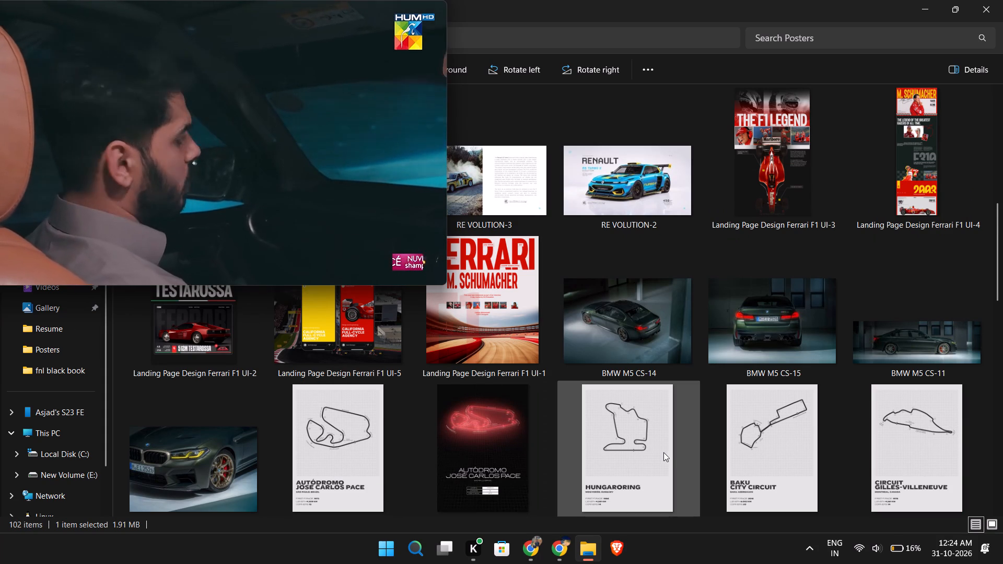
{"action": "scroll", "coordinate": [448, 446], "scroll_direction": "down", "scroll_amount": 1}
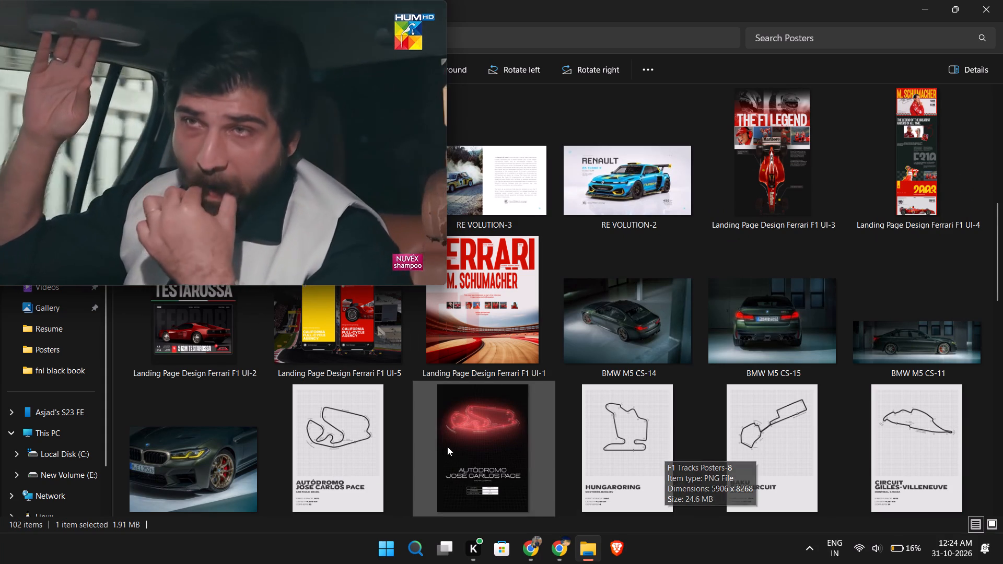
Open F1 Tracks Posters-9 in Photos and examine its circuit drawing, title and data table up close.
{"action": "left_click", "coordinate": [366, 437], "text": "ctrl"}
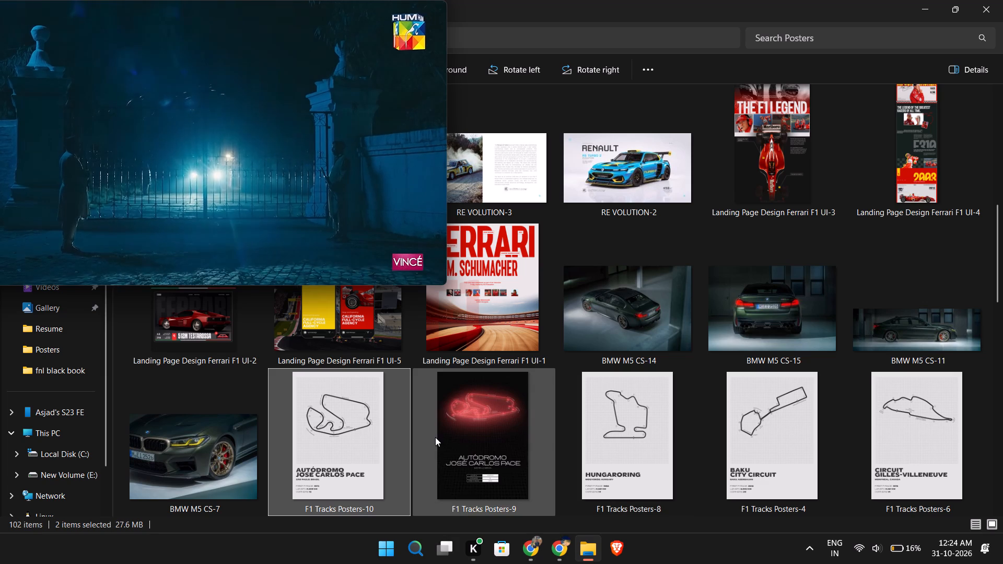
{"action": "left_click", "coordinate": [426, 437]}
{"action": "double_click", "coordinate": [503, 437]}
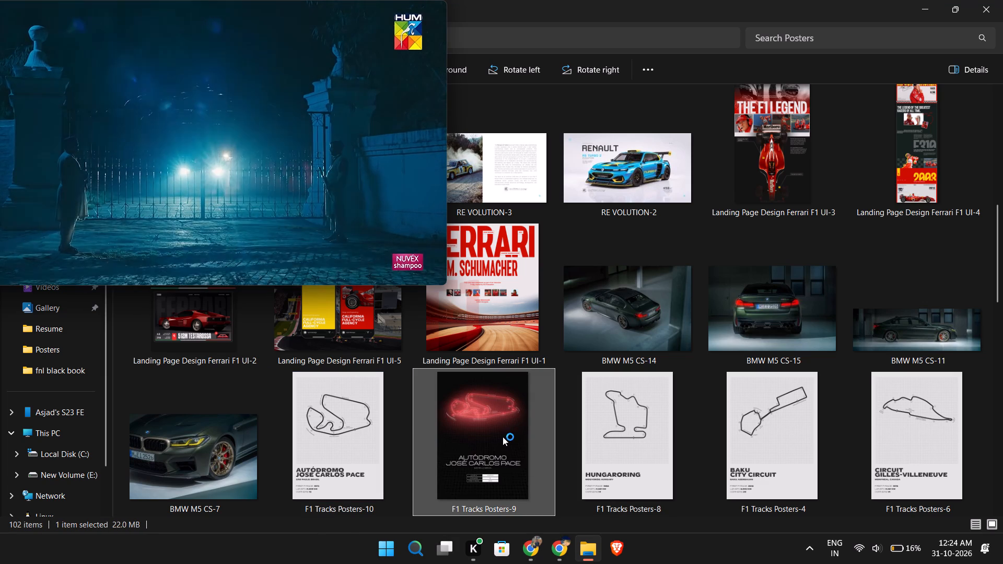
{"action": "scroll", "coordinate": [472, 288], "scroll_direction": "up", "scroll_amount": 1}
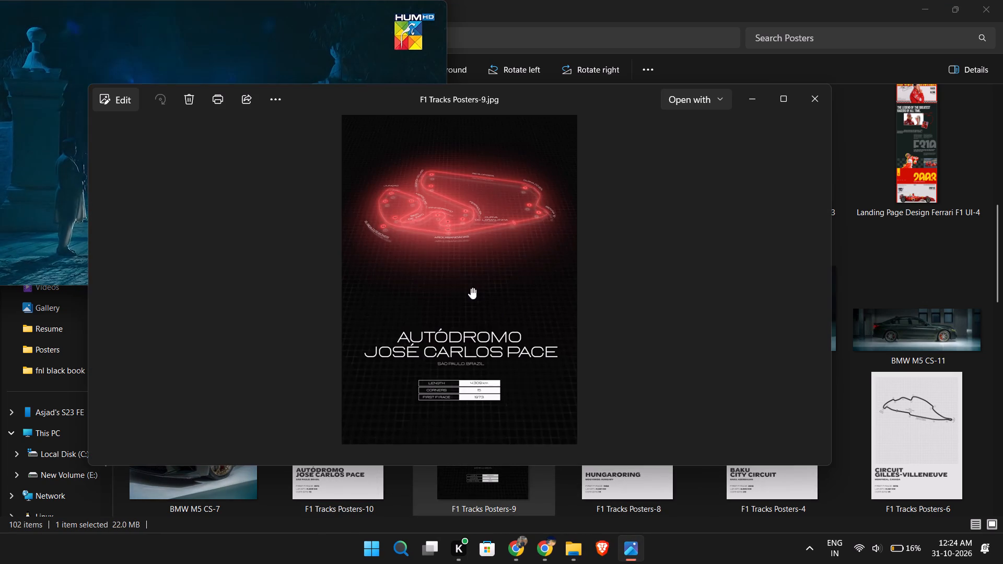
{"action": "scroll", "coordinate": [471, 288], "scroll_direction": "up", "scroll_amount": 16}
{"action": "left_click_drag", "start_coordinate": [464, 348], "coordinate": [514, 96]}
{"action": "left_click_drag", "start_coordinate": [504, 298], "coordinate": [530, 158]}
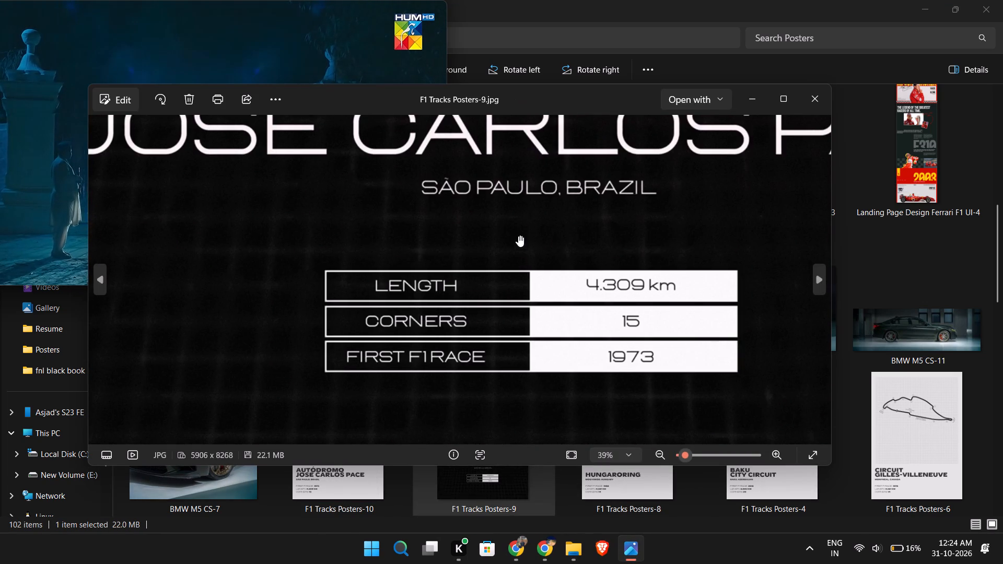
{"action": "left_click_drag", "start_coordinate": [585, 222], "coordinate": [526, 285]}
{"action": "scroll", "coordinate": [659, 262], "scroll_direction": "up", "scroll_amount": 4}
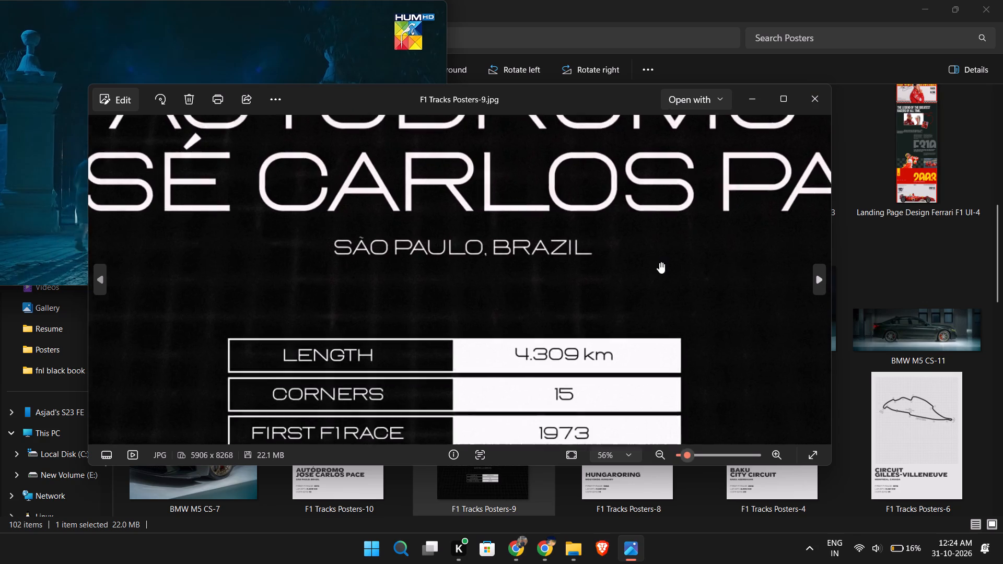
{"action": "scroll", "coordinate": [584, 261], "scroll_direction": "down", "scroll_amount": 15}
{"action": "left_click_drag", "start_coordinate": [506, 193], "coordinate": [512, 307]}
{"action": "left_click_drag", "start_coordinate": [523, 212], "coordinate": [535, 331]}
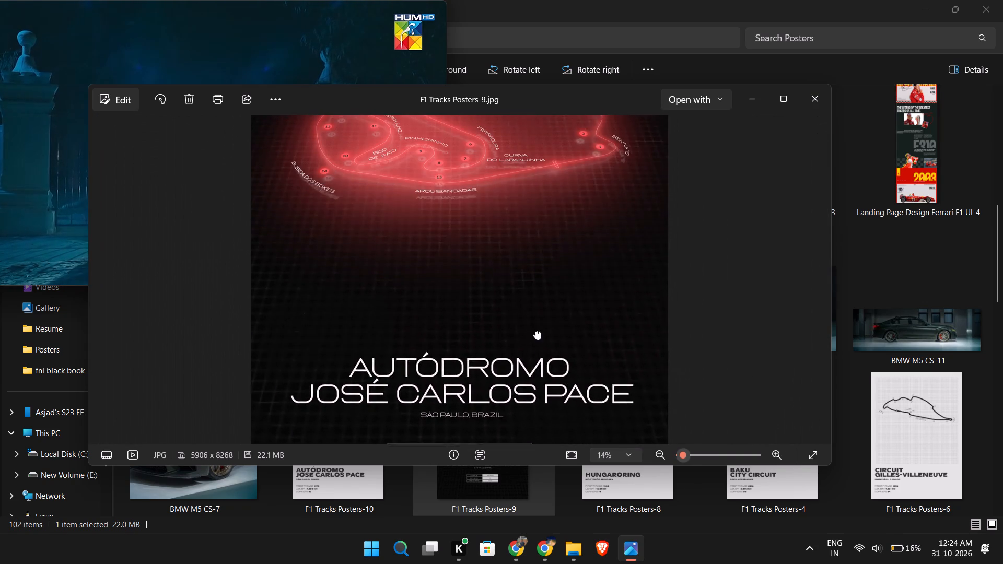
{"action": "left_click_drag", "start_coordinate": [535, 331], "coordinate": [540, 351]}
{"action": "left_click", "coordinate": [809, 93]}
Add the five white track posters, F1 Tracks Posters-10, 8, 4, 6 and 2, from the Posters folder to the Canva design.
{"action": "scroll", "coordinate": [600, 319], "scroll_direction": "down", "scroll_amount": 2}
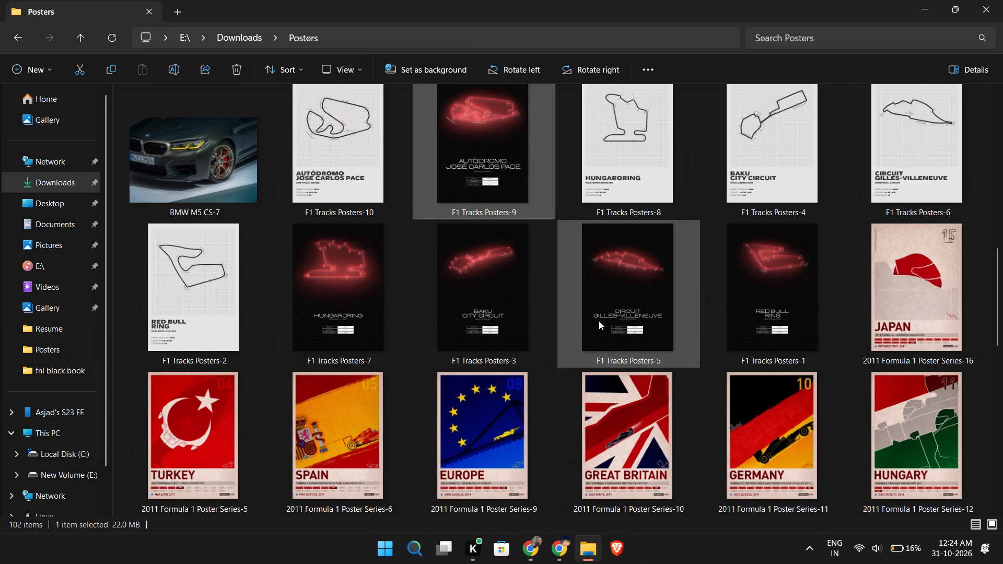
{"action": "scroll", "coordinate": [599, 321], "scroll_direction": "up", "scroll_amount": 1}
{"action": "scroll", "coordinate": [458, 234], "scroll_direction": "up", "scroll_amount": 1}
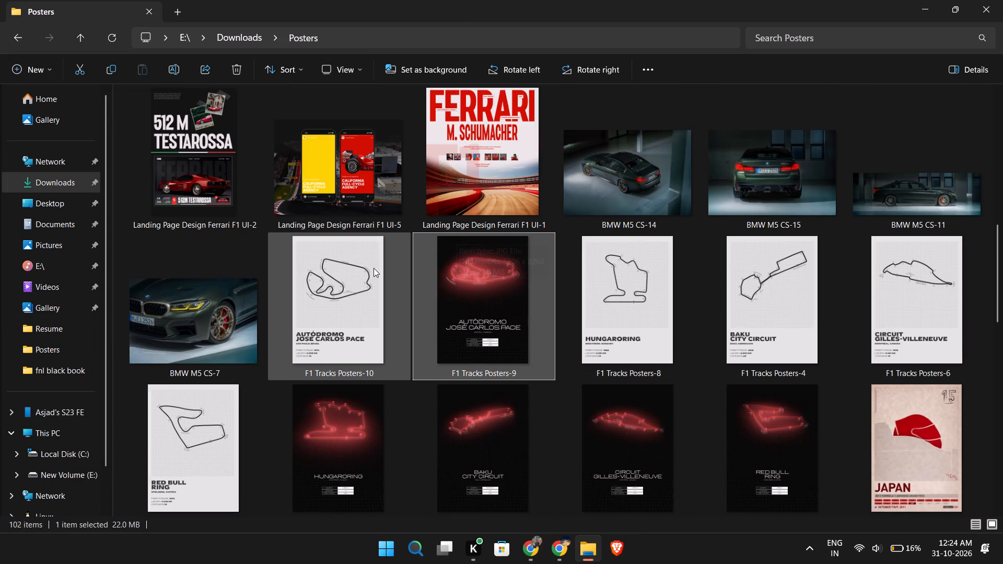
{"action": "left_click", "coordinate": [374, 268], "text": "ctrl"}
{"action": "left_click", "coordinate": [503, 274], "text": "ctrl"}
{"action": "left_click", "coordinate": [603, 276], "text": "ctrl"}
{"action": "left_click", "coordinate": [738, 295], "text": "ctrl"}
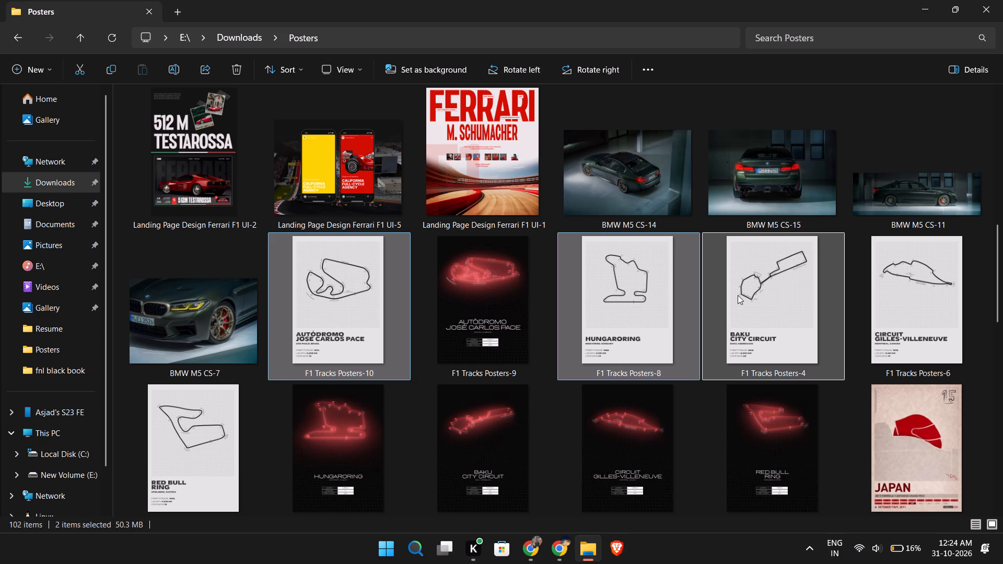
{"action": "left_click", "coordinate": [916, 306], "text": "ctrl"}
{"action": "left_click", "coordinate": [238, 411], "text": "ctrl"}
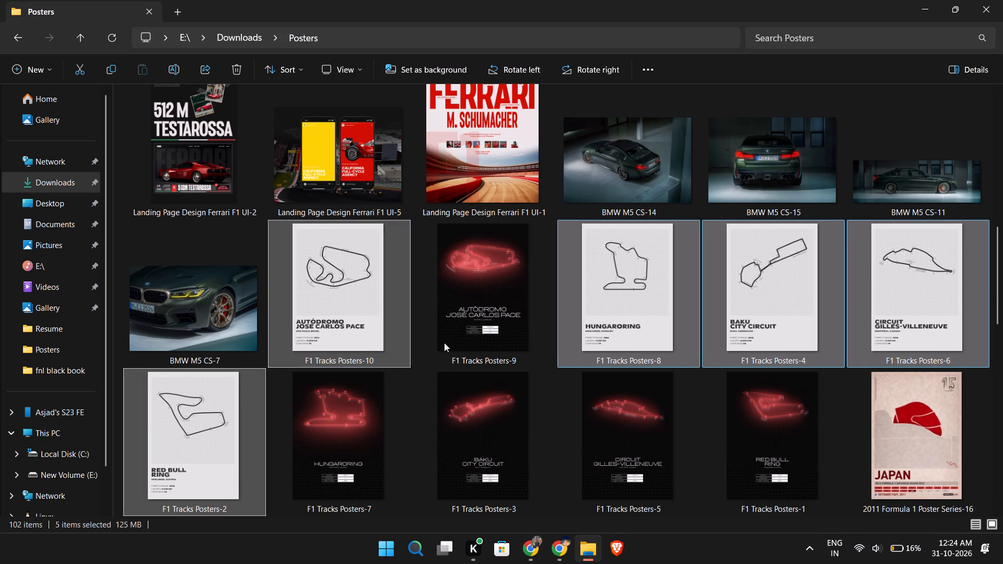
{"action": "left_click_drag", "start_coordinate": [613, 304], "coordinate": [610, 316]}
{"action": "key", "text": "alt+Tab"}
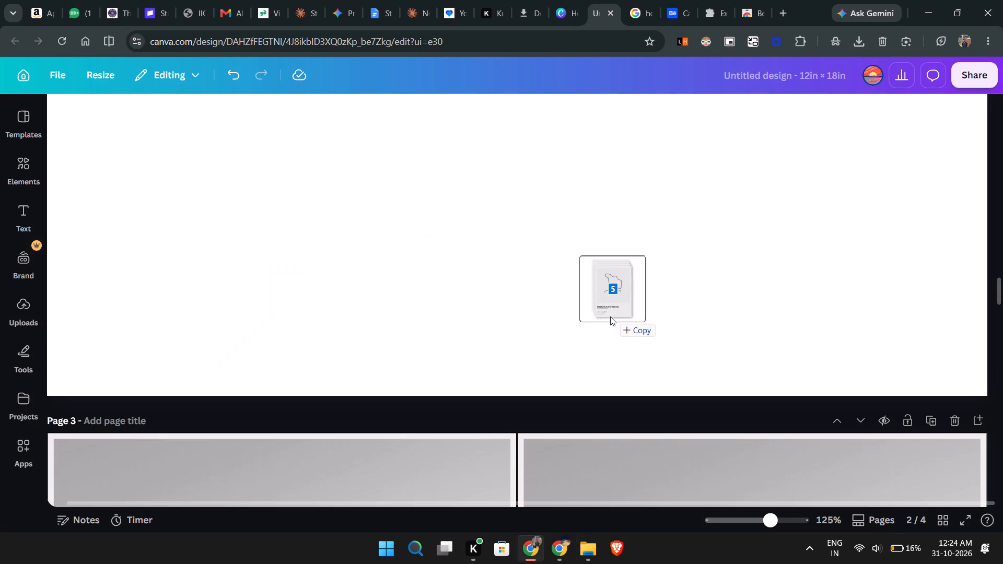
{"action": "left_click_drag", "start_coordinate": [610, 316], "coordinate": [492, 282]}
Select all five stacked track posters on page 2 and scale them down together to roughly 60% of their size.
{"action": "scroll", "coordinate": [492, 282], "scroll_direction": "down", "scroll_amount": 1, "text": "ctrl"}
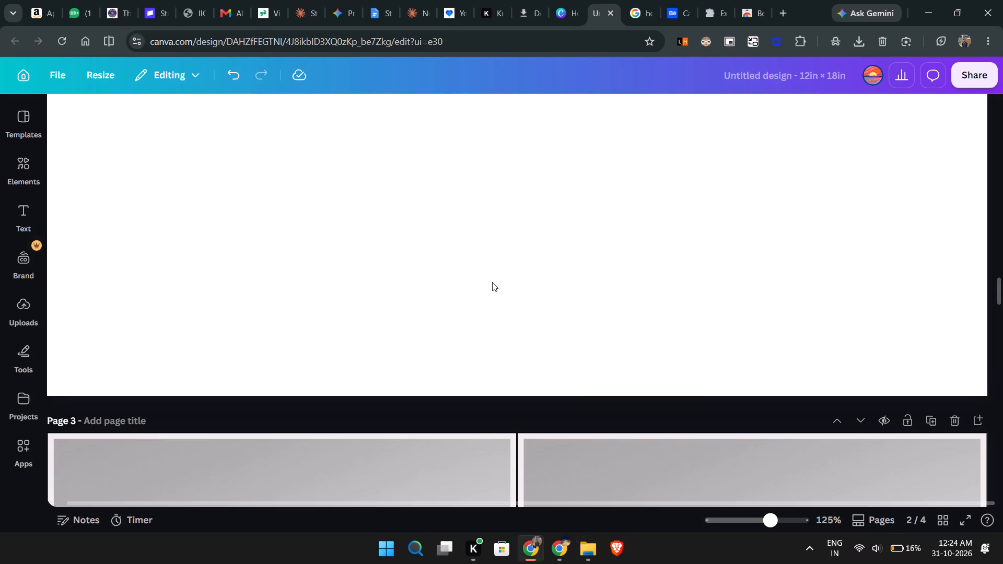
{"action": "scroll", "coordinate": [492, 282], "scroll_direction": "down", "scroll_amount": 1, "text": "ctrl"}
{"action": "scroll", "coordinate": [492, 282], "scroll_direction": "up", "scroll_amount": 1}
{"action": "key", "text": "alt+Tab"}
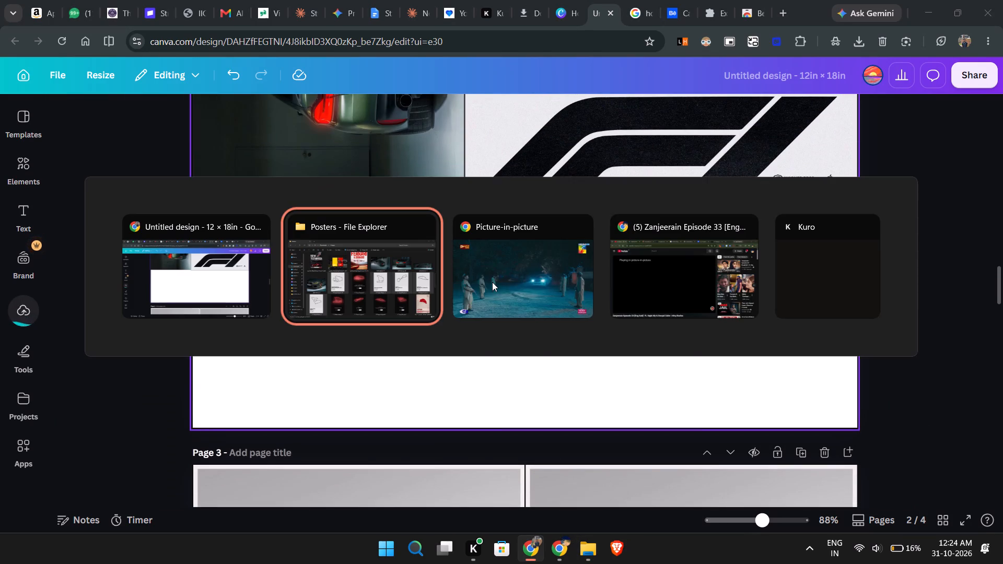
{"action": "key", "text": "alt+Tab"}
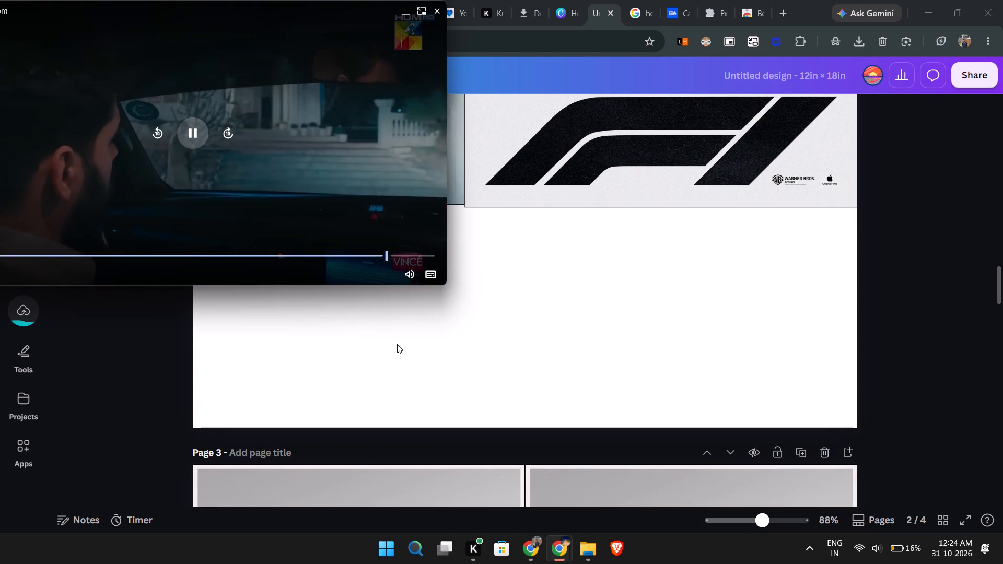
{"action": "scroll", "coordinate": [421, 313], "scroll_direction": "up", "scroll_amount": 1}
{"action": "scroll", "coordinate": [498, 336], "scroll_direction": "up", "scroll_amount": 1}
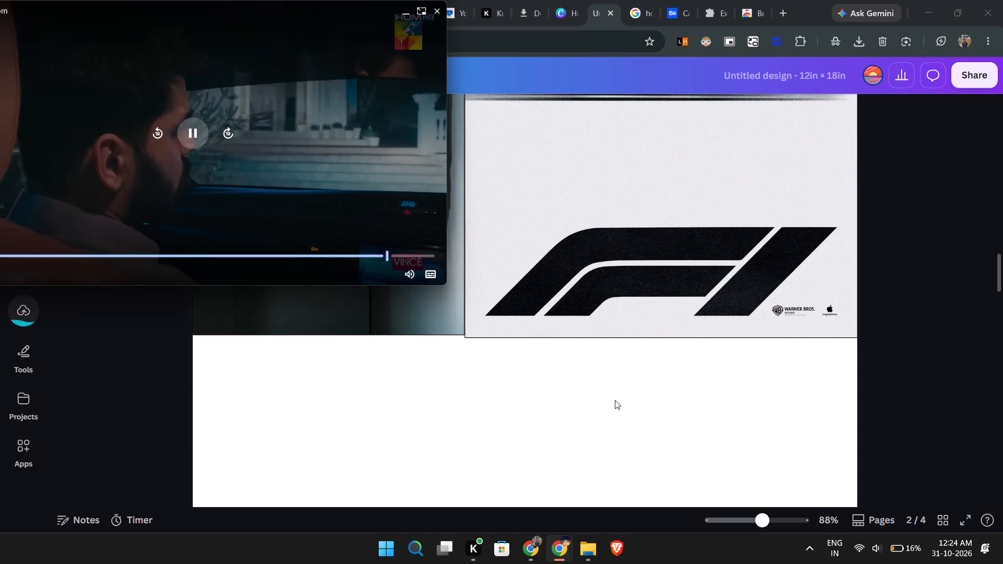
{"action": "scroll", "coordinate": [615, 400], "scroll_direction": "up", "scroll_amount": 1}
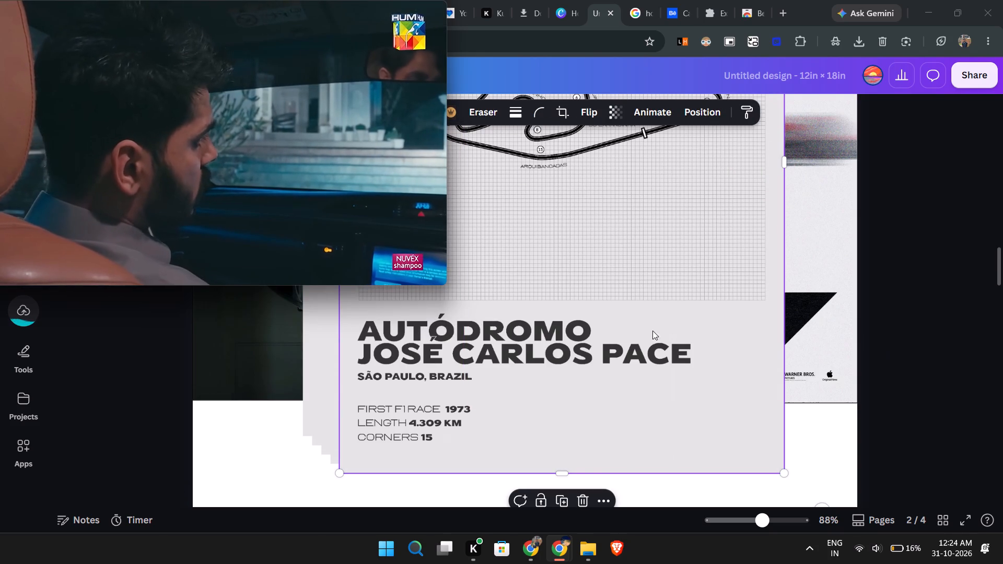
{"action": "left_click", "coordinate": [306, 407], "text": "shift"}
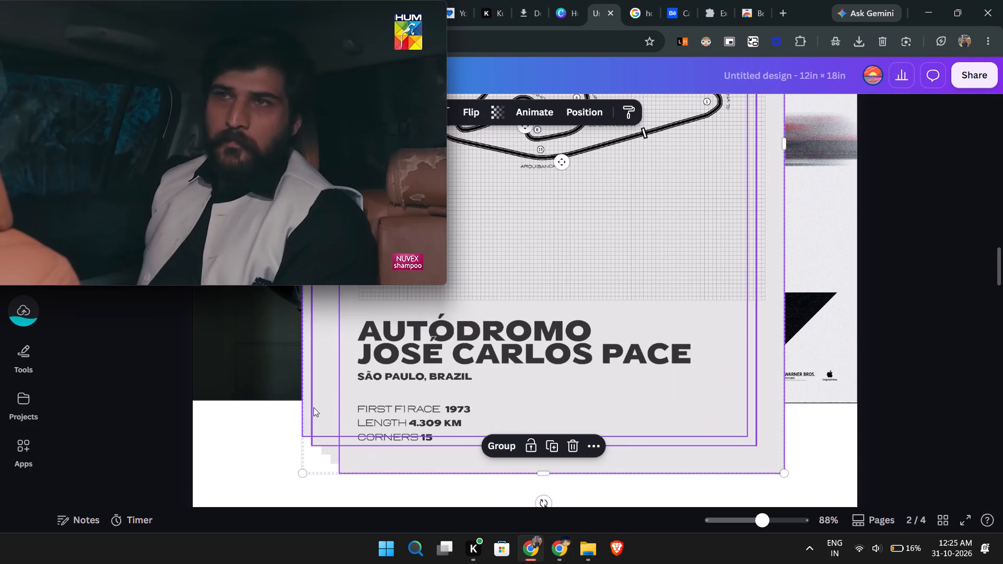
{"action": "left_click", "coordinate": [314, 407], "text": "shift"}
{"action": "left_click", "coordinate": [330, 409], "text": "shift"}
{"action": "left_click", "coordinate": [325, 413], "text": "shift"}
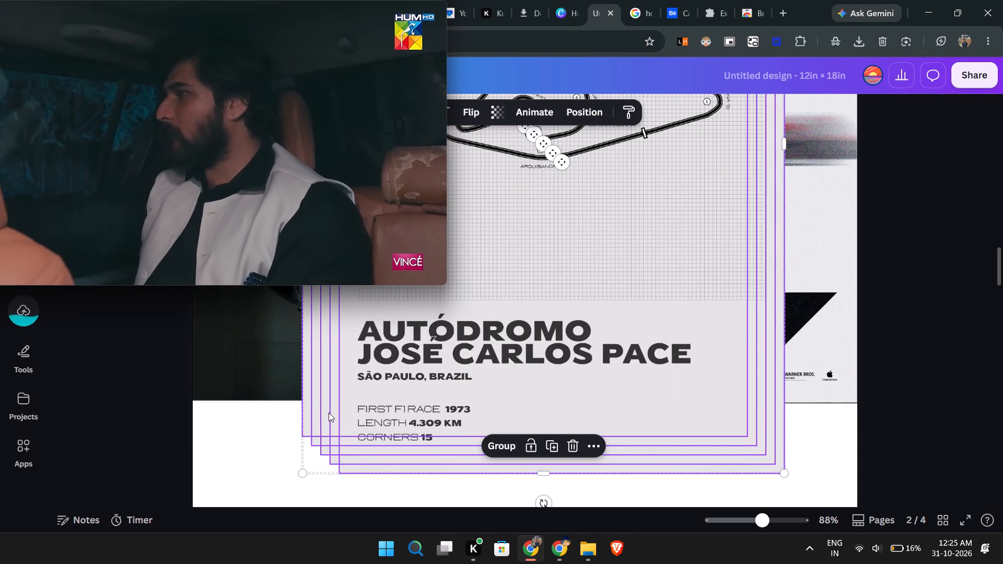
{"action": "left_click_drag", "start_coordinate": [379, 393], "coordinate": [394, 397]}
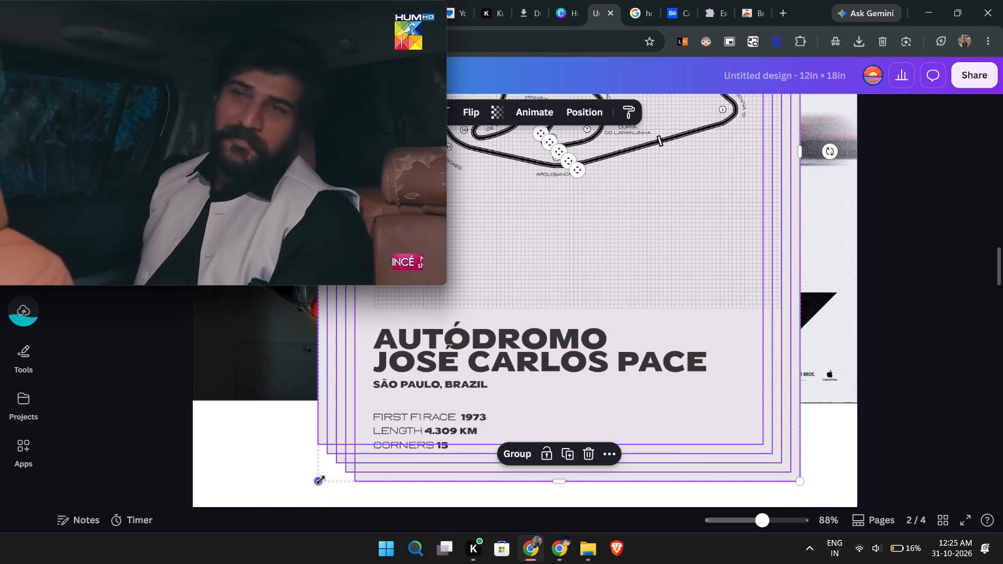
{"action": "left_click_drag", "start_coordinate": [321, 480], "coordinate": [616, 260]}
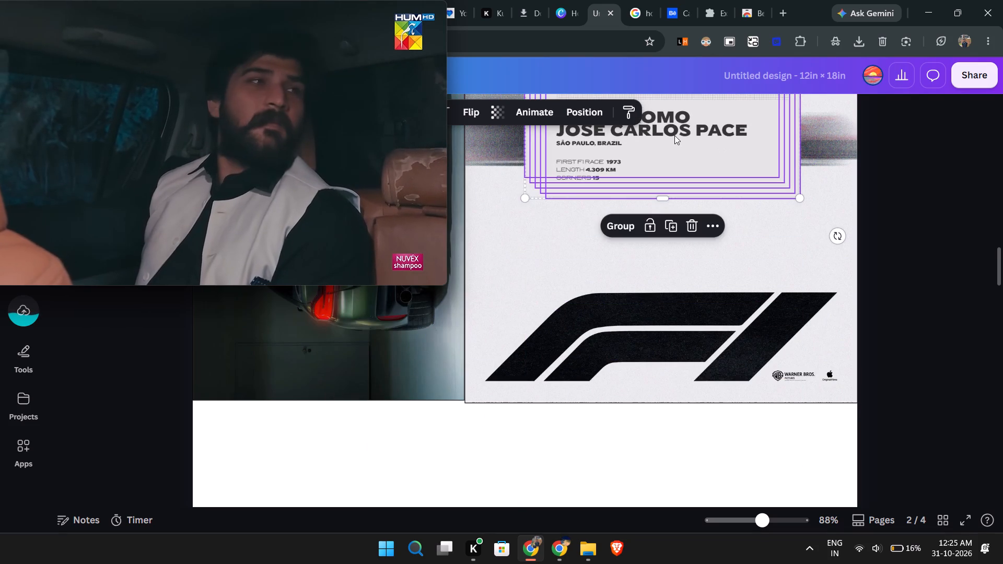
Move the five track posters down into the lower-right corner of page 2, clear of the F1 film poster.
{"action": "left_click_drag", "start_coordinate": [674, 135], "coordinate": [608, 433]}
{"action": "scroll", "coordinate": [608, 433], "scroll_direction": "down", "scroll_amount": 2}
{"action": "left_click_drag", "start_coordinate": [620, 265], "coordinate": [660, 446]}
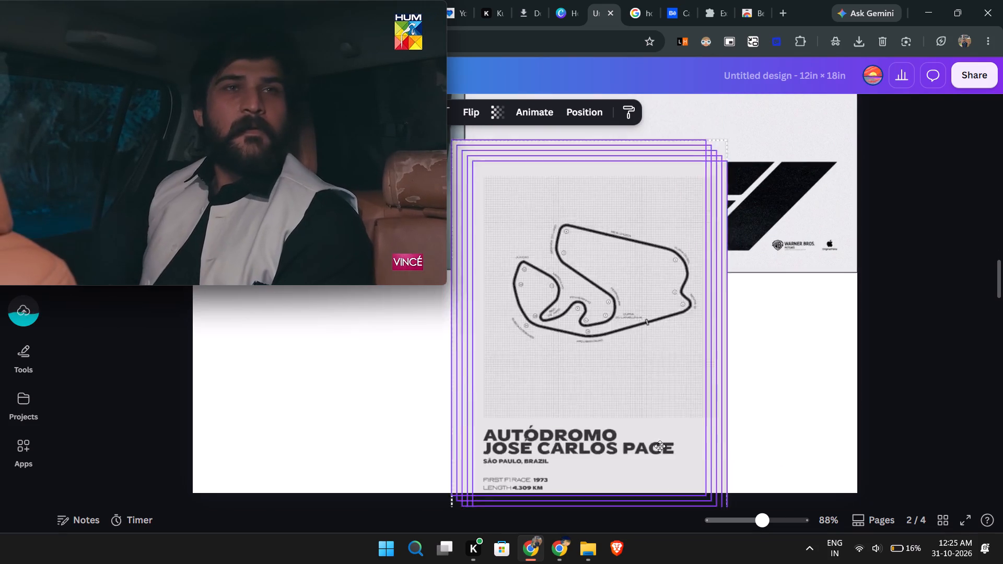
{"action": "left_click_drag", "start_coordinate": [660, 446], "coordinate": [759, 563]}
{"action": "left_click", "coordinate": [472, 419]}
Shrink the F1 film poster on page 2 slightly so its bottom edge lines up with the neighbouring dark car image.
{"action": "scroll", "coordinate": [508, 336], "scroll_direction": "up", "scroll_amount": 1}
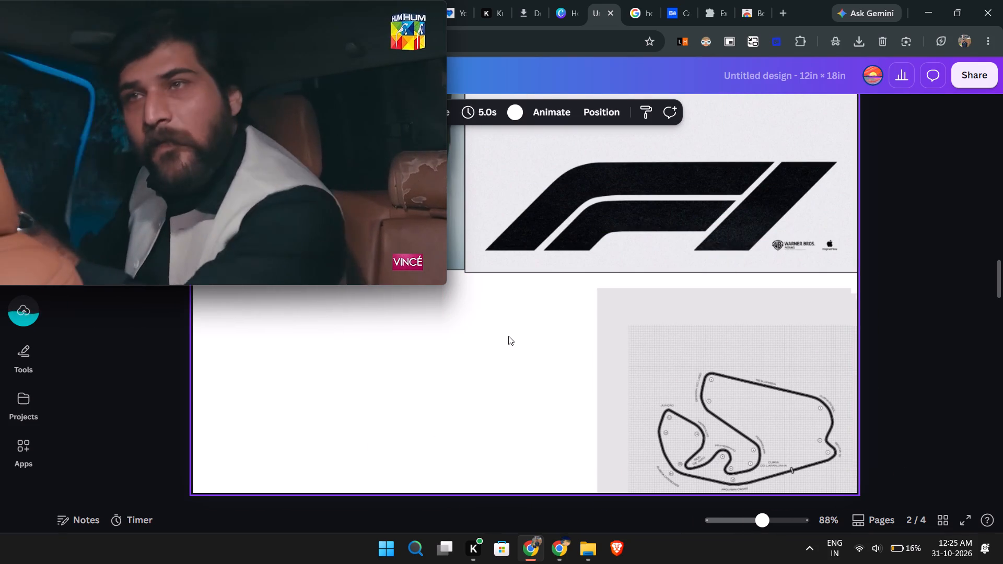
{"action": "scroll", "coordinate": [508, 336], "scroll_direction": "up", "scroll_amount": 2}
{"action": "left_click", "coordinate": [514, 347]}
{"action": "scroll", "coordinate": [515, 424], "scroll_direction": "down", "scroll_amount": 1}
{"action": "scroll", "coordinate": [485, 359], "scroll_direction": "up", "scroll_amount": 3, "text": "ctrl"}
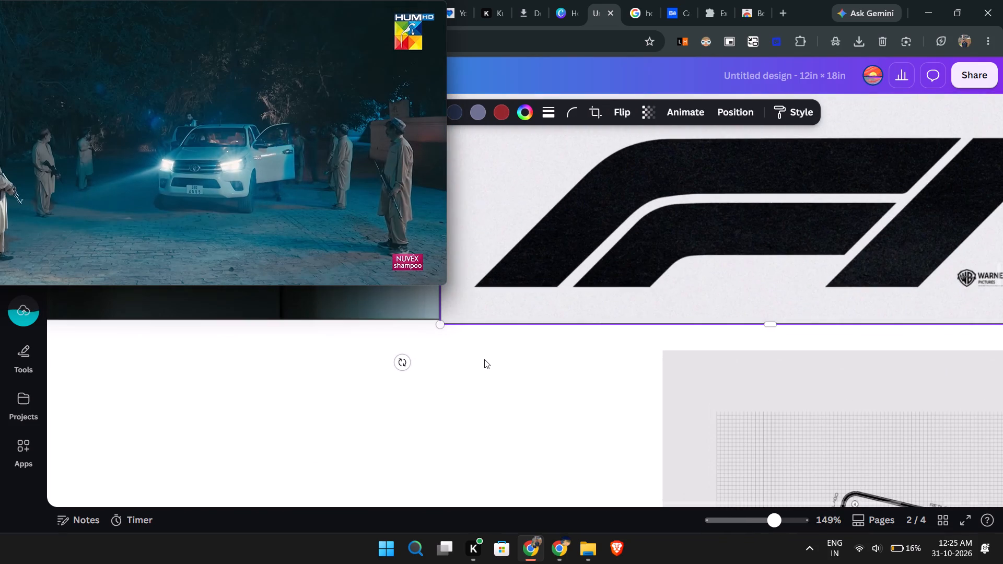
{"action": "left_click_drag", "start_coordinate": [443, 323], "coordinate": [448, 316]}
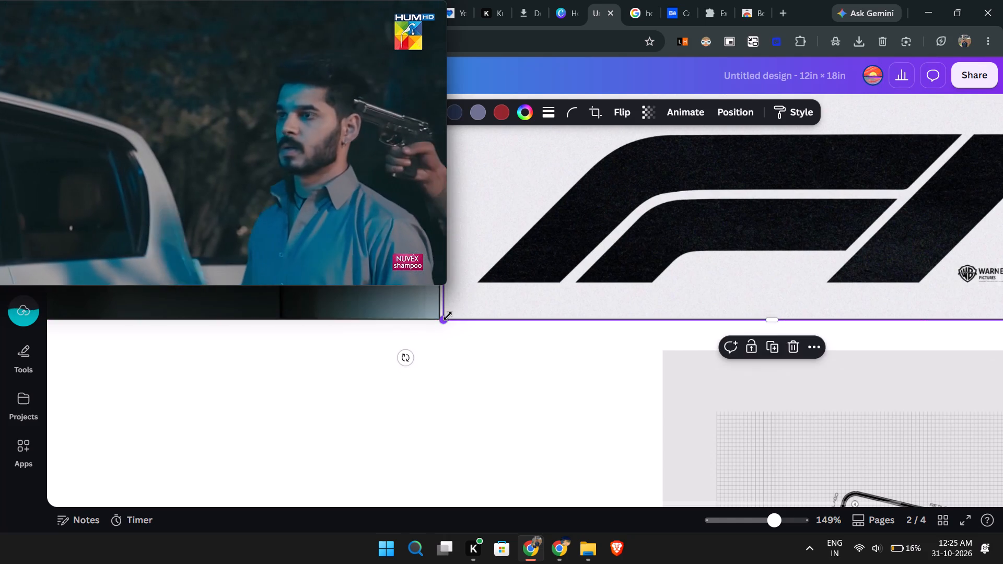
Undo the last resize of the F1 film poster on page 2.
{"action": "scroll", "coordinate": [453, 320], "scroll_direction": "up", "scroll_amount": 4}
{"action": "key", "text": "ctrl+z"}
{"action": "scroll", "coordinate": [459, 324], "scroll_direction": "down", "scroll_amount": 2}
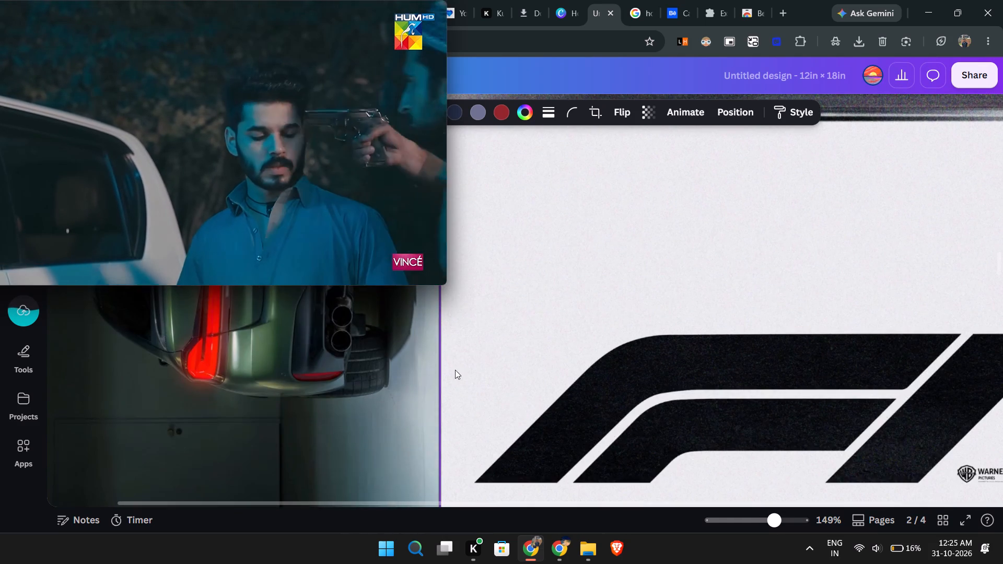
{"action": "scroll", "coordinate": [433, 463], "scroll_direction": "down", "scroll_amount": 3}
{"action": "left_click", "coordinate": [413, 390]}
{"action": "scroll", "coordinate": [413, 387], "scroll_direction": "up", "scroll_amount": 3}
{"action": "scroll", "coordinate": [413, 387], "scroll_direction": "down", "scroll_amount": 1, "text": "ctrl"}
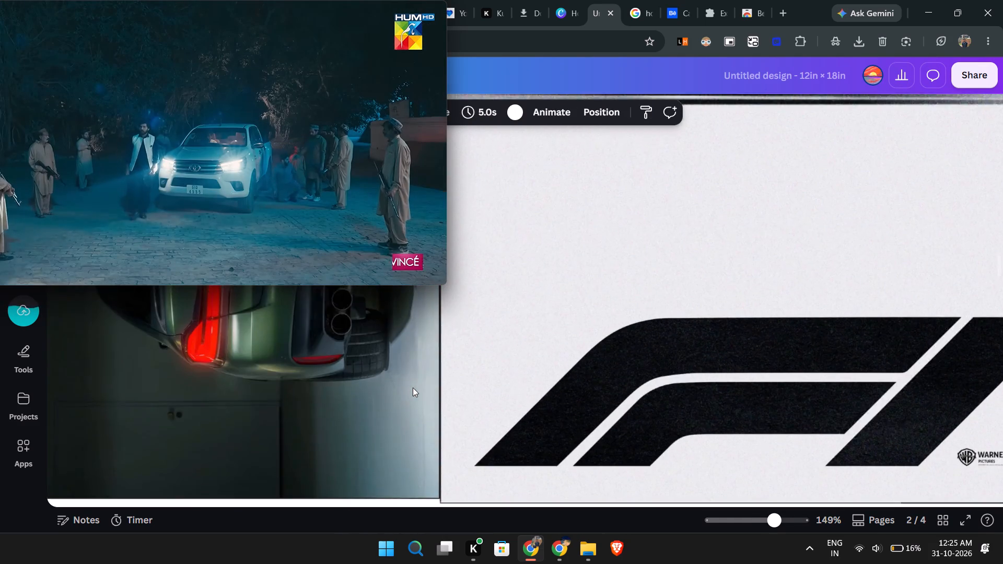
Extend the bottom edge of the dark green rear-view car image on page 2 down to the F1 film poster's bottom edge.
{"action": "scroll", "coordinate": [413, 387], "scroll_direction": "down", "scroll_amount": 3, "text": "ctrl"}
{"action": "left_click", "coordinate": [385, 388]}
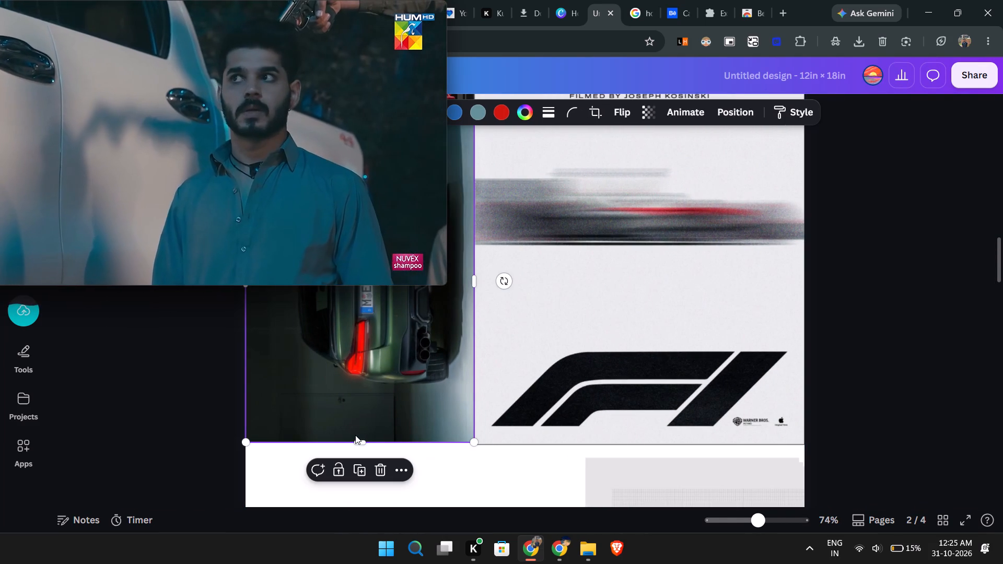
{"action": "left_click_drag", "start_coordinate": [360, 443], "coordinate": [360, 448]}
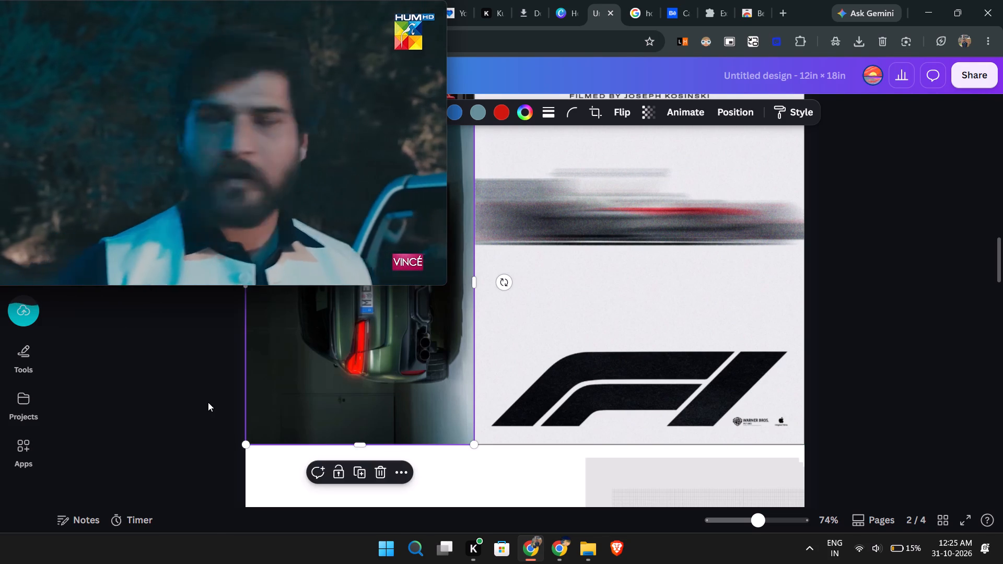
{"action": "left_click", "coordinate": [207, 402]}
Check the image layout at the bottom of page 1 and across page 2, keeping the floating video clear.
{"action": "scroll", "coordinate": [320, 421], "scroll_direction": "up", "scroll_amount": 3}
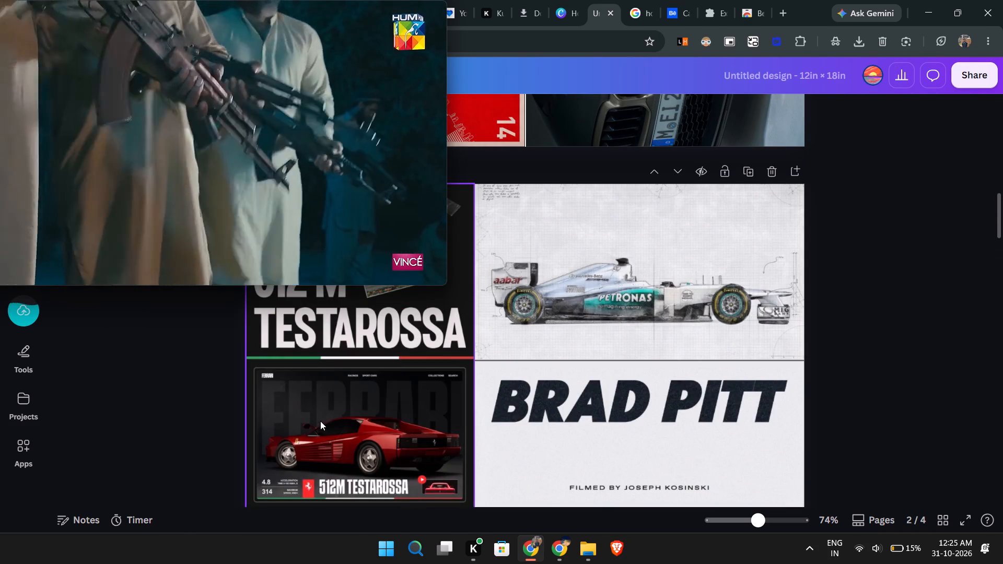
{"action": "left_click_drag", "start_coordinate": [277, 199], "coordinate": [343, 204]}
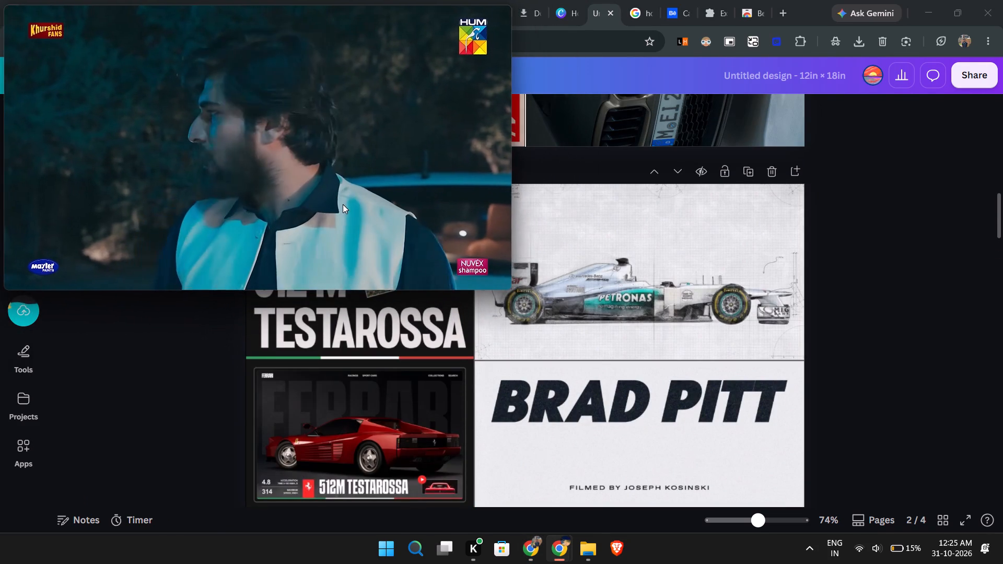
{"action": "left_click_drag", "start_coordinate": [343, 204], "coordinate": [340, 199]}
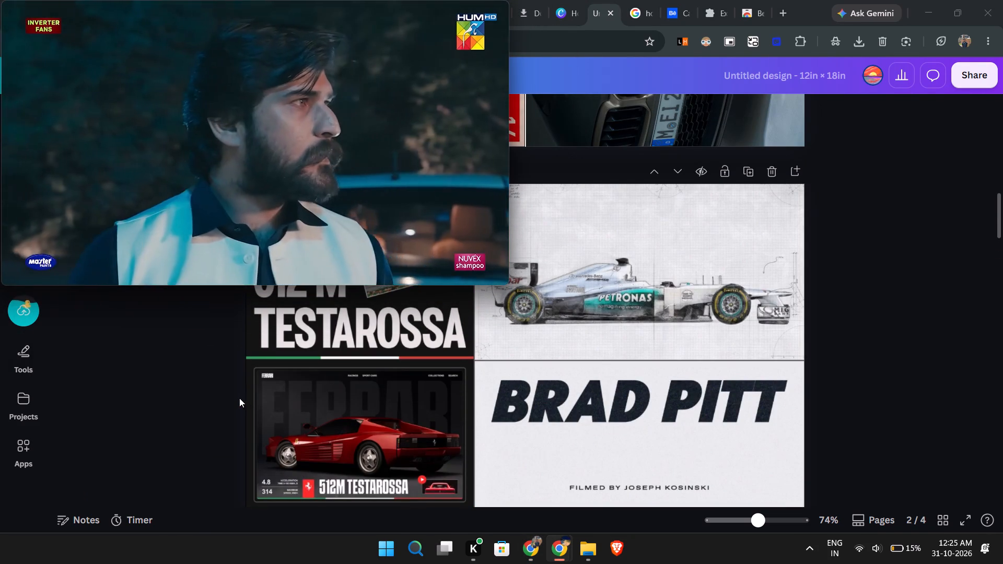
{"action": "scroll", "coordinate": [460, 420], "scroll_direction": "up", "scroll_amount": 3}
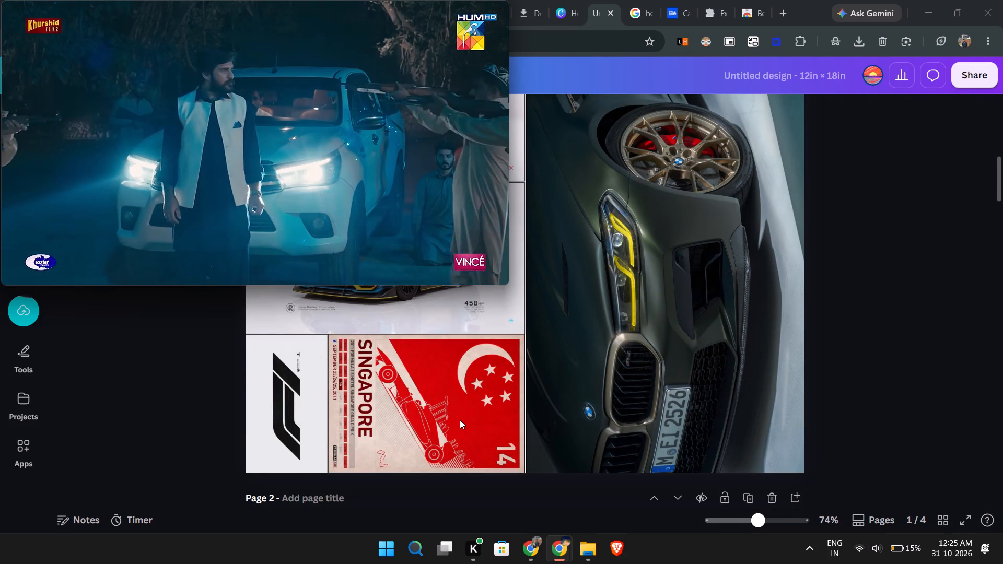
{"action": "scroll", "coordinate": [471, 429], "scroll_direction": "down", "scroll_amount": 3}
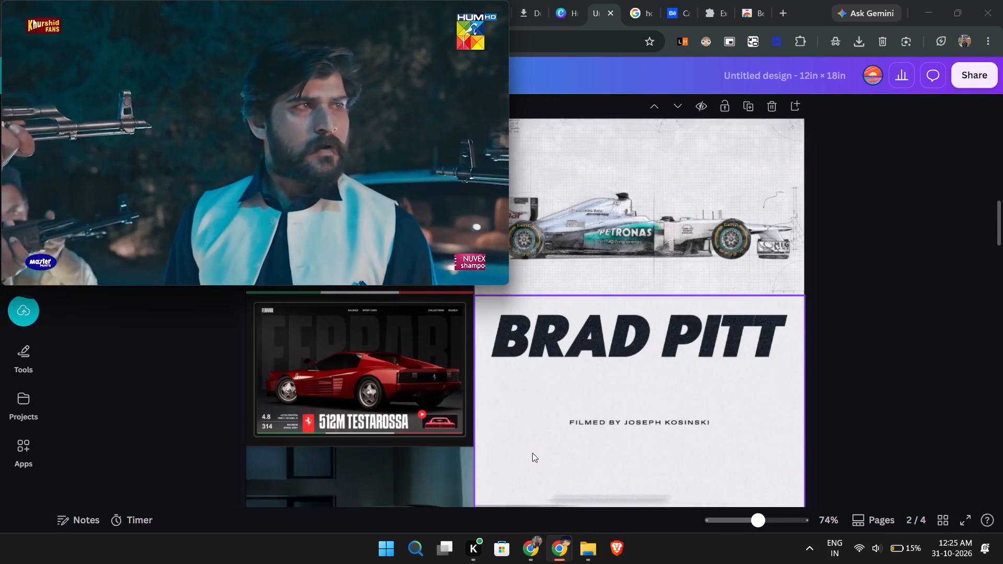
{"action": "scroll", "coordinate": [532, 453], "scroll_direction": "down", "scroll_amount": 3}
{"action": "scroll", "coordinate": [532, 453], "scroll_direction": "up", "scroll_amount": 5}
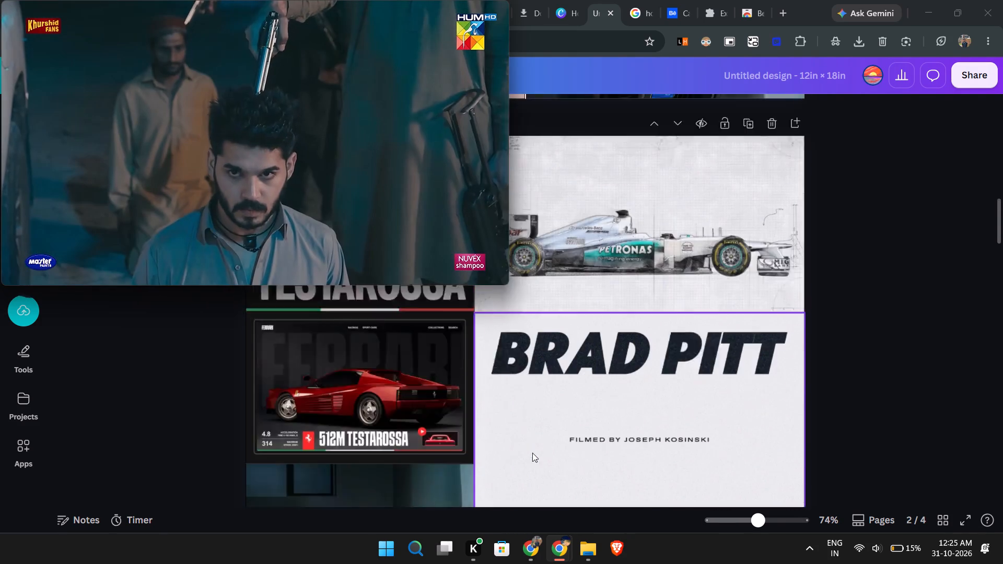
{"action": "scroll", "coordinate": [532, 453], "scroll_direction": "down", "scroll_amount": 2}
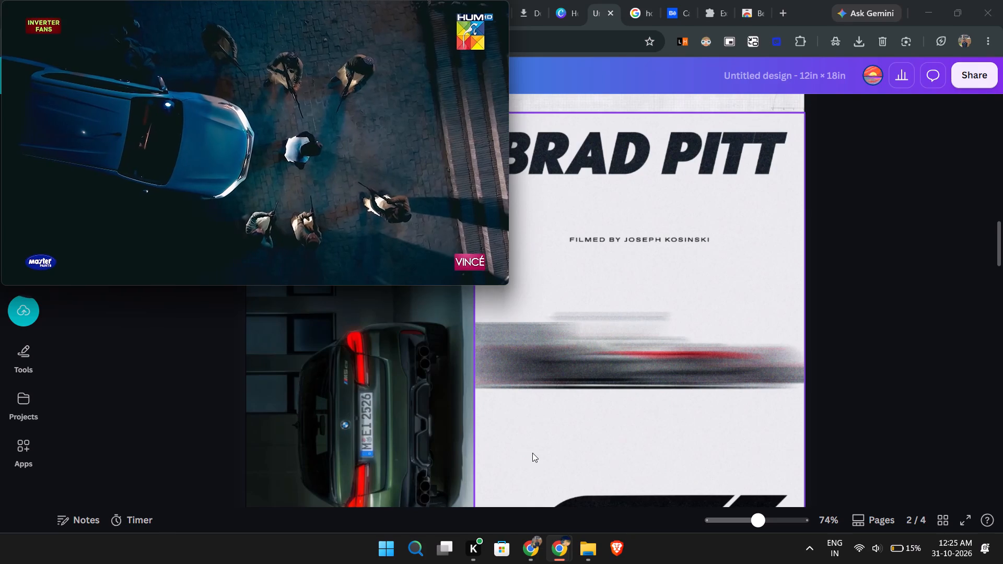
{"action": "scroll", "coordinate": [545, 458], "scroll_direction": "down", "scroll_amount": 2}
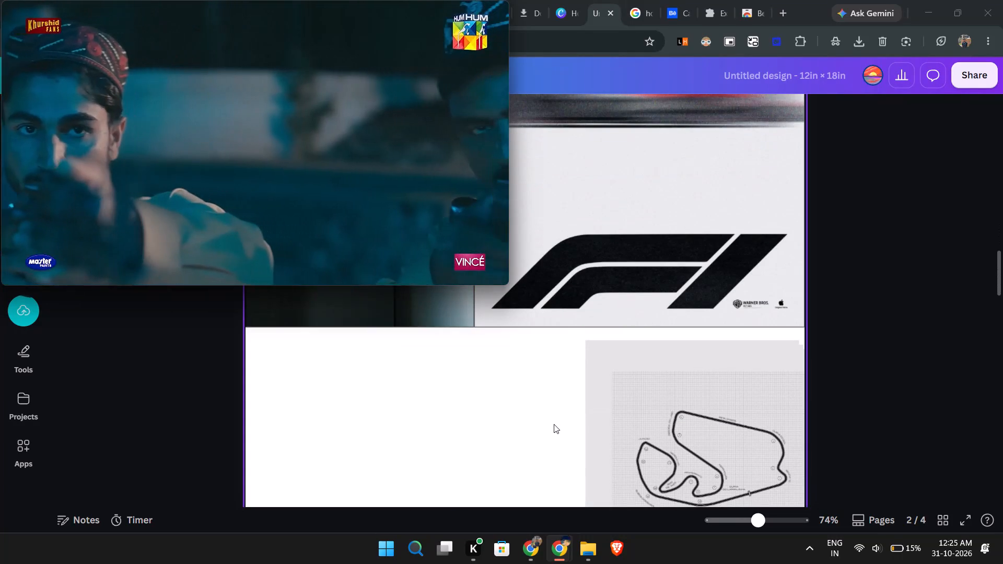
{"action": "scroll", "coordinate": [554, 421], "scroll_direction": "up", "scroll_amount": 3}
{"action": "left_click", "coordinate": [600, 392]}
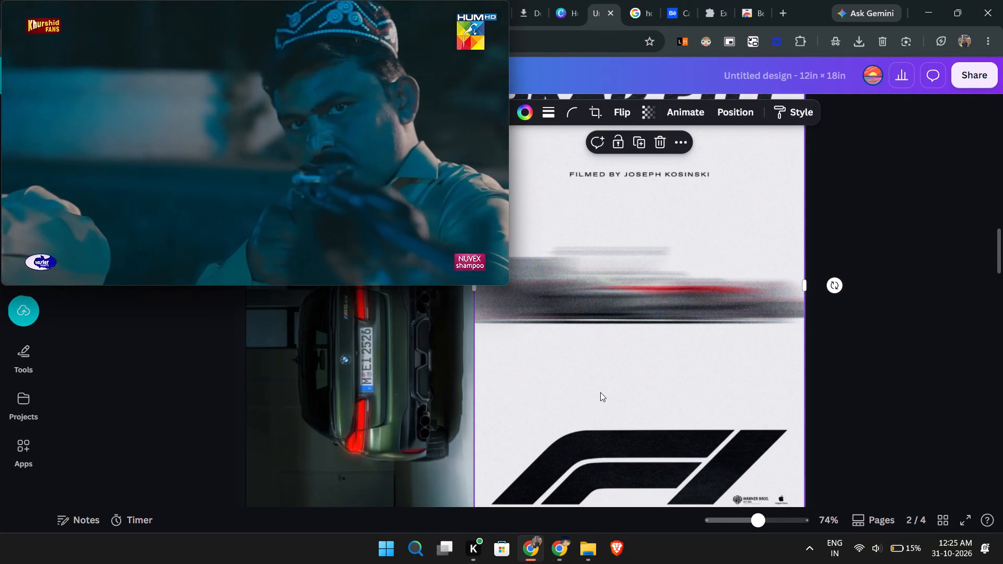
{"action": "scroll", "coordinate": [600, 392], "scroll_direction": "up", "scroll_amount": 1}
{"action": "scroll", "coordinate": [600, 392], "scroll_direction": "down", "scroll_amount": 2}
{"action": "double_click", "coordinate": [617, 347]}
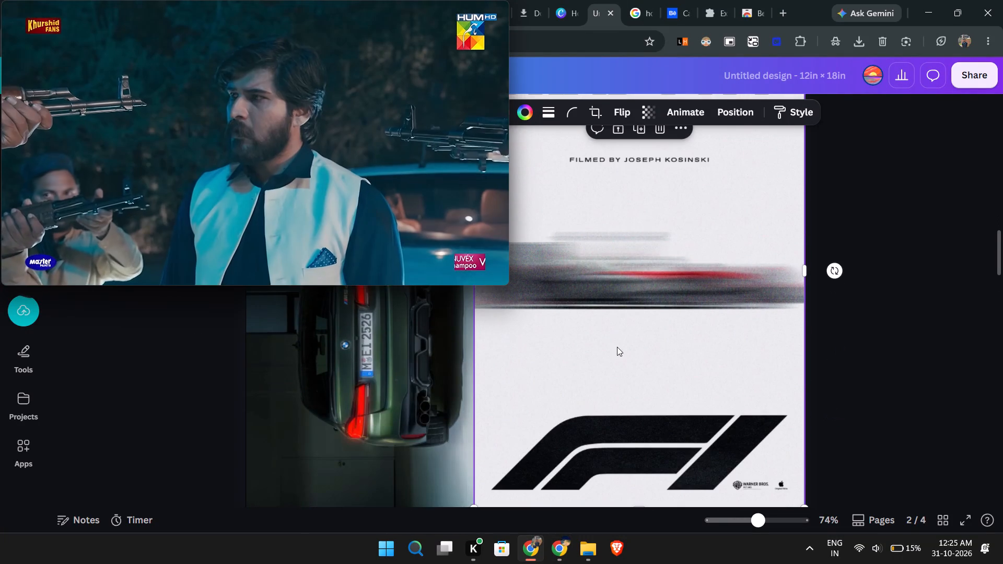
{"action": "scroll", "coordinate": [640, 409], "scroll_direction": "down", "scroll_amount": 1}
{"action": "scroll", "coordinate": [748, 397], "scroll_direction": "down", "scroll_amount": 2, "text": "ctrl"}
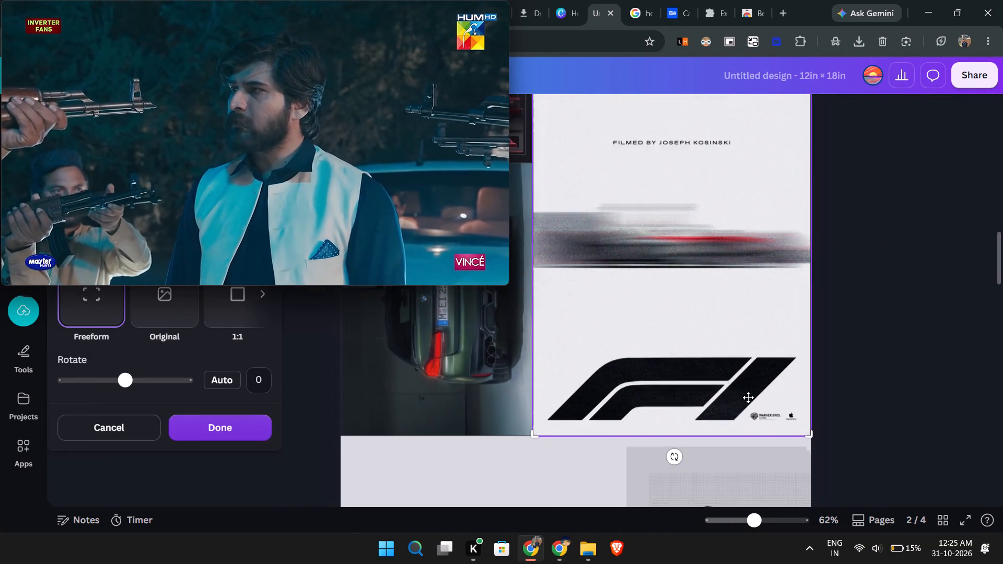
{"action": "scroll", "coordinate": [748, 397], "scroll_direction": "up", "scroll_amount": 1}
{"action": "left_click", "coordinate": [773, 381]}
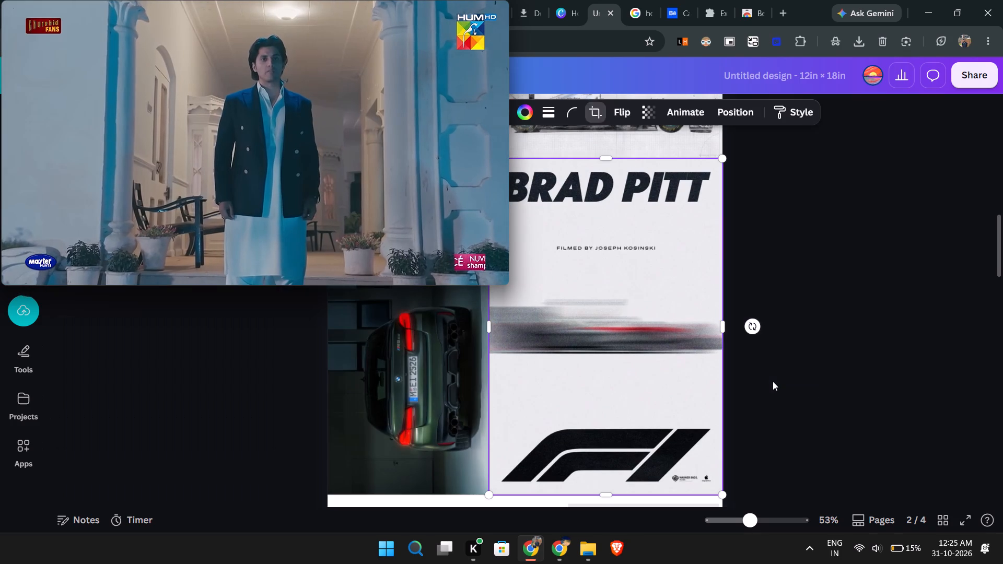
Place the Hungaroring poster at the left end of page 2's bottom strip and scale it down to the strip's height.
{"action": "scroll", "coordinate": [773, 381], "scroll_direction": "down", "scroll_amount": 3}
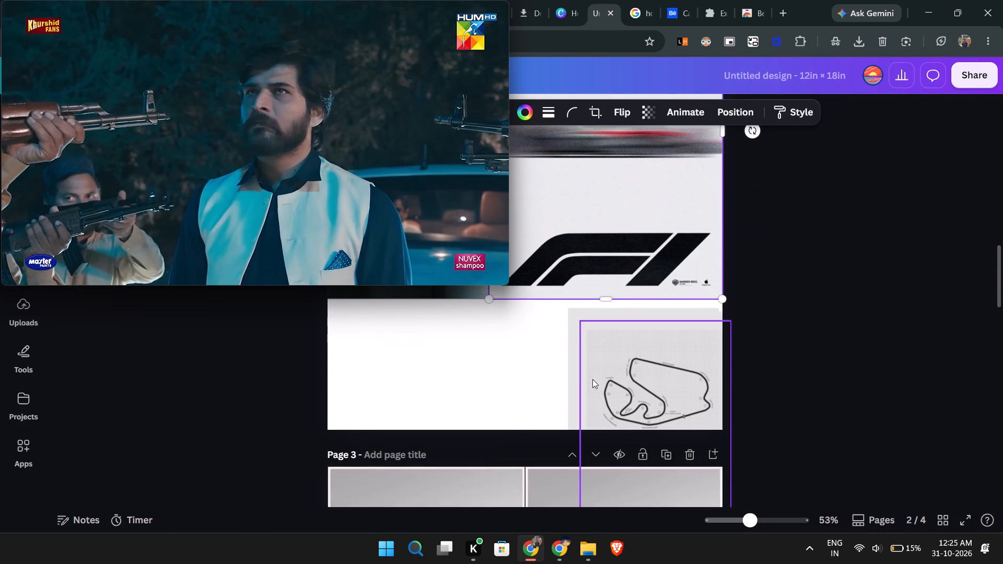
{"action": "left_click_drag", "start_coordinate": [570, 357], "coordinate": [331, 332]}
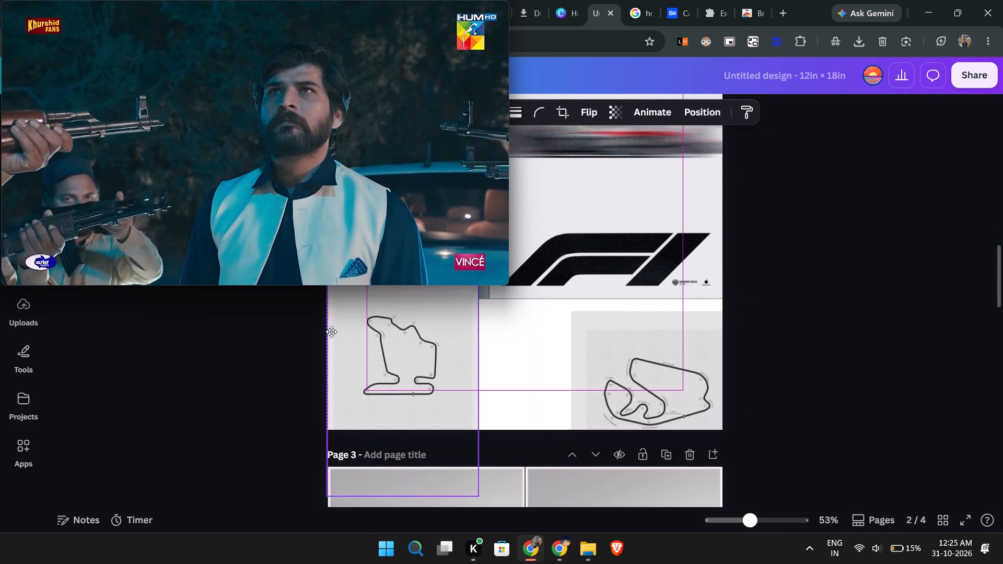
{"action": "left_click_drag", "start_coordinate": [331, 332], "coordinate": [329, 351]}
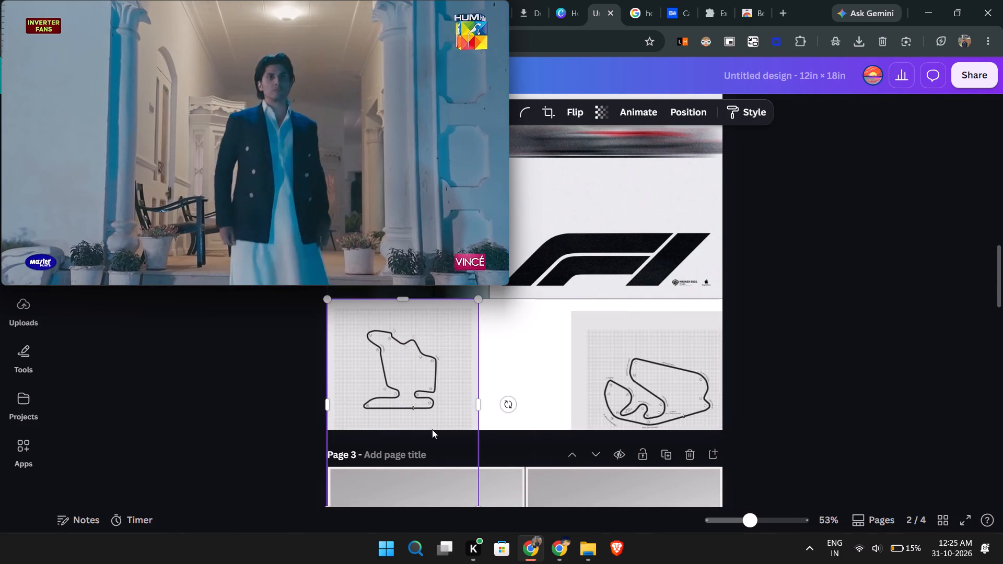
{"action": "scroll", "coordinate": [432, 429], "scroll_direction": "down", "scroll_amount": 1}
{"action": "left_click_drag", "start_coordinate": [478, 448], "coordinate": [400, 350]}
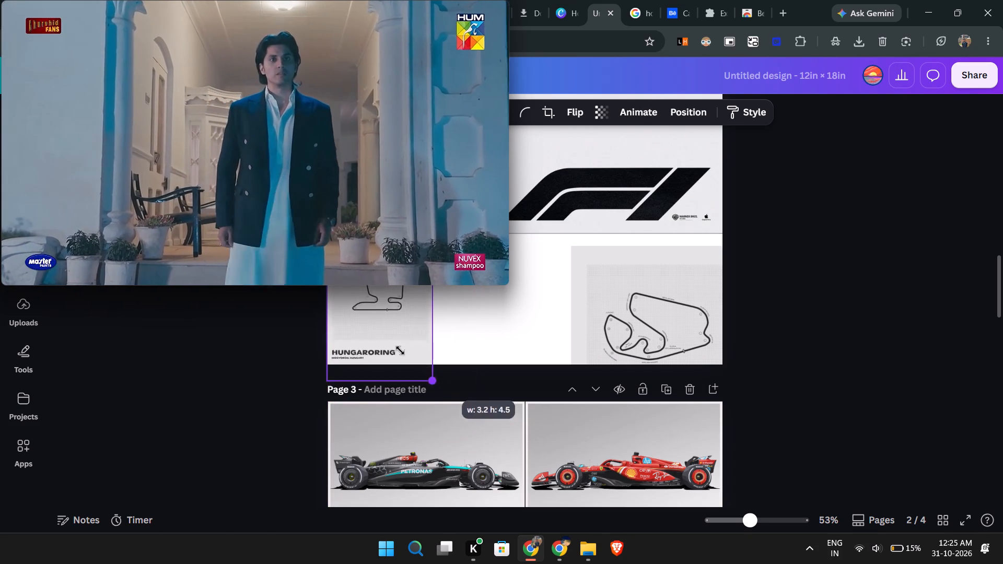
{"action": "left_click_drag", "start_coordinate": [400, 350], "coordinate": [418, 372]}
Place the Autódromo José Carlos Pace poster beside Hungaroring on page 2 and scale it down to the bottom strip's height.
{"action": "left_click", "coordinate": [685, 327]}
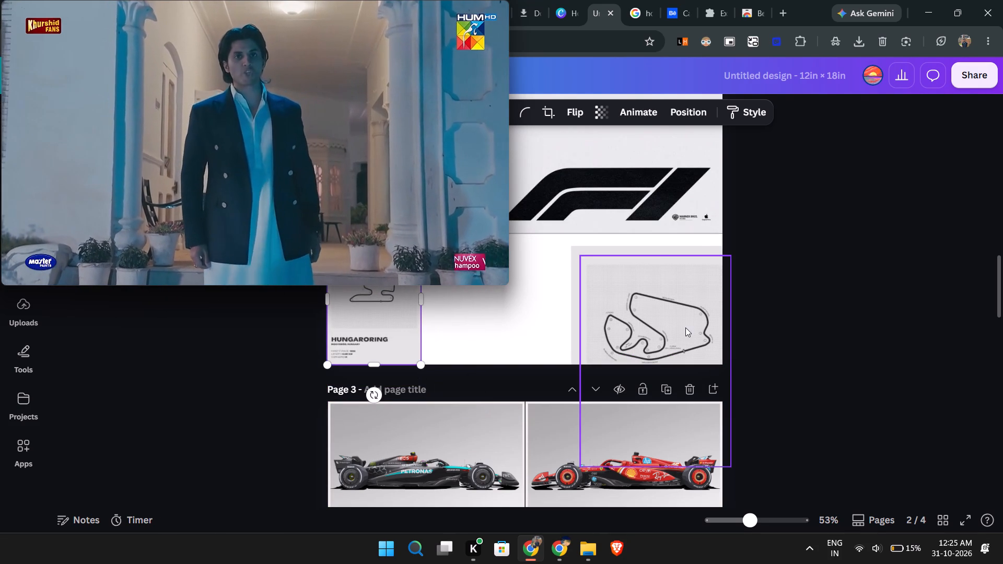
{"action": "scroll", "coordinate": [533, 340], "scroll_direction": "up", "scroll_amount": 1}
{"action": "left_click_drag", "start_coordinate": [639, 392], "coordinate": [518, 373]}
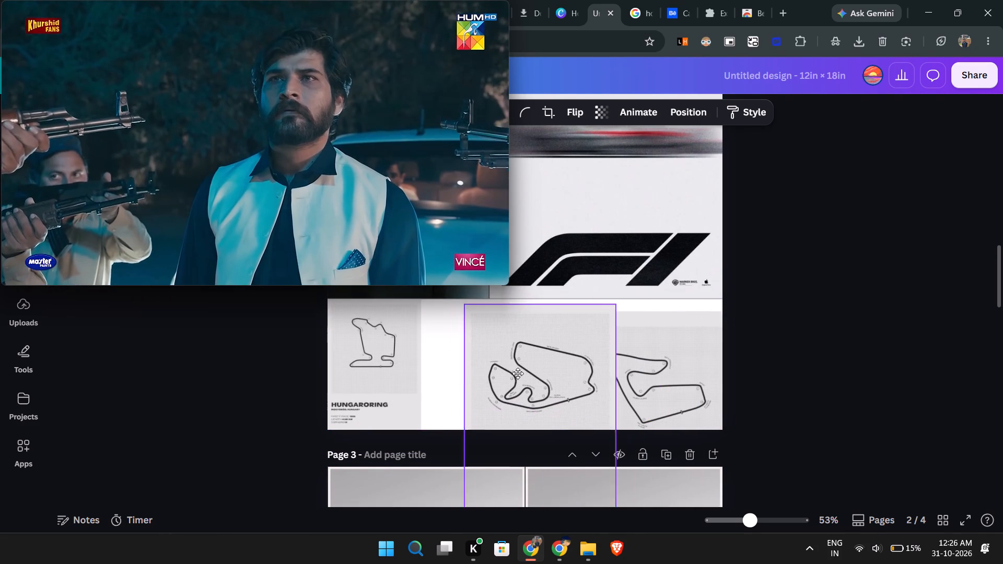
{"action": "left_click_drag", "start_coordinate": [518, 373], "coordinate": [480, 371]}
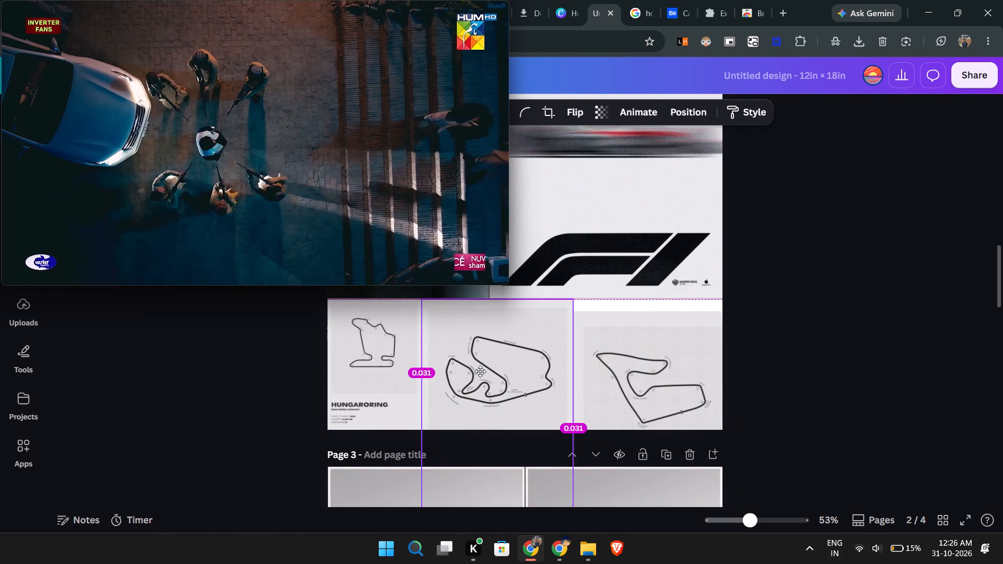
{"action": "left_click_drag", "start_coordinate": [480, 371], "coordinate": [484, 371]}
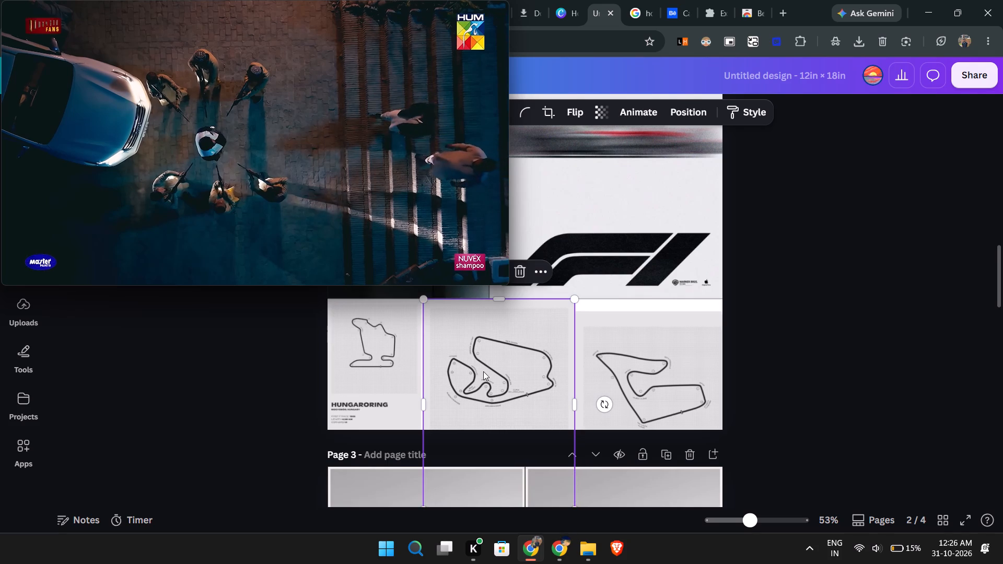
{"action": "scroll", "coordinate": [483, 371], "scroll_direction": "down", "scroll_amount": 1}
{"action": "left_click_drag", "start_coordinate": [572, 443], "coordinate": [532, 321]}
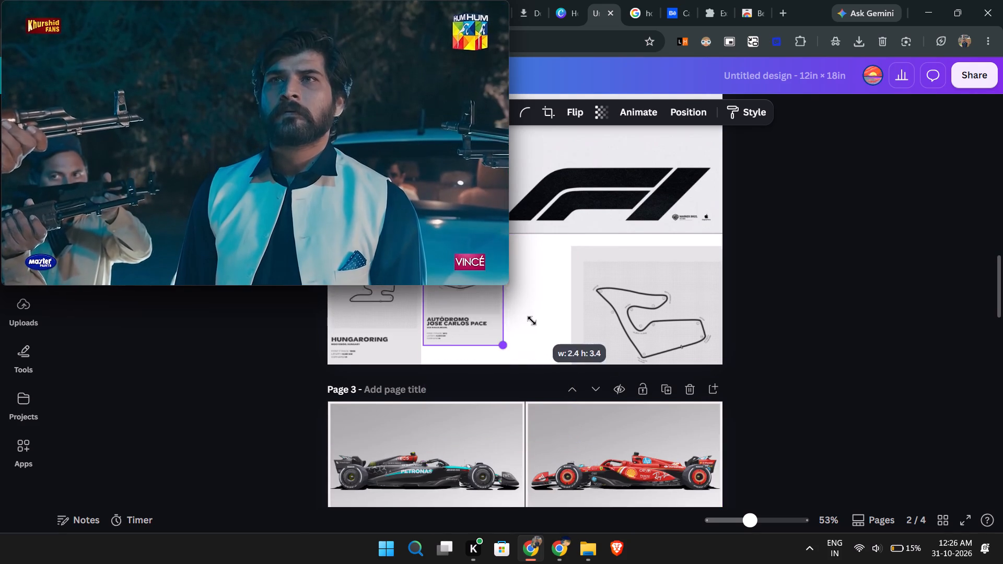
{"action": "left_click_drag", "start_coordinate": [532, 321], "coordinate": [539, 346]}
Nudge the Autódromo José Carlos Pace poster left so it sits flush against the Hungaroring poster.
{"action": "scroll", "coordinate": [528, 346], "scroll_direction": "up", "scroll_amount": 2, "text": "ctrl"}
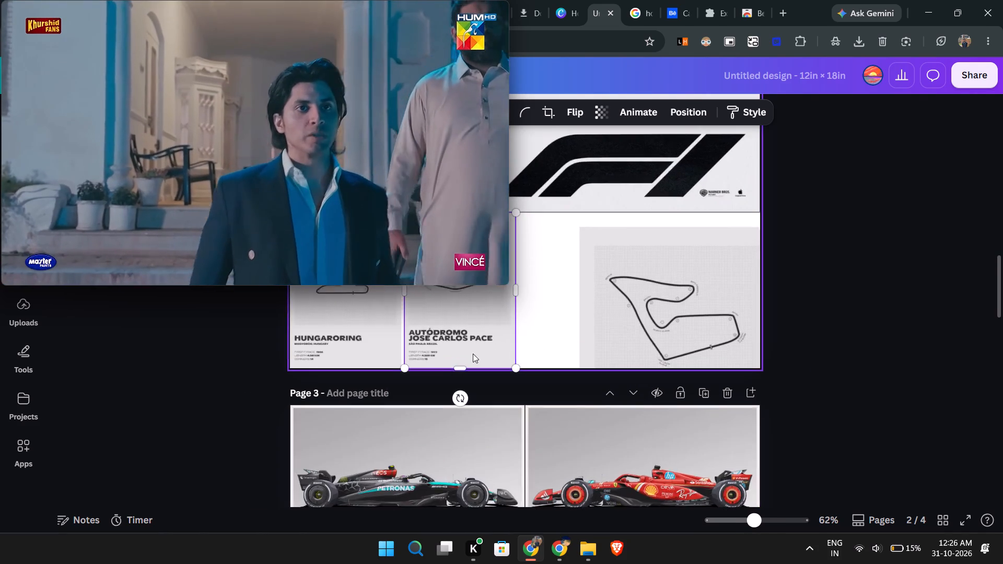
{"action": "scroll", "coordinate": [473, 354], "scroll_direction": "up", "scroll_amount": 4, "text": "ctrl"}
{"action": "left_click", "coordinate": [305, 361]}
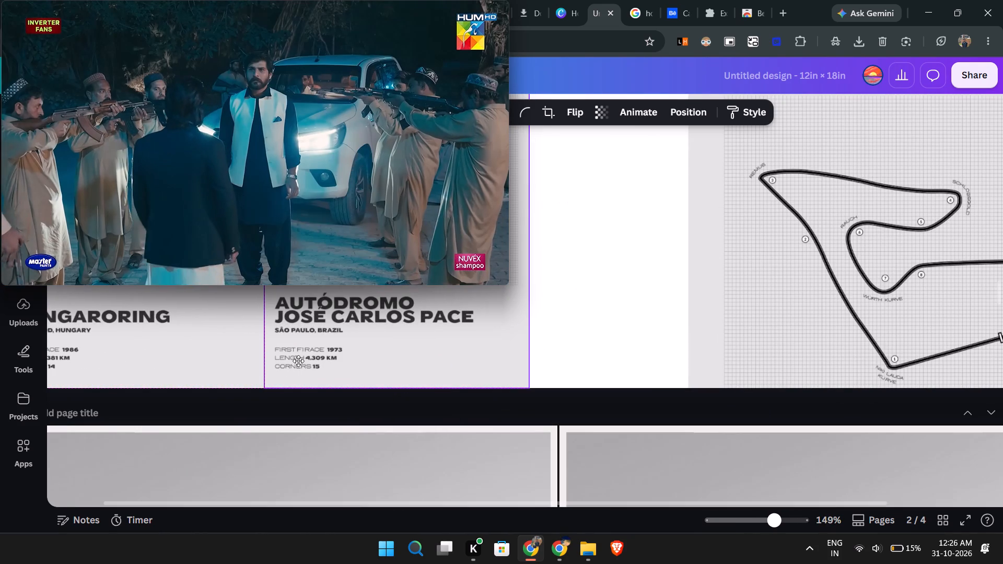
{"action": "scroll", "coordinate": [301, 361], "scroll_direction": "up", "scroll_amount": 3}
{"action": "scroll", "coordinate": [459, 382], "scroll_direction": "up", "scroll_amount": 1}
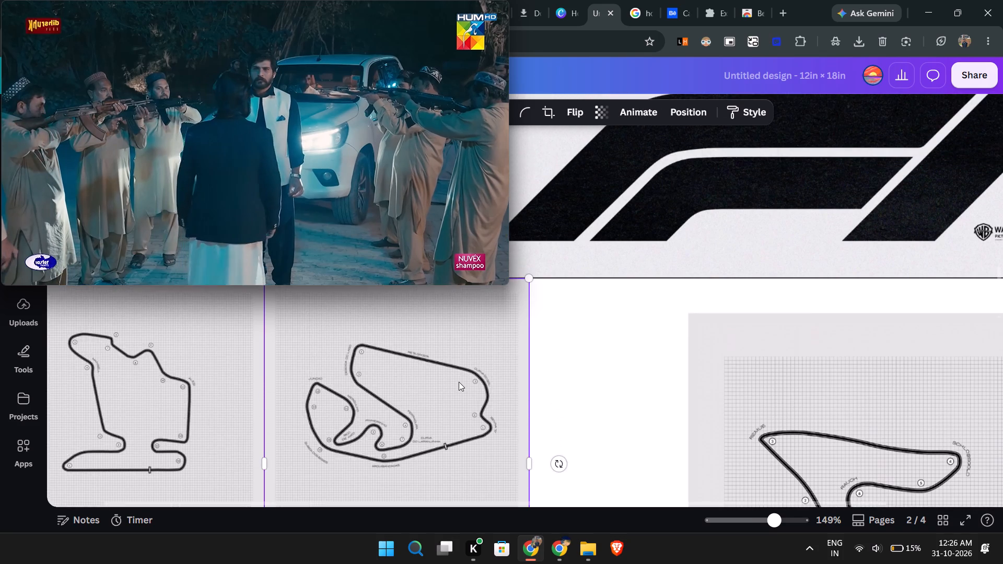
{"action": "scroll", "coordinate": [459, 382], "scroll_direction": "down", "scroll_amount": 3, "text": "ctrl"}
{"action": "left_click", "coordinate": [530, 389]}
Place the Red Bull Ring poster beside Autódromo José Carlos Pace on page 2 and scale it down to the bottom strip's height.
{"action": "scroll", "coordinate": [530, 389], "scroll_direction": "down", "scroll_amount": 1}
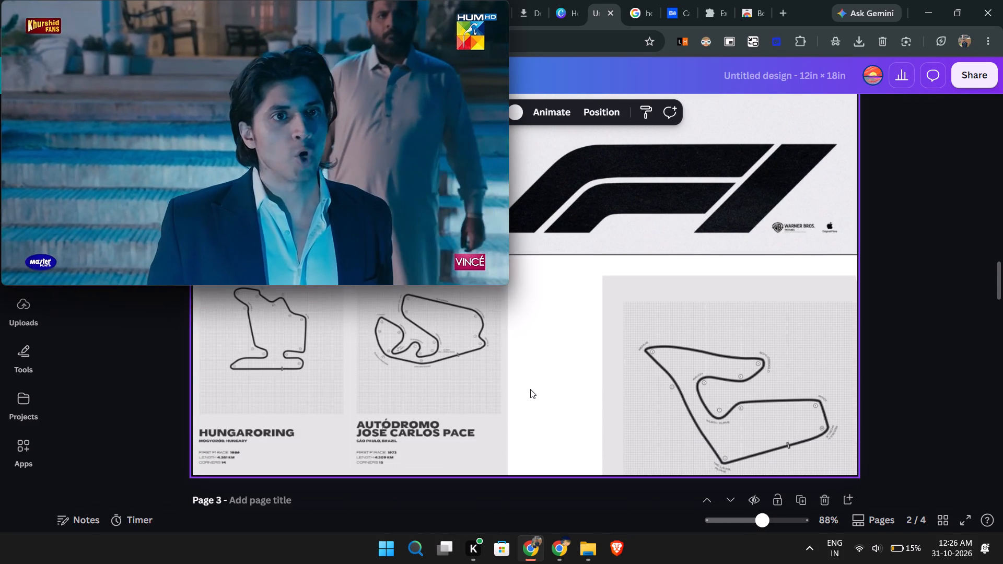
{"action": "left_click", "coordinate": [666, 387]}
{"action": "left_click_drag", "start_coordinate": [706, 405], "coordinate": [630, 379]}
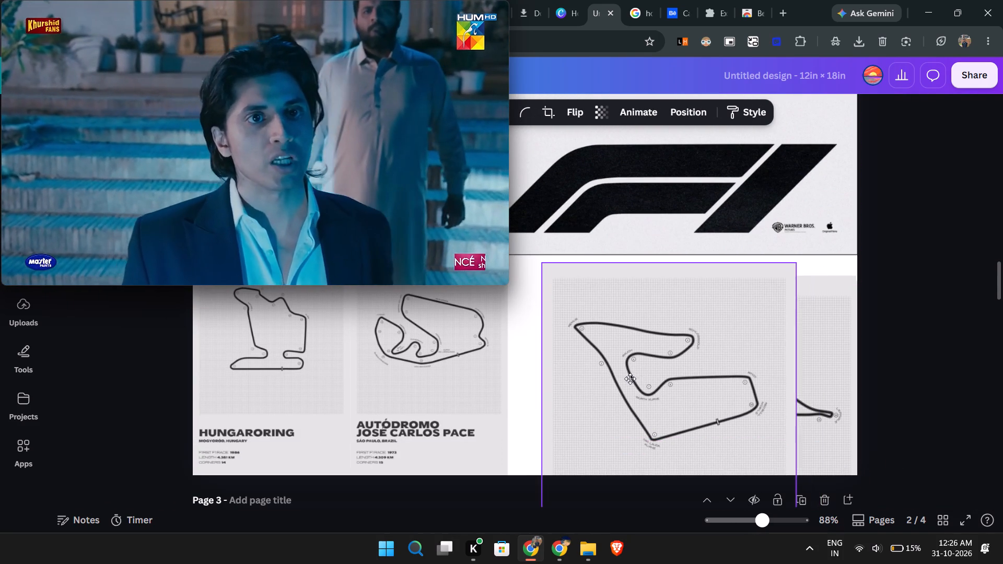
{"action": "left_click_drag", "start_coordinate": [630, 379], "coordinate": [603, 371]}
{"action": "scroll", "coordinate": [601, 372], "scroll_direction": "down", "scroll_amount": 1}
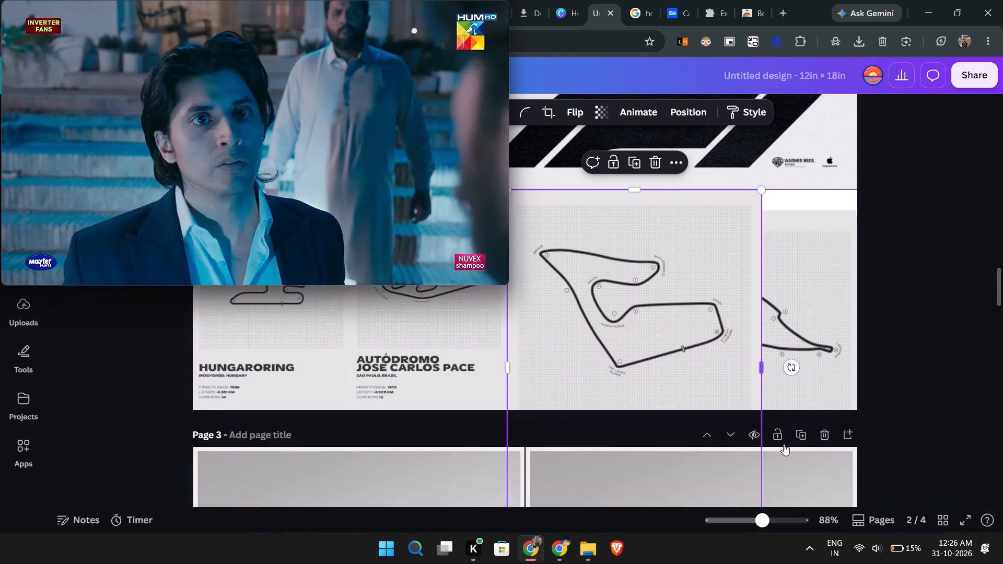
{"action": "scroll", "coordinate": [784, 445], "scroll_direction": "down", "scroll_amount": 2}
{"action": "left_click_drag", "start_coordinate": [758, 414], "coordinate": [695, 273]}
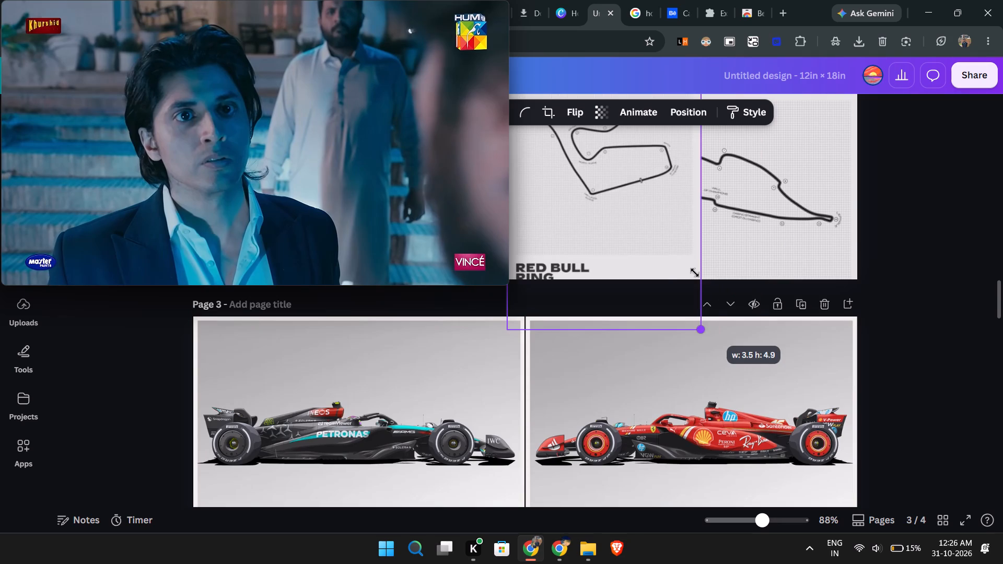
{"action": "left_click_drag", "start_coordinate": [695, 273], "coordinate": [685, 260]}
Try the Gilles-Villeneuve circuit poster in several positions around the strip's remaining gap on page 2, and delete it from the page.
{"action": "scroll", "coordinate": [676, 277], "scroll_direction": "up", "scroll_amount": 2}
{"action": "left_click", "coordinate": [766, 339]}
{"action": "left_click_drag", "start_coordinate": [764, 343], "coordinate": [759, 343]}
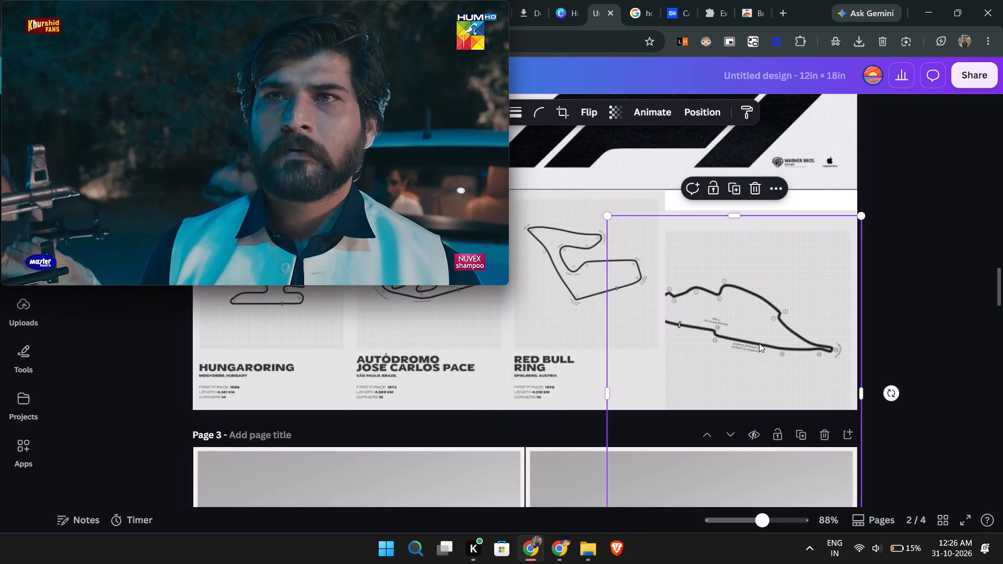
{"action": "left_click_drag", "start_coordinate": [759, 343], "coordinate": [566, 343]}
{"action": "scroll", "coordinate": [713, 313], "scroll_direction": "up", "scroll_amount": 2}
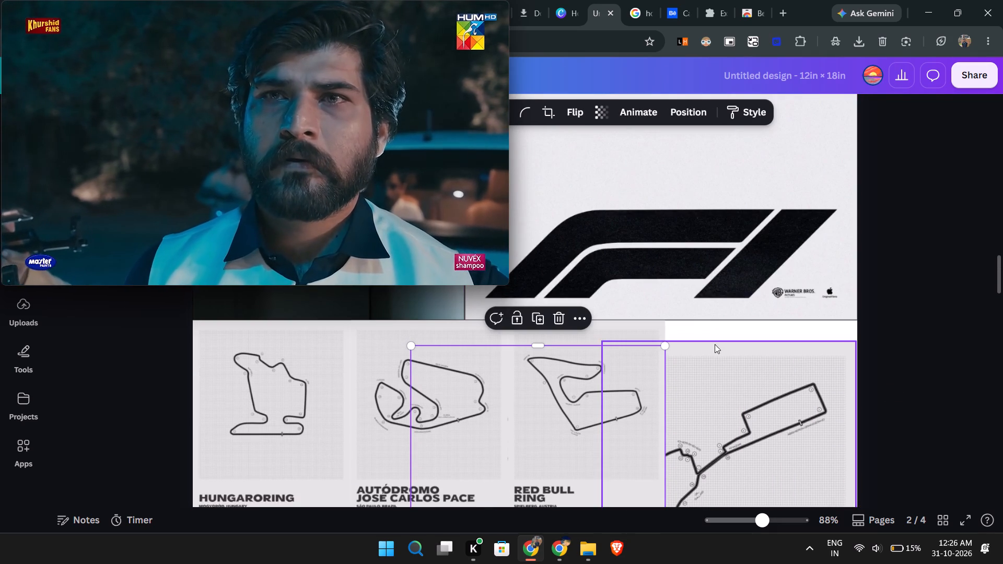
{"action": "scroll", "coordinate": [750, 355], "scroll_direction": "down", "scroll_amount": 1}
{"action": "left_click_drag", "start_coordinate": [624, 365], "coordinate": [736, 430]}
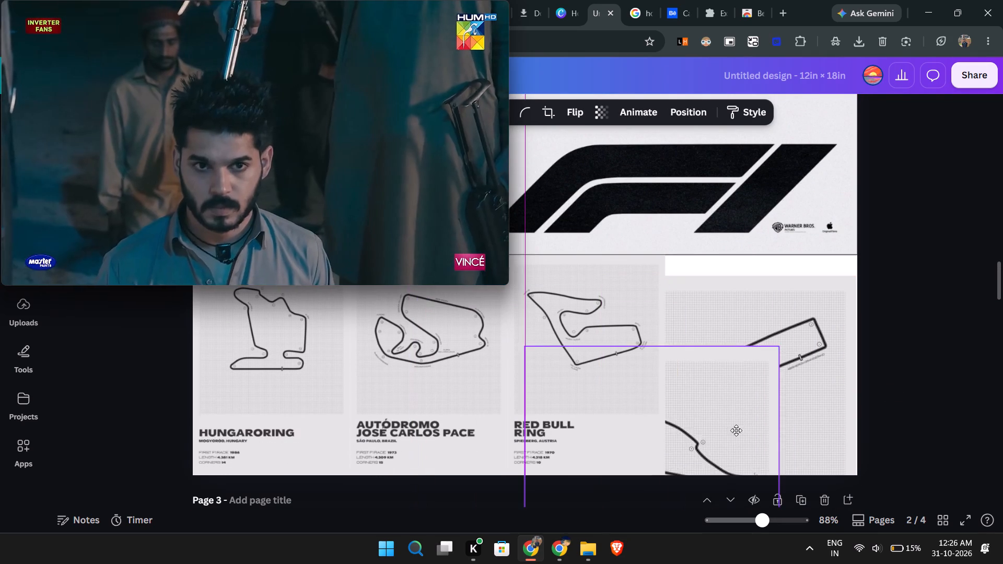
{"action": "left_click_drag", "start_coordinate": [736, 430], "coordinate": [829, 218]}
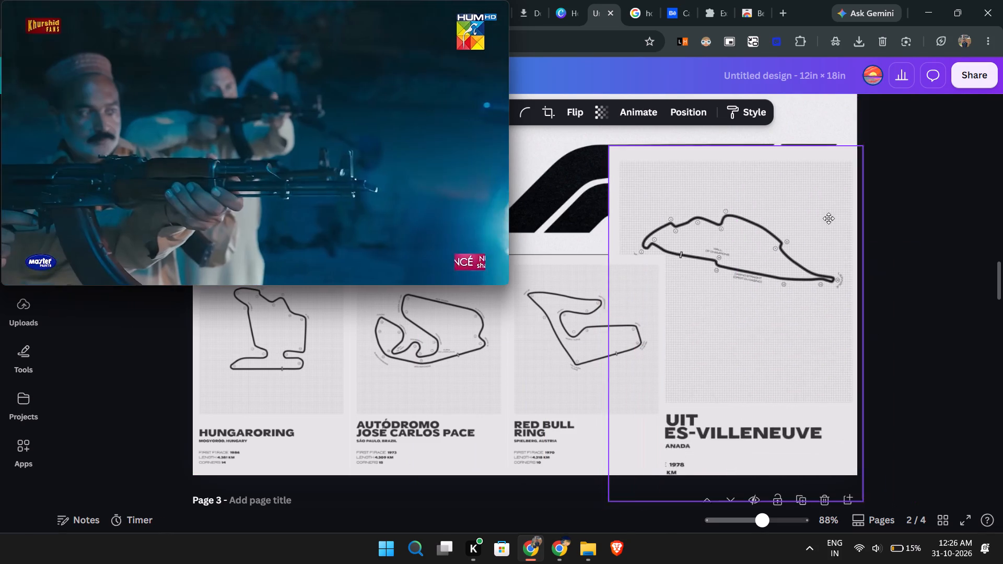
{"action": "left_click_drag", "start_coordinate": [829, 218], "coordinate": [879, 299]}
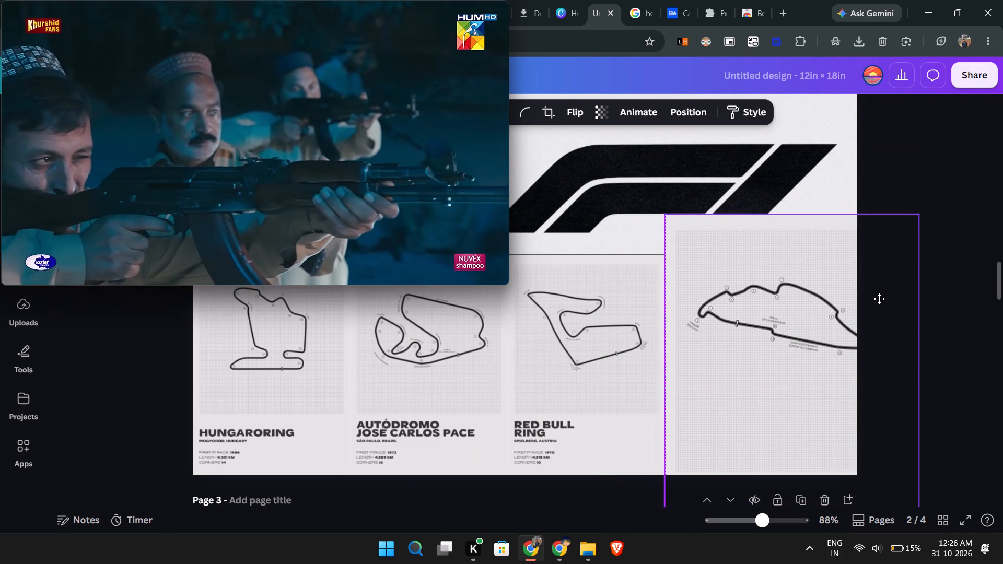
{"action": "left_click_drag", "start_coordinate": [879, 299], "coordinate": [759, 379]}
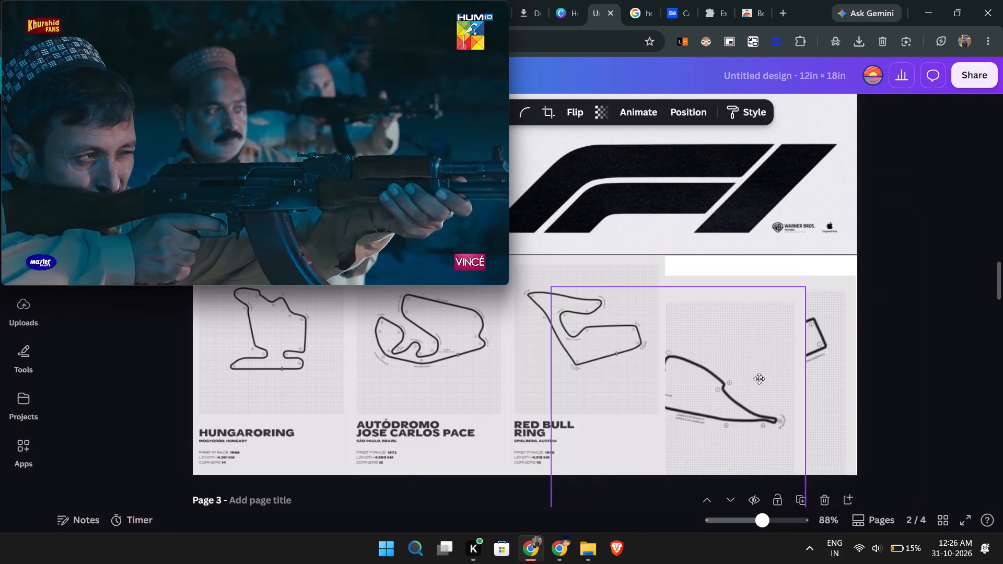
{"action": "left_click_drag", "start_coordinate": [759, 379], "coordinate": [779, 361]}
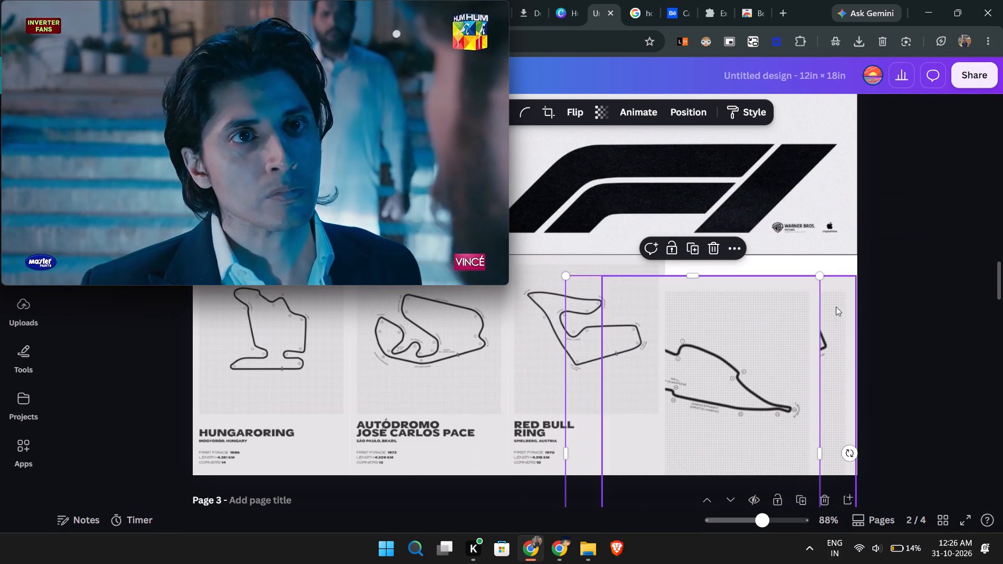
{"action": "left_click", "coordinate": [714, 250]}
Place the Baku City Circuit poster at the right end of page 2's bottom strip and scale it down to about 2.8 × 4 in.
{"action": "left_click_drag", "start_coordinate": [770, 397], "coordinate": [760, 374]}
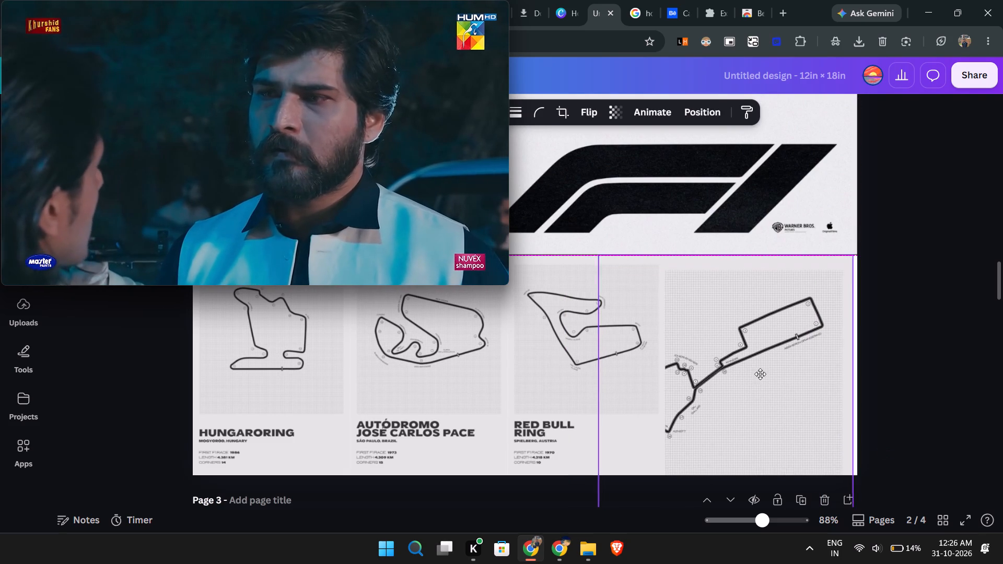
{"action": "left_click_drag", "start_coordinate": [760, 374], "coordinate": [775, 374]}
{"action": "scroll", "coordinate": [775, 374], "scroll_direction": "down", "scroll_amount": 2}
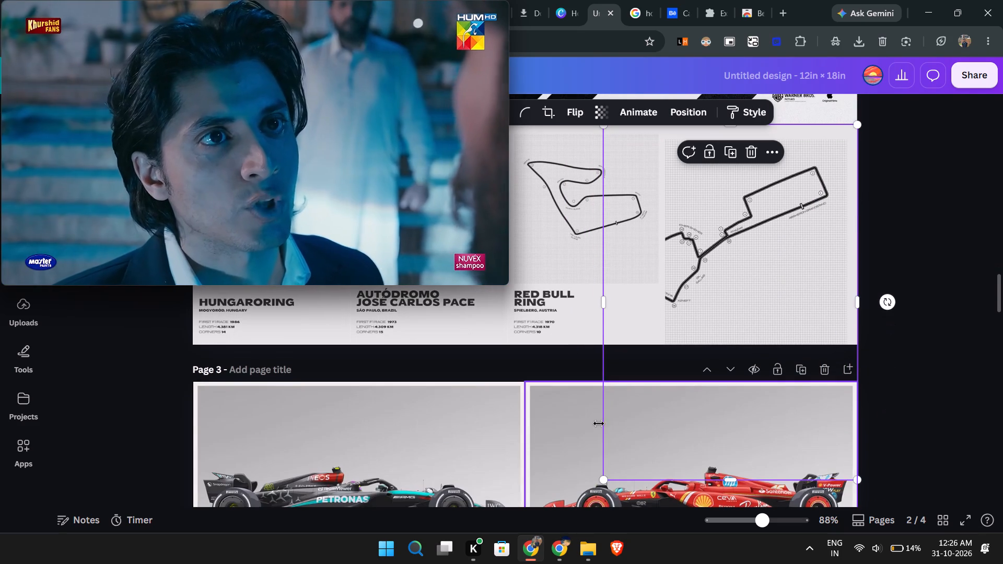
{"action": "left_click_drag", "start_coordinate": [605, 479], "coordinate": [672, 327]}
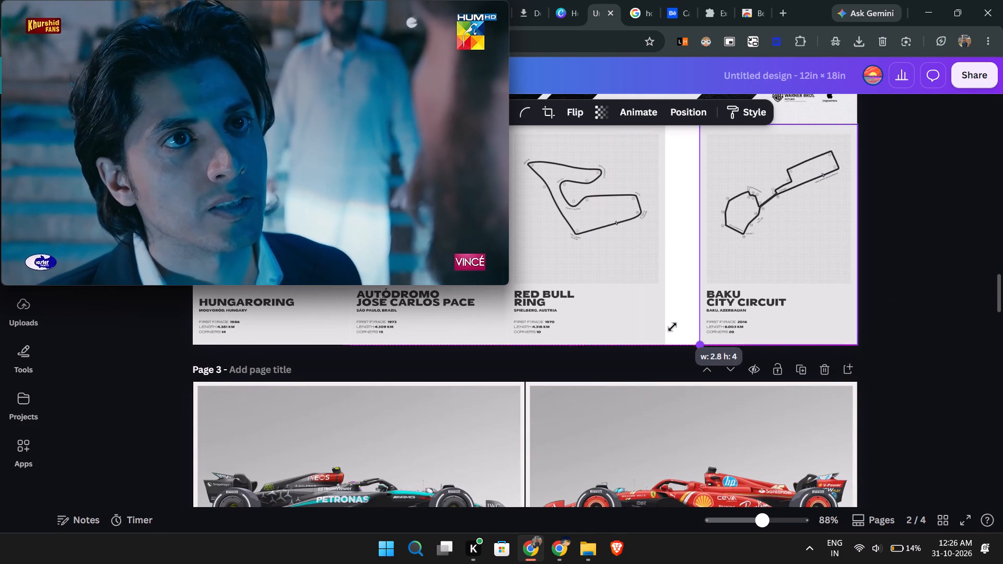
{"action": "left_click_drag", "start_coordinate": [672, 327], "coordinate": [672, 327]}
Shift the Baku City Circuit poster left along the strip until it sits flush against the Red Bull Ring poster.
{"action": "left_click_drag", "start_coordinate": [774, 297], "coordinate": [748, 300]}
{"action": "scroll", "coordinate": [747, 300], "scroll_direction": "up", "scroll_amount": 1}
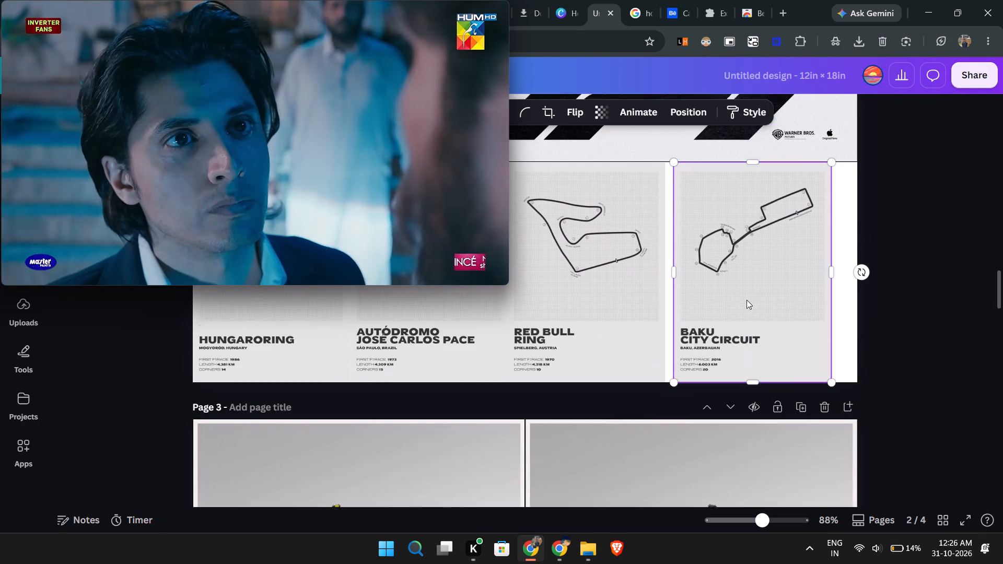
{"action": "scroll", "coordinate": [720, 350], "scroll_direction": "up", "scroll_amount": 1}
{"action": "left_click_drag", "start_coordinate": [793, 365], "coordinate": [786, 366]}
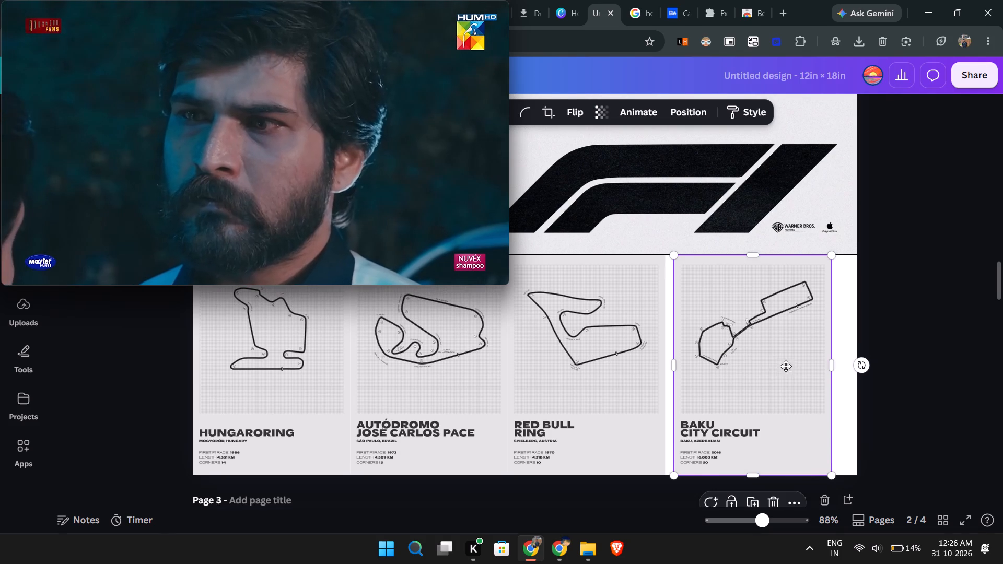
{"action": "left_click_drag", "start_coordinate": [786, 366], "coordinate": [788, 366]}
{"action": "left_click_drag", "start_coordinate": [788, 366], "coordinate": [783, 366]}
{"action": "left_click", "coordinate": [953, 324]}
Scale down the dark green car image on page 2 slightly from its lower-right corner, leaving a gap above the track posters.
{"action": "scroll", "coordinate": [940, 330], "scroll_direction": "up", "scroll_amount": 3}
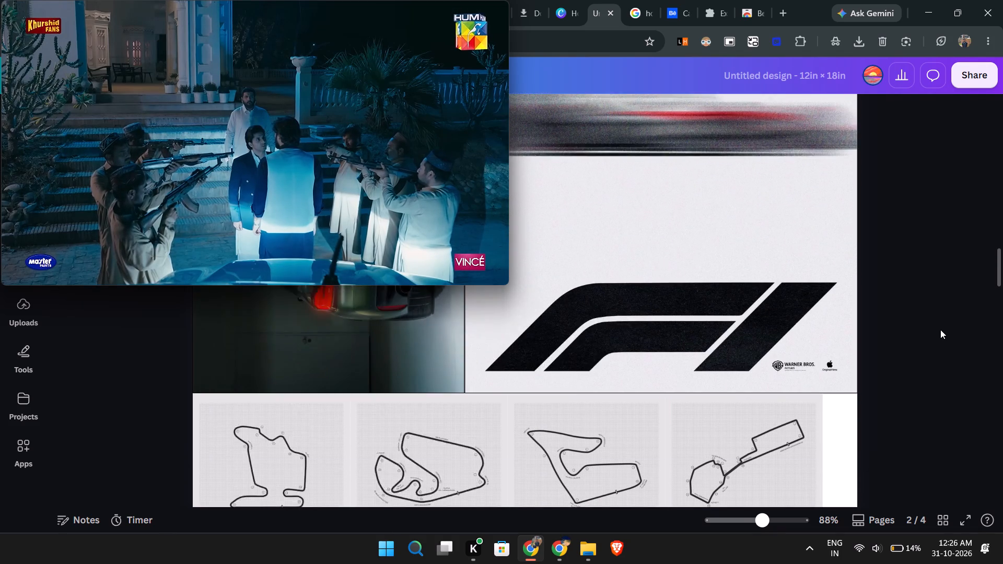
{"action": "scroll", "coordinate": [940, 330], "scroll_direction": "up", "scroll_amount": 3, "text": "ctrl"}
{"action": "scroll", "coordinate": [940, 330], "scroll_direction": "down", "scroll_amount": 7, "text": "ctrl"}
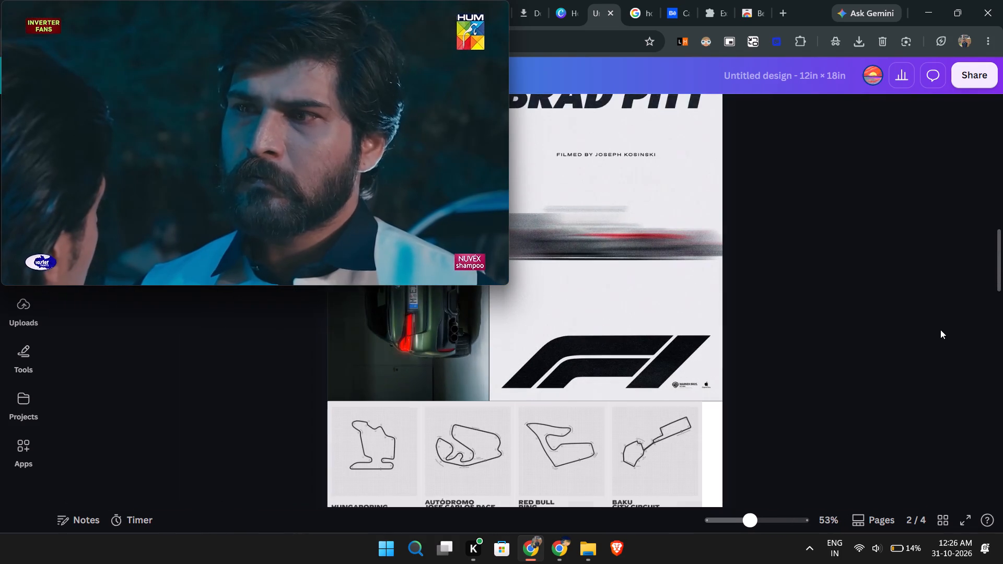
{"action": "scroll", "coordinate": [806, 319], "scroll_direction": "down", "scroll_amount": 1}
{"action": "left_click", "coordinate": [442, 308]}
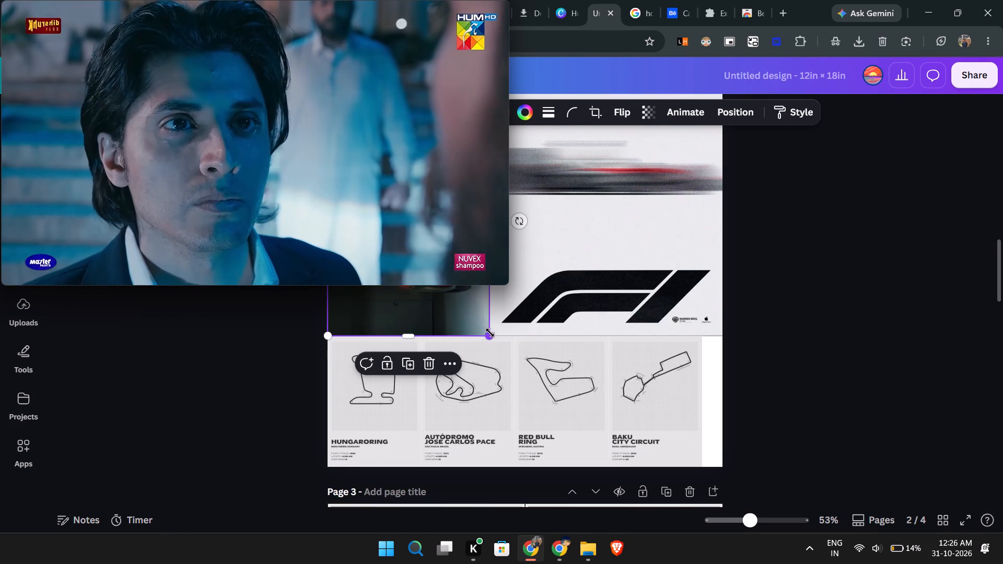
{"action": "left_click_drag", "start_coordinate": [490, 333], "coordinate": [479, 321]}
Scale down the F1 movie poster on page 2 from its lower-left corner to about 6.7 × 9.6 in.
{"action": "left_click", "coordinate": [581, 328]}
{"action": "left_click_drag", "start_coordinate": [492, 335], "coordinate": [506, 313]}
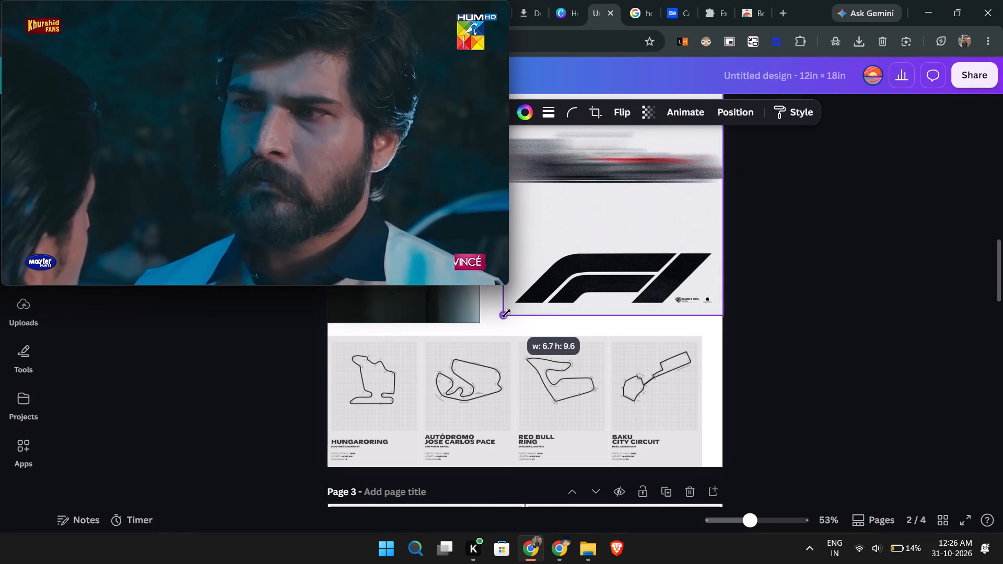
{"action": "left_click_drag", "start_coordinate": [506, 313], "coordinate": [506, 314]}
Move the Baku City Circuit poster right along the strip until it is flush with page 2's right edge.
{"action": "left_click_drag", "start_coordinate": [685, 405], "coordinate": [697, 405]}
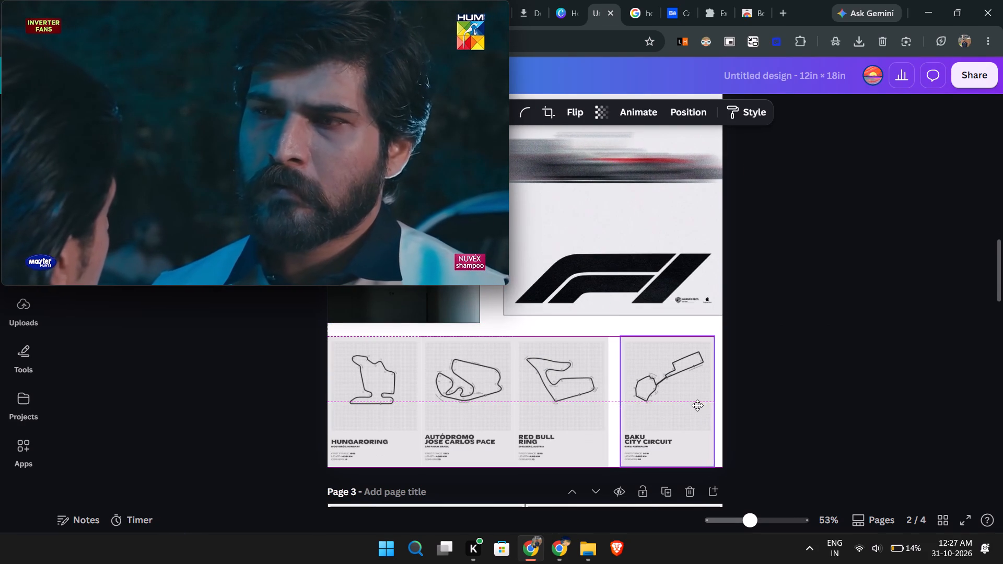
{"action": "left_click_drag", "start_coordinate": [697, 405], "coordinate": [704, 405]}
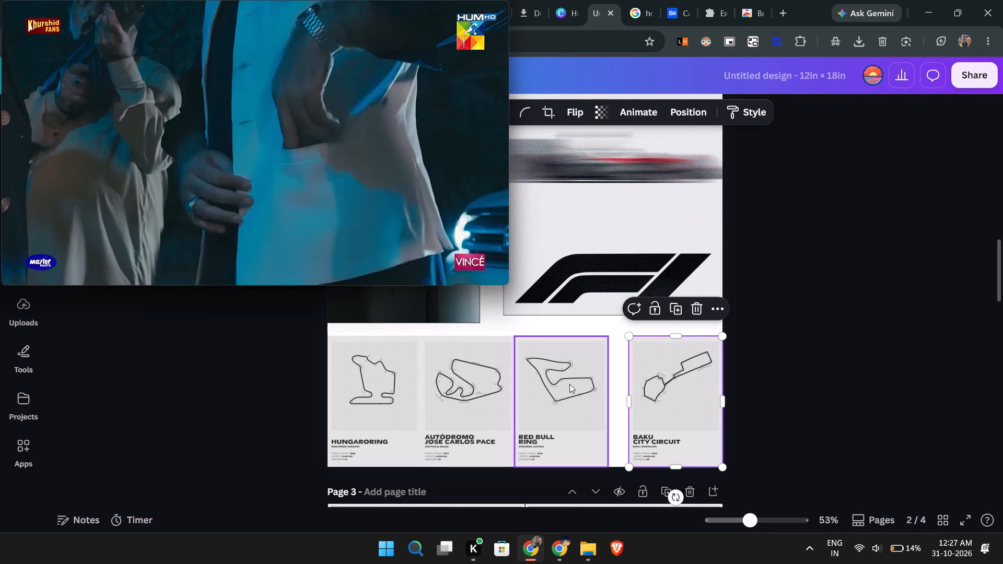
Select all four track posters in page 2's bottom strip and set their width to 3 in.
{"action": "left_click", "coordinate": [561, 386], "text": "shift"}
{"action": "left_click", "coordinate": [478, 388], "text": "shift"}
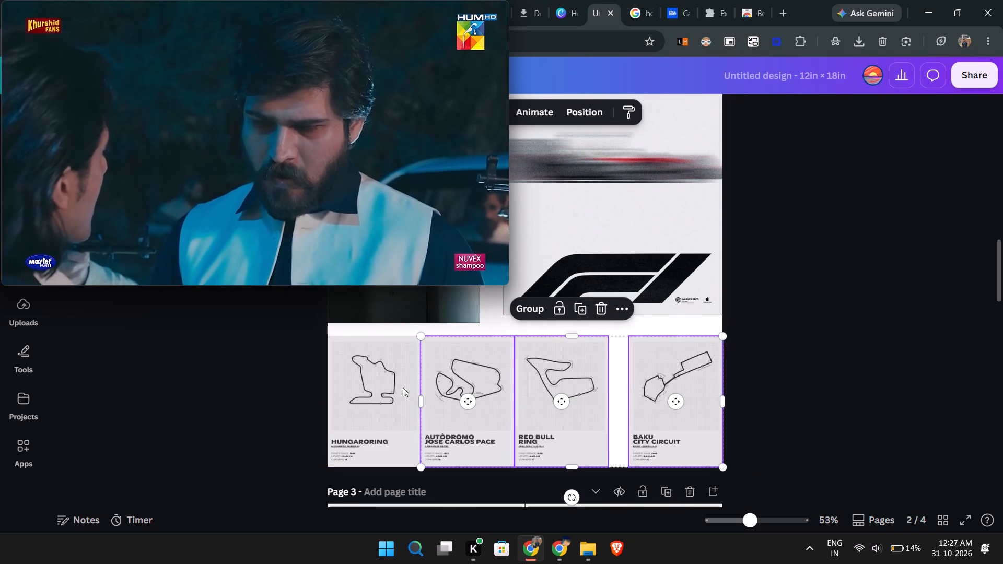
{"action": "left_click", "coordinate": [354, 379], "text": "shift"}
{"action": "left_click", "coordinate": [585, 108]}
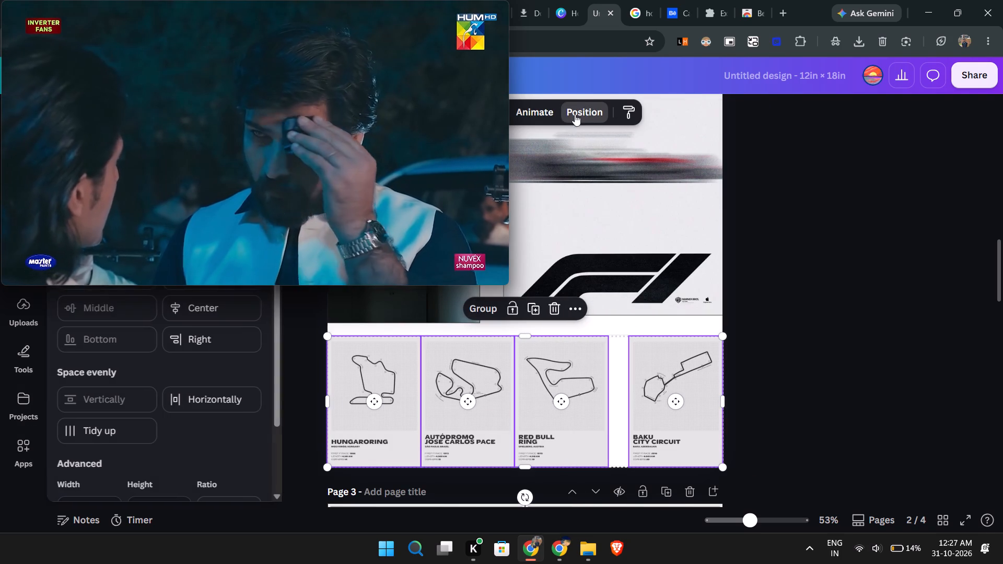
{"action": "left_click_drag", "start_coordinate": [382, 133], "coordinate": [787, 96]}
{"action": "scroll", "coordinate": [154, 327], "scroll_direction": "down", "scroll_amount": 2}
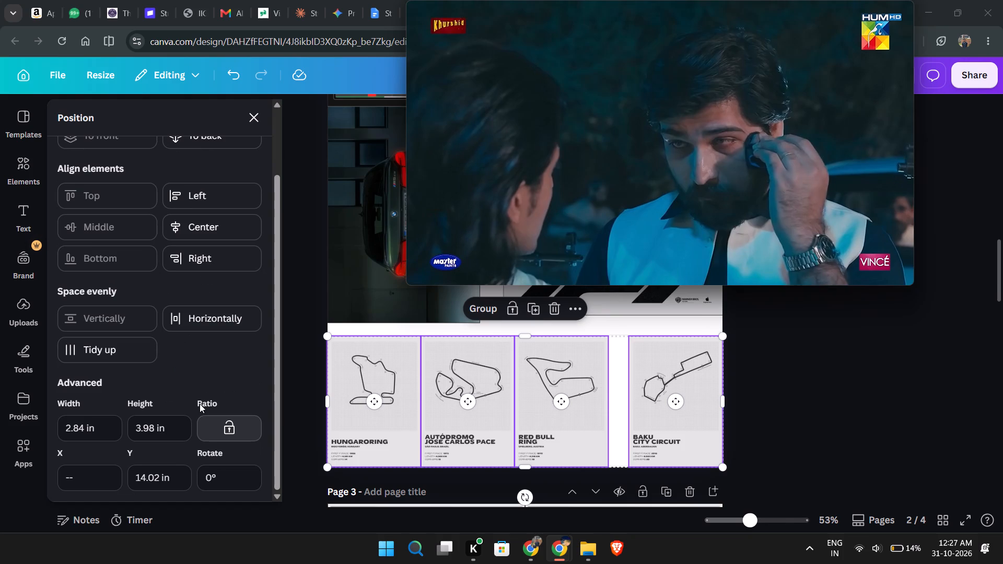
{"action": "scroll", "coordinate": [177, 413], "scroll_direction": "down", "scroll_amount": 1}
{"action": "double_click", "coordinate": [67, 426]}
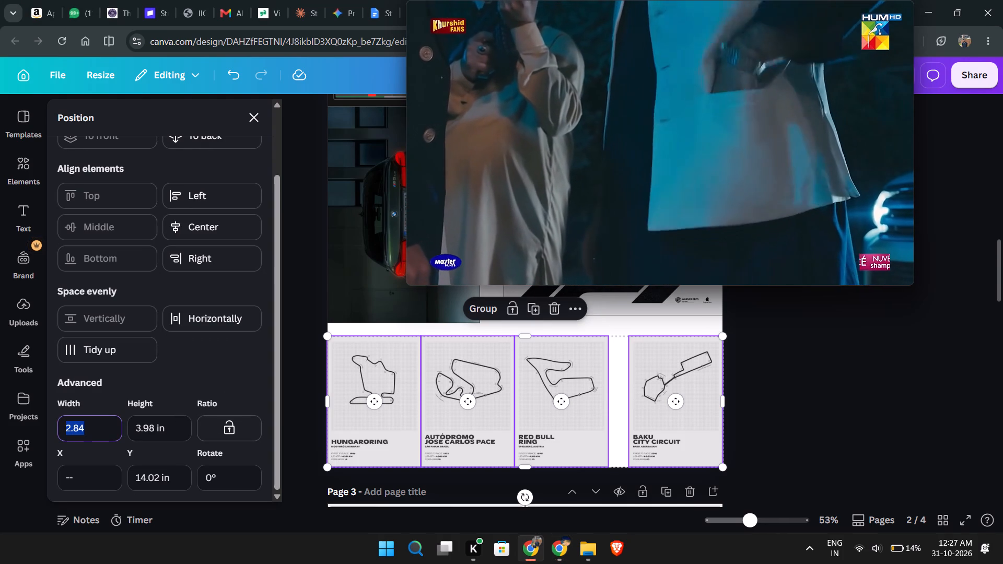
{"action": "key", "text": "3"}
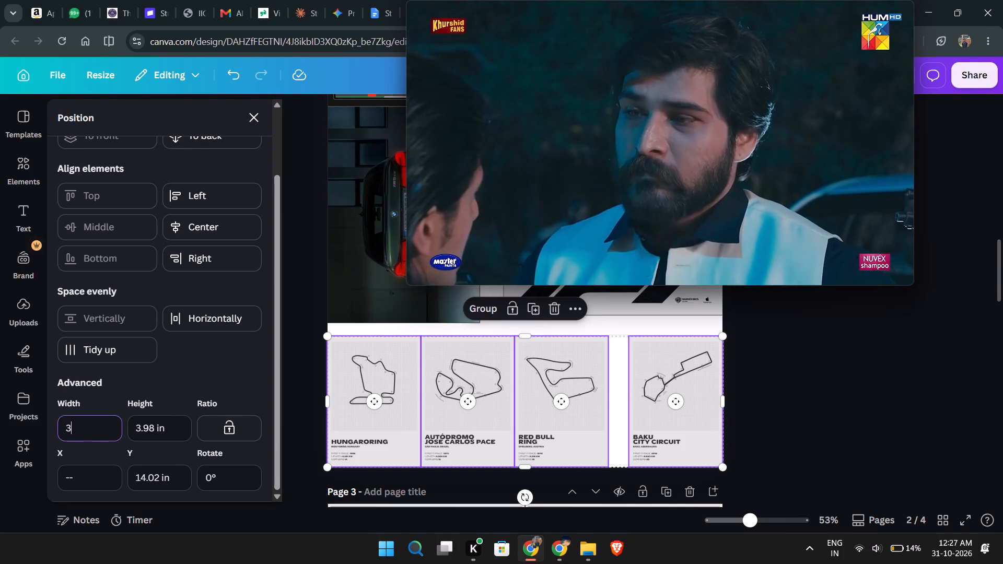
{"action": "key", "text": "Return"}
{"action": "scroll", "coordinate": [267, 453], "scroll_direction": "down", "scroll_amount": 2}
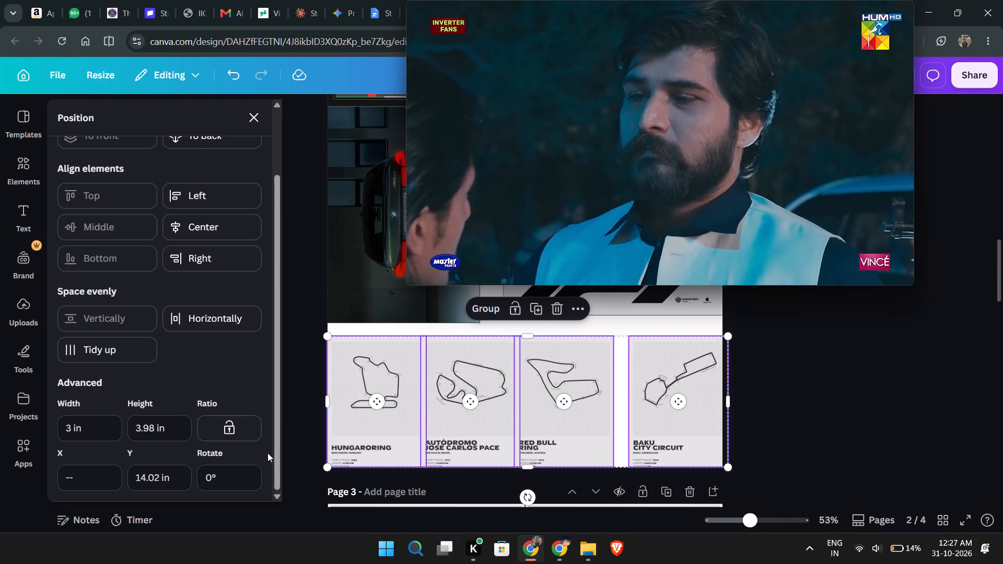
{"action": "left_click", "coordinate": [771, 378]}
{"action": "scroll", "coordinate": [426, 453], "scroll_direction": "up", "scroll_amount": 1}
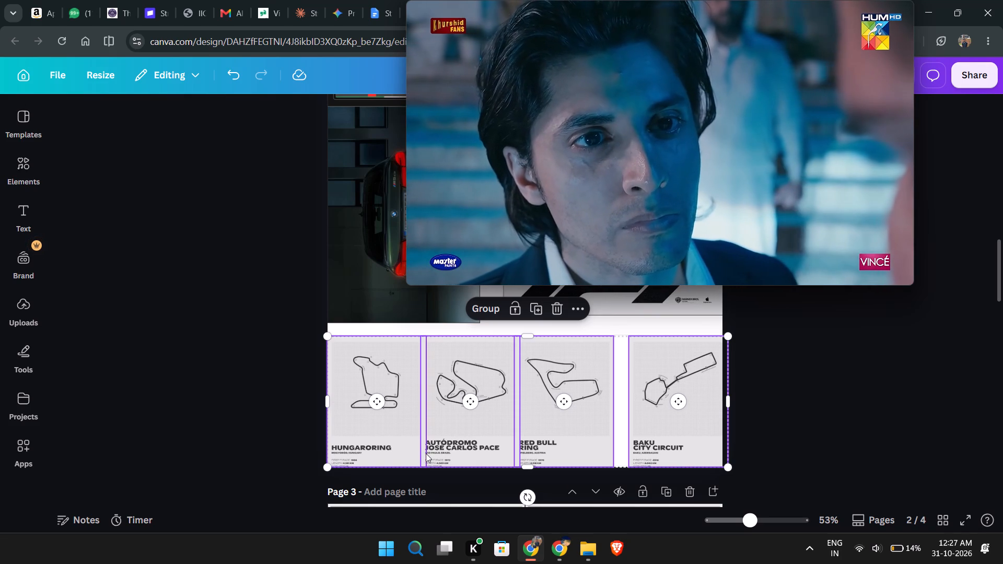
{"action": "left_click", "coordinate": [217, 438]}
Move the Autódromo José Carlos Pace poster right, clear of the Hungaroring poster and over the Red Bull Ring poster.
{"action": "scroll", "coordinate": [428, 408], "scroll_direction": "up", "scroll_amount": 3, "text": "ctrl"}
{"action": "scroll", "coordinate": [372, 413], "scroll_direction": "down", "scroll_amount": 3}
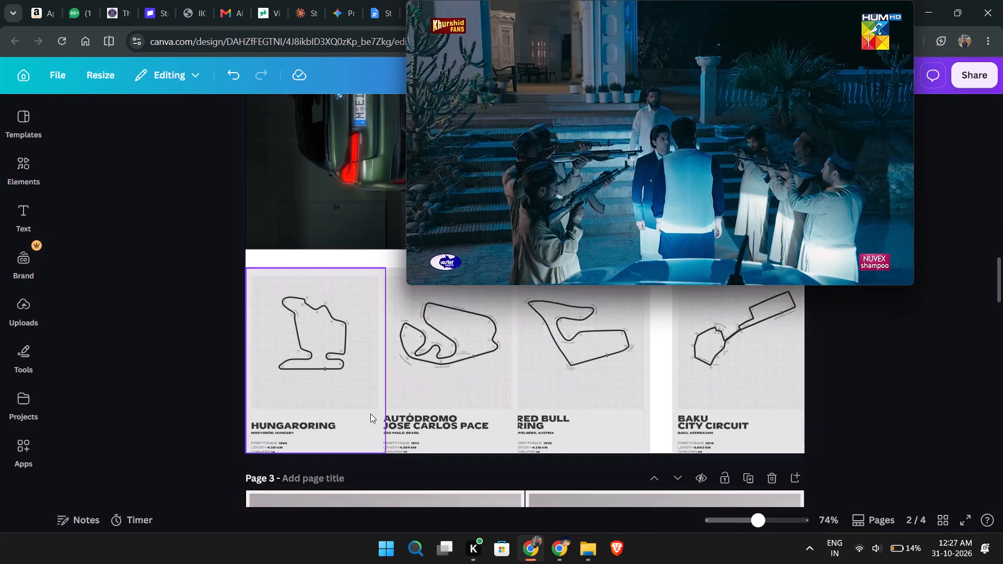
{"action": "scroll", "coordinate": [407, 401], "scroll_direction": "up", "scroll_amount": 3, "text": "ctrl"}
{"action": "scroll", "coordinate": [422, 366], "scroll_direction": "up", "scroll_amount": 2}
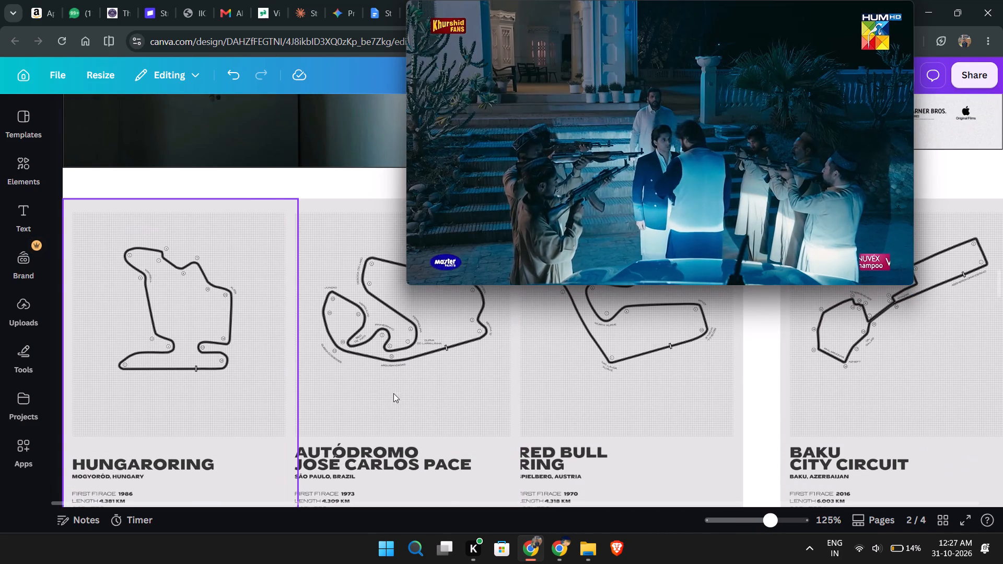
{"action": "left_click_drag", "start_coordinate": [393, 392], "coordinate": [561, 390]}
Move the Hungaroring poster slightly up and right, away from page 2's lower-left corner.
{"action": "scroll", "coordinate": [187, 385], "scroll_direction": "down", "scroll_amount": 1}
{"action": "left_click", "coordinate": [186, 385]}
{"action": "left_click_drag", "start_coordinate": [186, 385], "coordinate": [209, 358]}
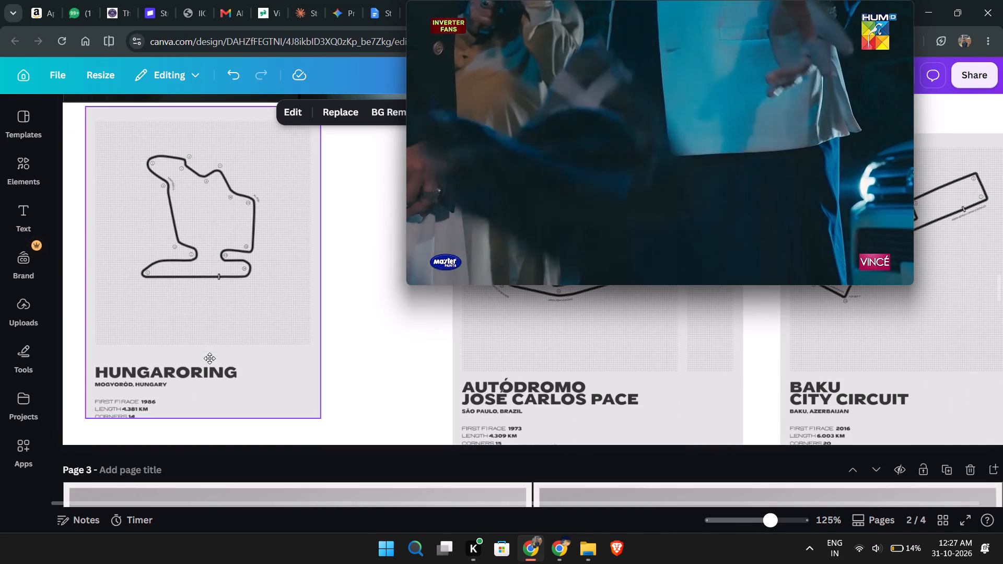
{"action": "left_click_drag", "start_coordinate": [209, 358], "coordinate": [201, 370]}
{"action": "left_click", "coordinate": [200, 369]}
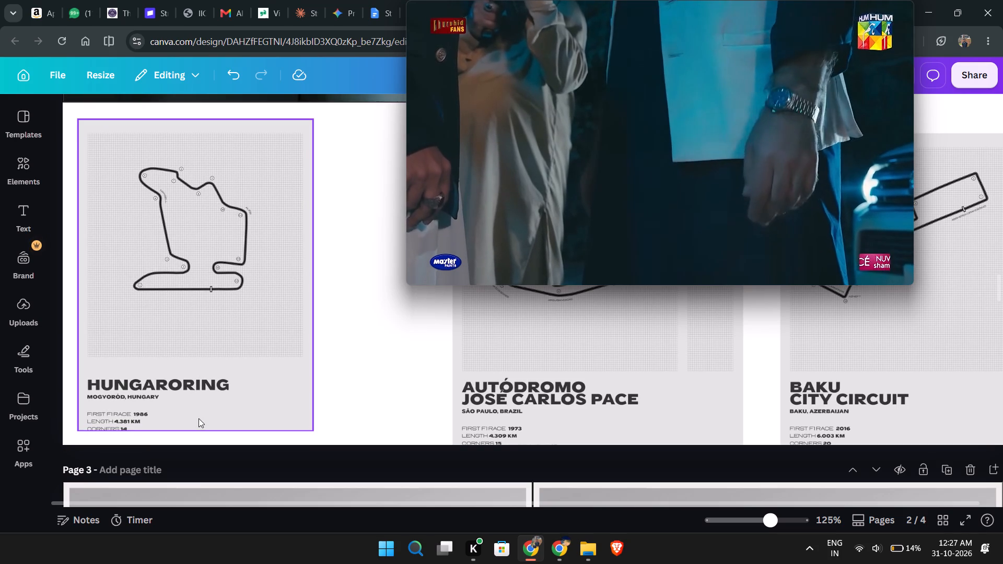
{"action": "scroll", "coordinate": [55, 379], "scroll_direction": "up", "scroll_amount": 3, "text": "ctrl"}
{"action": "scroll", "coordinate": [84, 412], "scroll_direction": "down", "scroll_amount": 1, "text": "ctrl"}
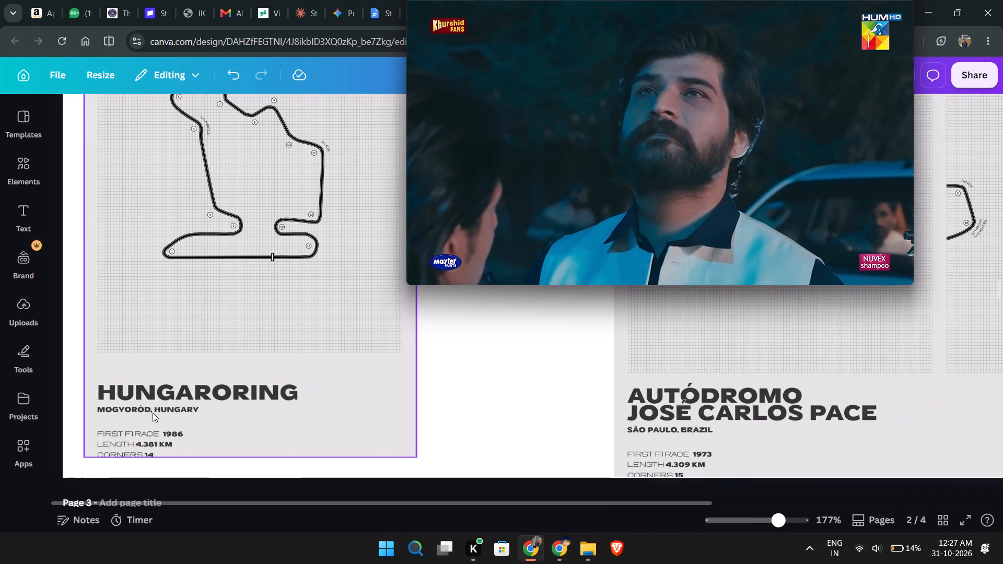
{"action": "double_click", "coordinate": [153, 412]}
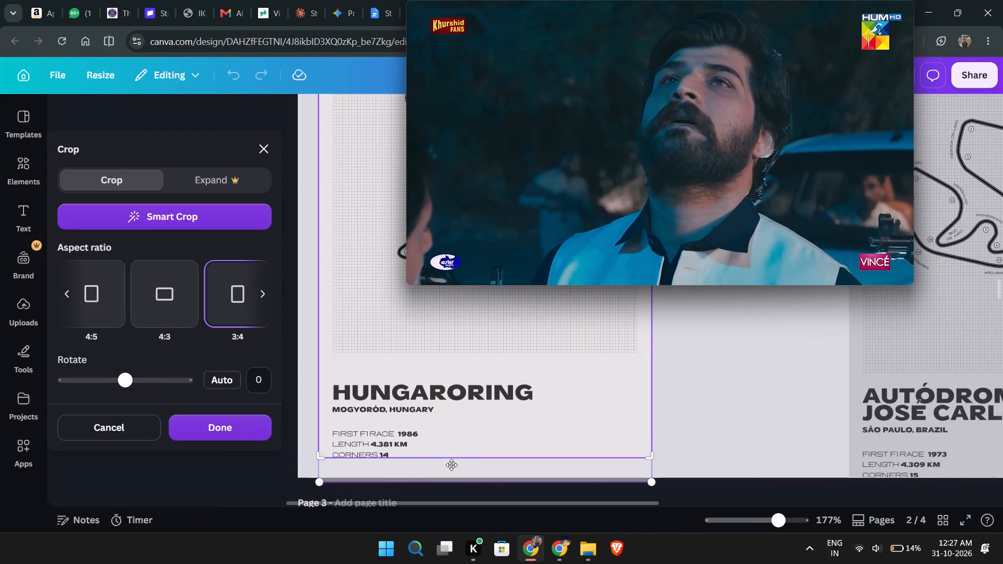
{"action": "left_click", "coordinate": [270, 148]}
Extend the Hungaroring poster's bottom edge to include its full Corners line, and fit it flush into page 2's lower-left corner.
{"action": "scroll", "coordinate": [400, 434], "scroll_direction": "down", "scroll_amount": 1}
{"action": "left_click", "coordinate": [309, 348]}
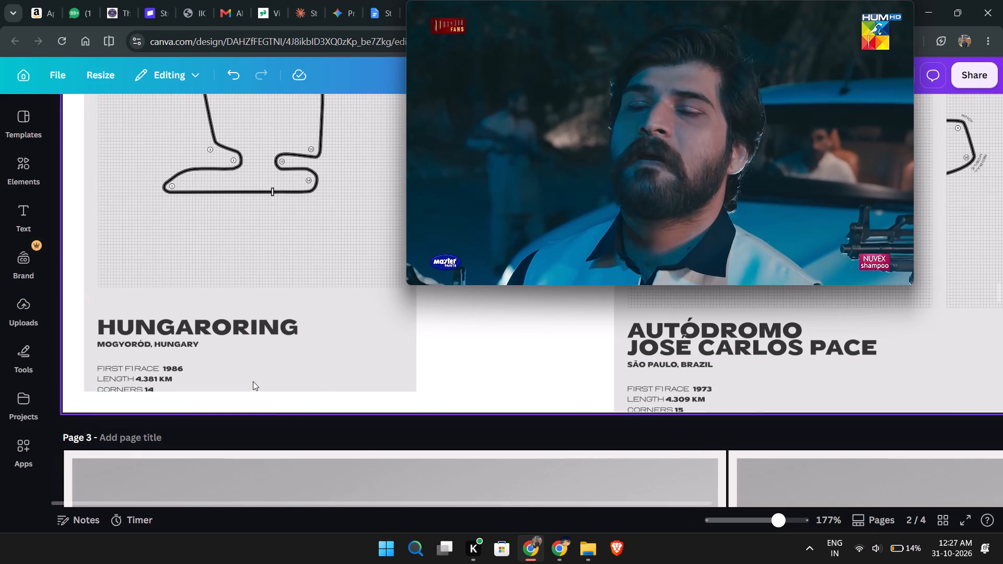
{"action": "left_click", "coordinate": [260, 373]}
{"action": "left_click_drag", "start_coordinate": [250, 393], "coordinate": [256, 431]}
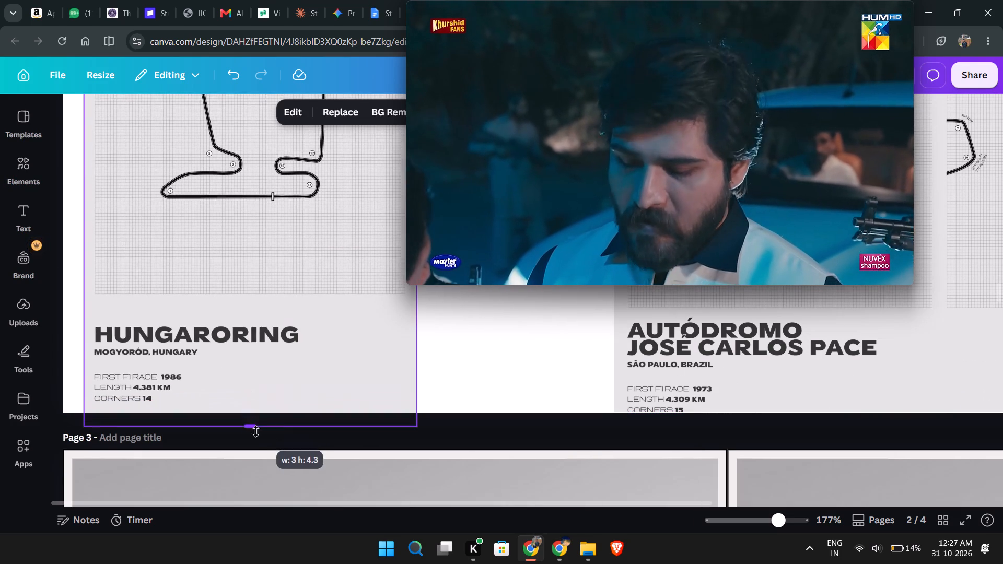
{"action": "left_click_drag", "start_coordinate": [256, 431], "coordinate": [263, 417]}
{"action": "left_click_drag", "start_coordinate": [276, 345], "coordinate": [254, 348]}
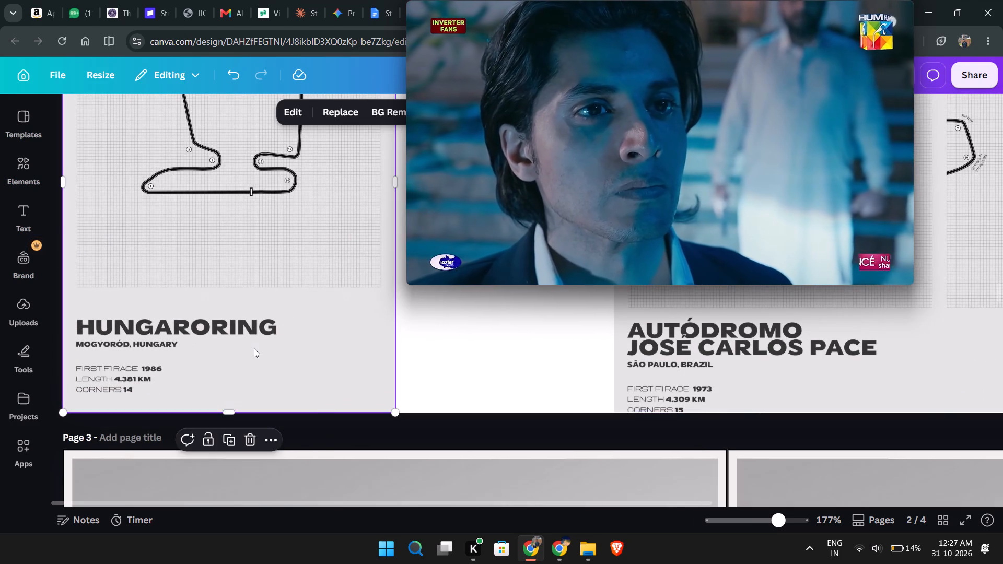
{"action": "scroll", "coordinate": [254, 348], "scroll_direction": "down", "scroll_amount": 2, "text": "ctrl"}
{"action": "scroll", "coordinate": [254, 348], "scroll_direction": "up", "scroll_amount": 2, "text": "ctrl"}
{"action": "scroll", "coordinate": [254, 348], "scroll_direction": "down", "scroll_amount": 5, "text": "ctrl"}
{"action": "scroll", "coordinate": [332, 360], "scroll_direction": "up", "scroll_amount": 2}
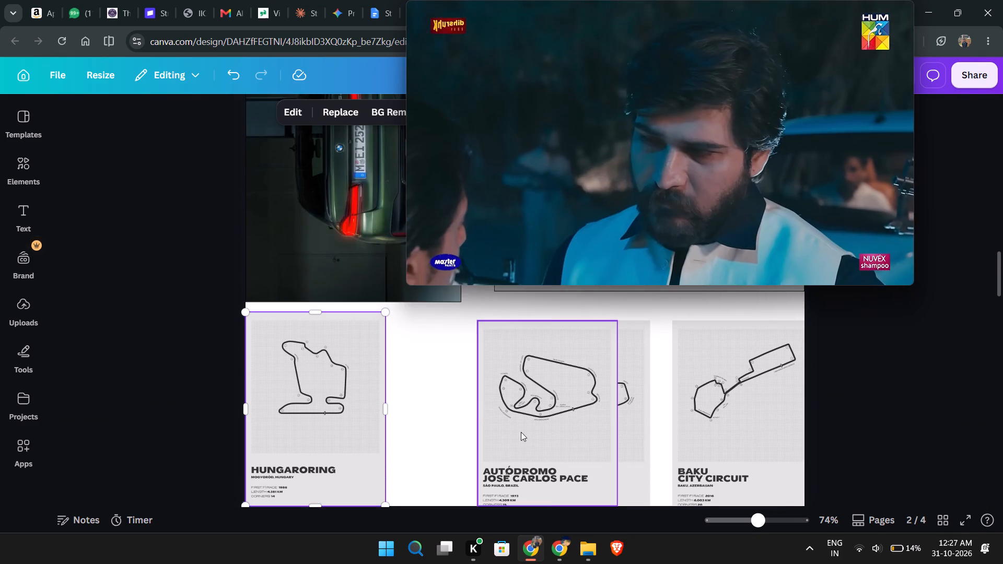
Move the Autódromo José Carlos Pace poster beside the Hungaroring poster, with their sides touching and top edges aligned.
{"action": "left_click", "coordinate": [522, 432]}
{"action": "left_click_drag", "start_coordinate": [517, 433], "coordinate": [422, 424]}
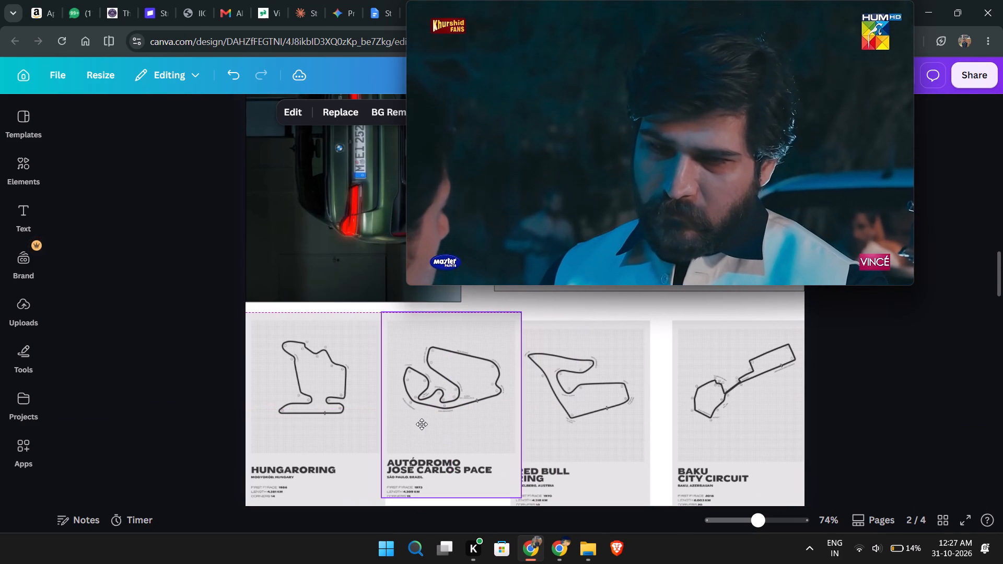
{"action": "left_click_drag", "start_coordinate": [422, 424], "coordinate": [427, 427]}
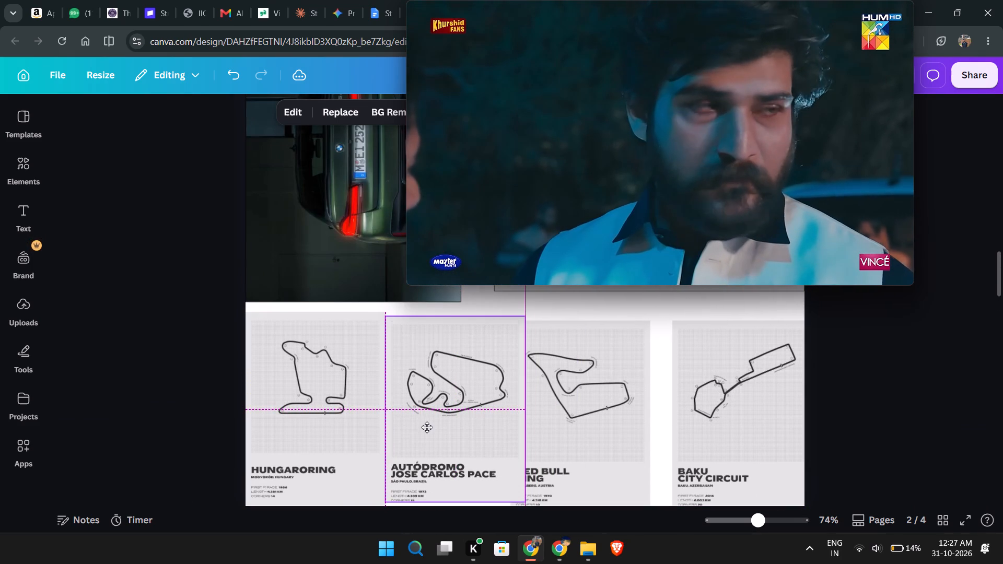
{"action": "left_click_drag", "start_coordinate": [427, 427], "coordinate": [425, 425]}
Move the Red Bull Ring poster right and slightly up, beside the Autódromo José Carlos Pace poster.
{"action": "scroll", "coordinate": [448, 423], "scroll_direction": "down", "scroll_amount": 1}
{"action": "left_click", "coordinate": [563, 406]}
{"action": "left_click_drag", "start_coordinate": [561, 407], "coordinate": [579, 399]}
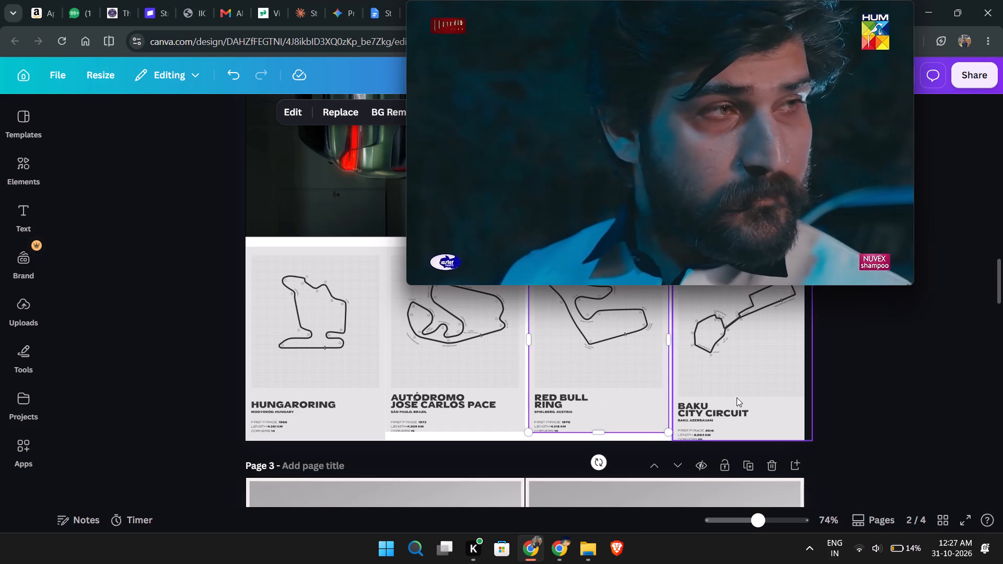
Move the Baku City Circuit poster beside the Red Bull Ring poster, aligning its top edge with the other track posters.
{"action": "scroll", "coordinate": [737, 397], "scroll_direction": "up", "scroll_amount": 1}
{"action": "left_click_drag", "start_coordinate": [750, 431], "coordinate": [745, 427]}
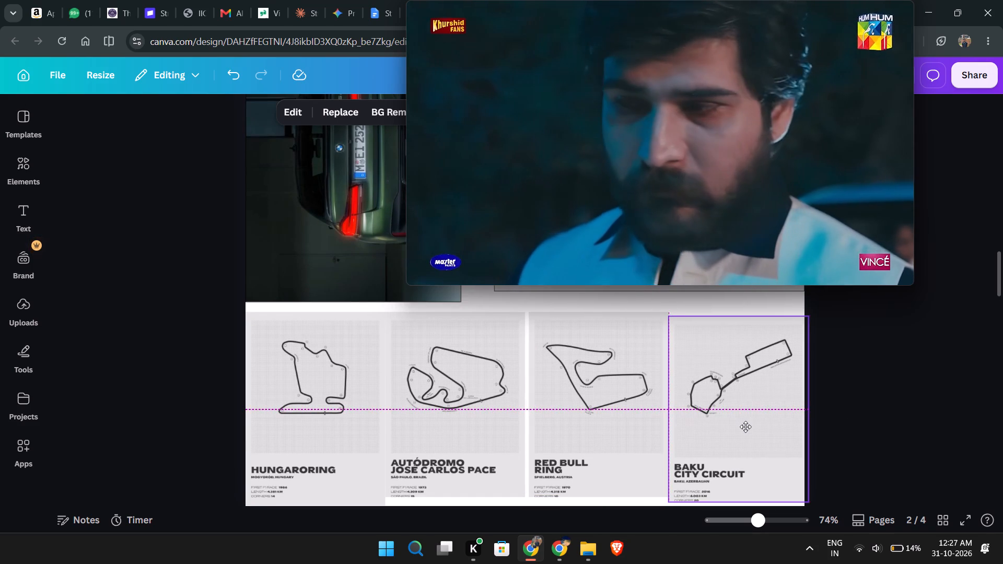
{"action": "left_click_drag", "start_coordinate": [745, 427], "coordinate": [745, 421]}
{"action": "left_click", "coordinate": [843, 398]}
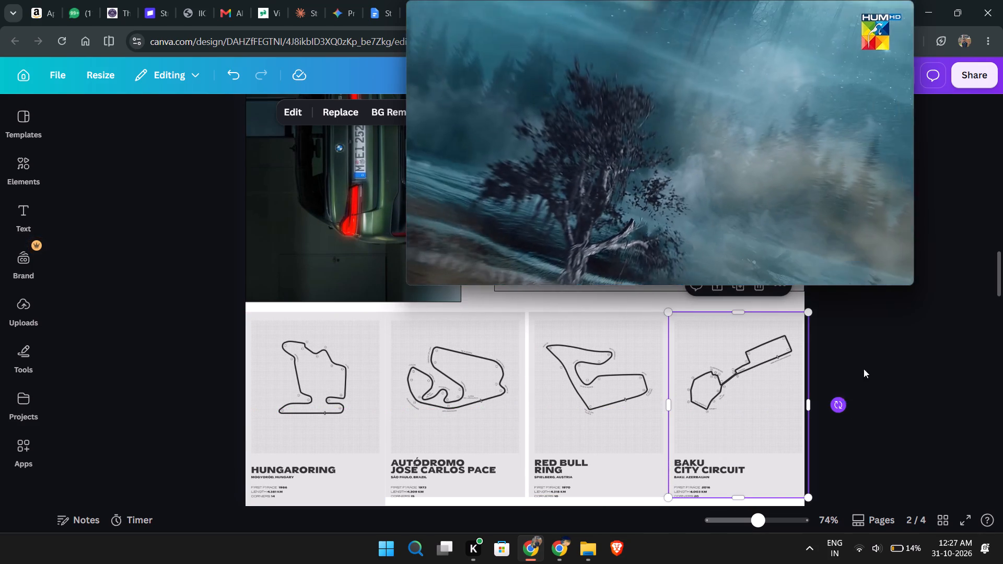
{"action": "left_click", "coordinate": [875, 355]}
Close the remaining gap by moving the Red Bull Ring poster flush with its neighbour, and fit the Baku poster against page 2's right edge.
{"action": "scroll", "coordinate": [455, 430], "scroll_direction": "up", "scroll_amount": 2}
{"action": "scroll", "coordinate": [345, 472], "scroll_direction": "down", "scroll_amount": 1}
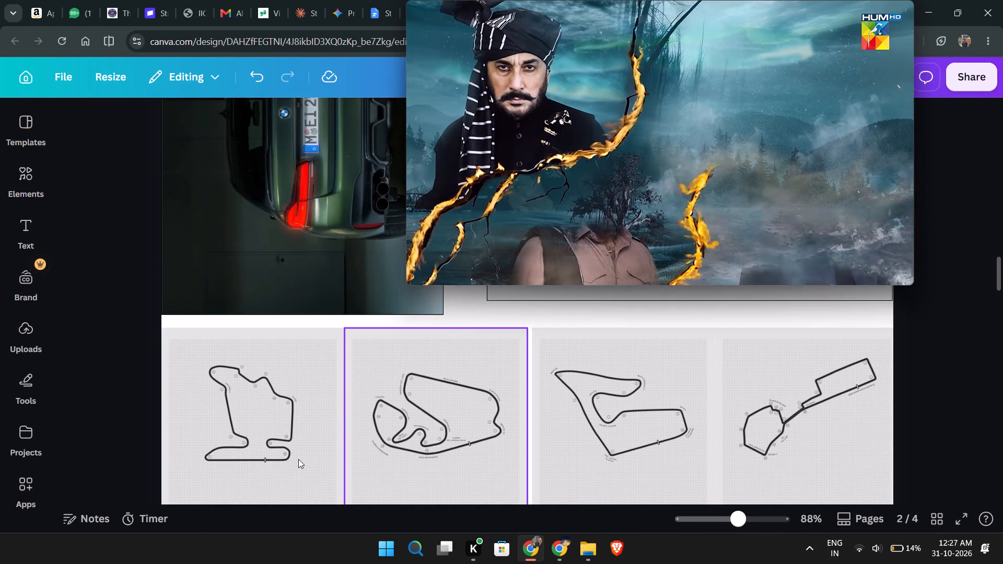
{"action": "scroll", "coordinate": [71, 440], "scroll_direction": "down", "scroll_amount": 1}
{"action": "scroll", "coordinate": [403, 450], "scroll_direction": "down", "scroll_amount": 1}
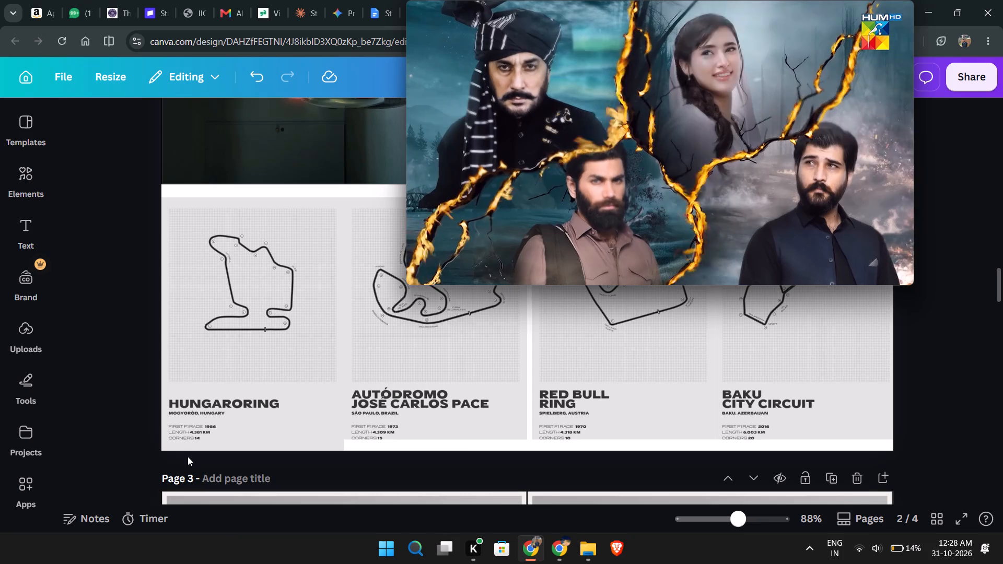
{"action": "left_click", "coordinate": [592, 411]}
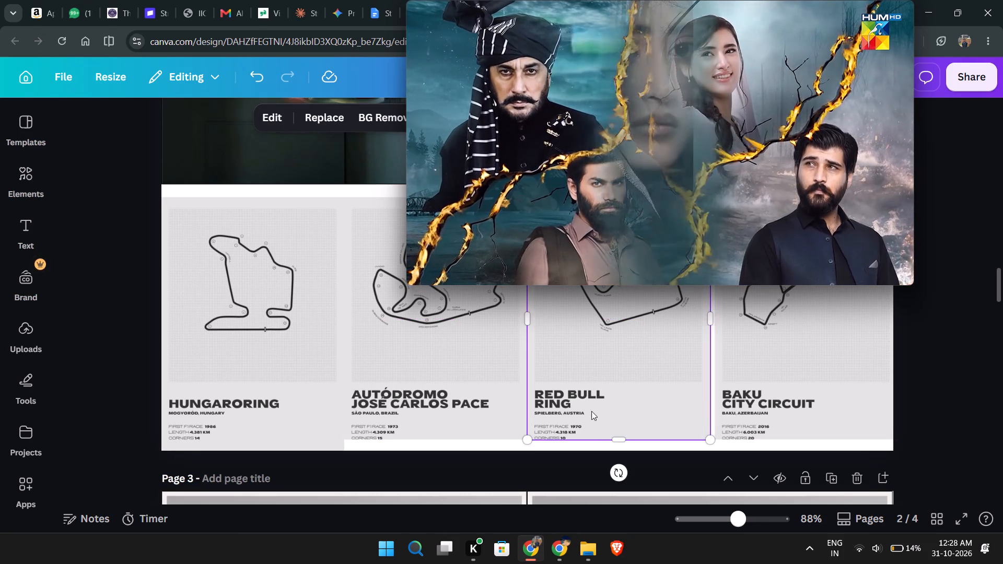
{"action": "left_click", "coordinate": [767, 410]}
{"action": "left_click_drag", "start_coordinate": [827, 402], "coordinate": [823, 402]}
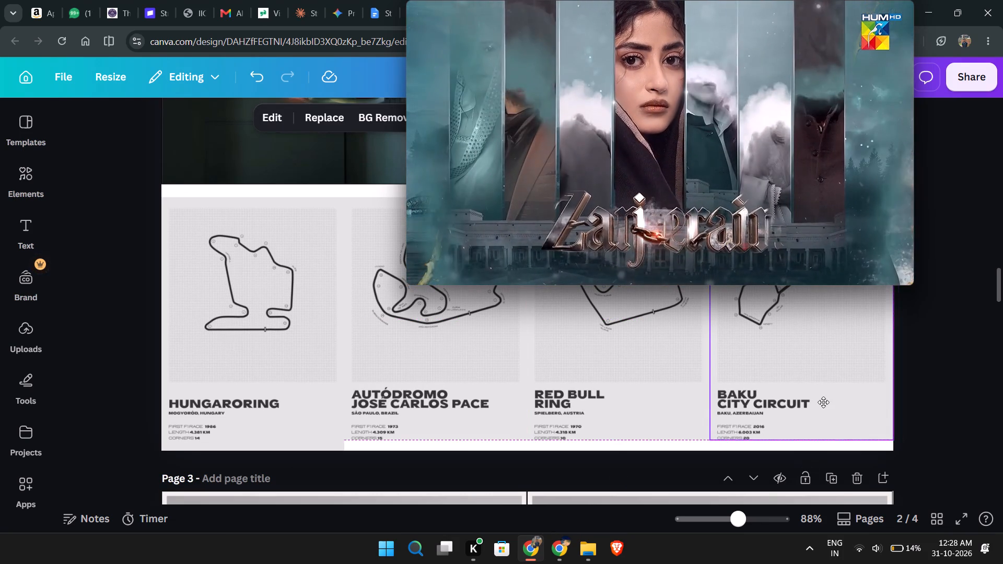
{"action": "left_click_drag", "start_coordinate": [823, 402], "coordinate": [823, 402]}
Extend the bottom edges of the Autódromo José Carlos Pace, Red Bull Ring and Baku posters to page 2's bottom edge.
{"action": "left_click", "coordinate": [447, 402]}
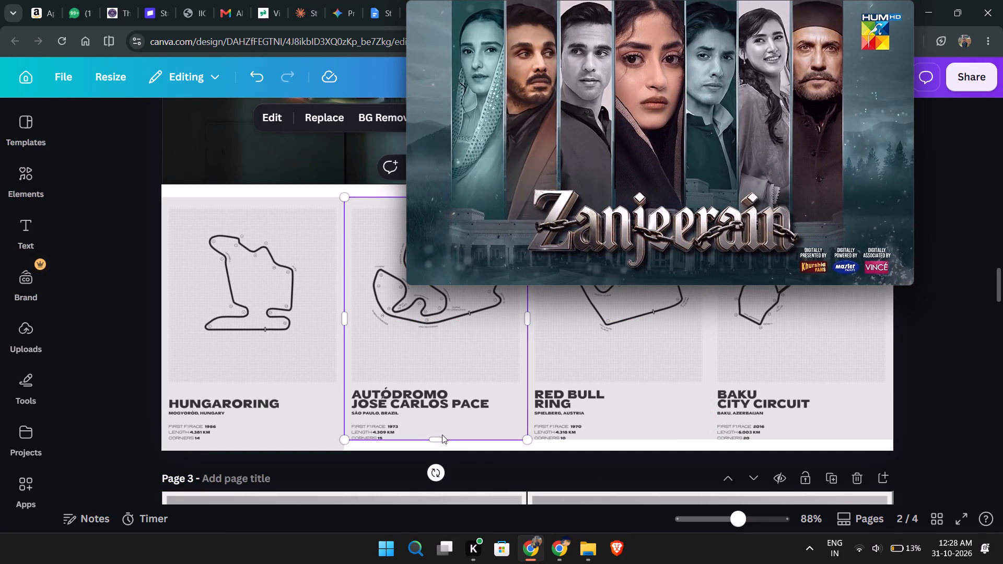
{"action": "left_click_drag", "start_coordinate": [439, 436], "coordinate": [440, 444]}
{"action": "left_click", "coordinate": [616, 424]}
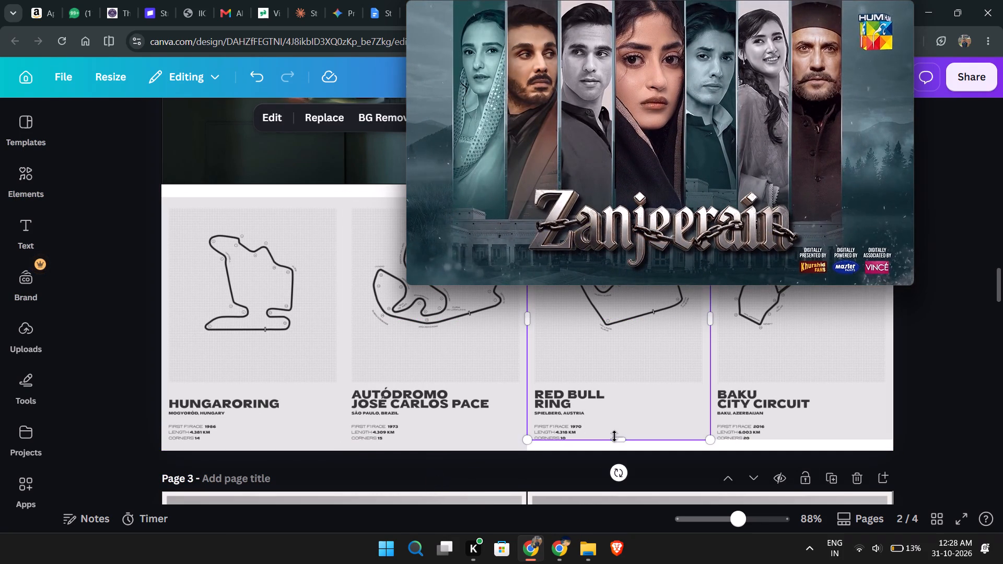
{"action": "left_click_drag", "start_coordinate": [614, 437], "coordinate": [617, 449]}
{"action": "left_click", "coordinate": [784, 415]}
{"action": "left_click_drag", "start_coordinate": [802, 436], "coordinate": [802, 441]}
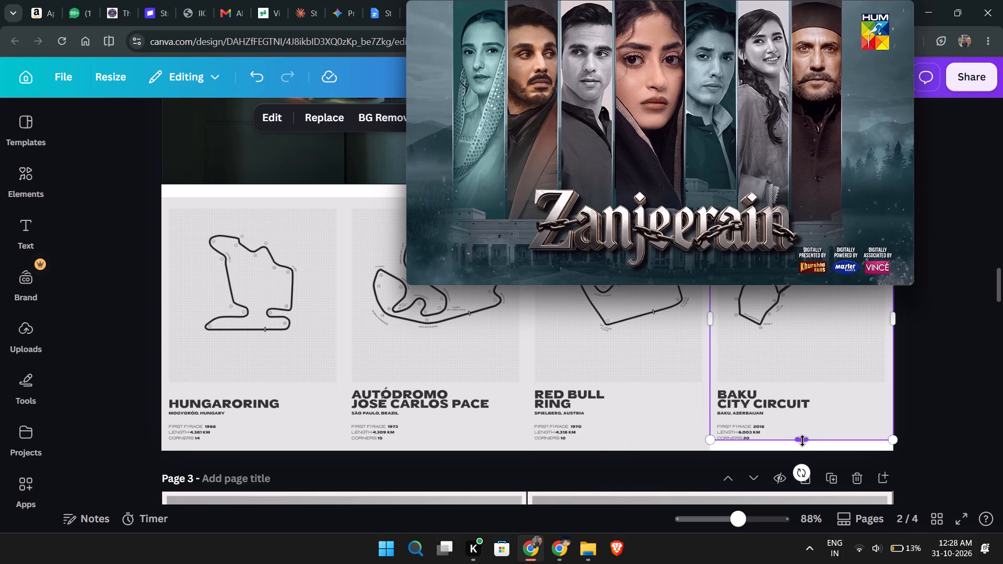
{"action": "left_click_drag", "start_coordinate": [802, 441], "coordinate": [802, 443]}
Select all four track posters in page 2's bottom strip and give them a border of weight 1.
{"action": "left_click", "coordinate": [680, 392], "text": "shift"}
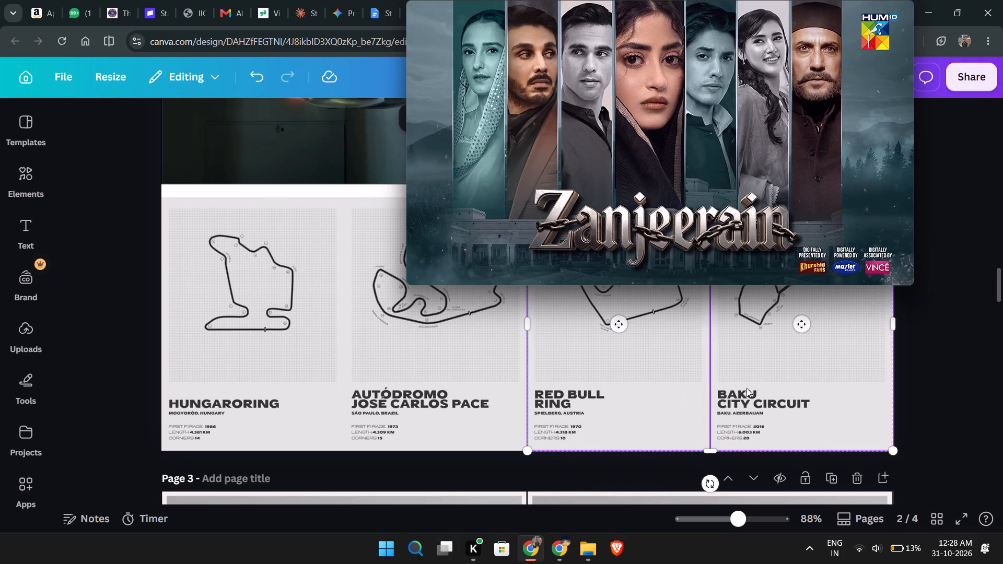
{"action": "left_click", "coordinate": [439, 373], "text": "shift"}
{"action": "left_click", "coordinate": [232, 367], "text": "shift"}
{"action": "scroll", "coordinate": [254, 373], "scroll_direction": "up", "scroll_amount": 1}
{"action": "scroll", "coordinate": [254, 373], "scroll_direction": "down", "scroll_amount": 4, "text": "ctrl"}
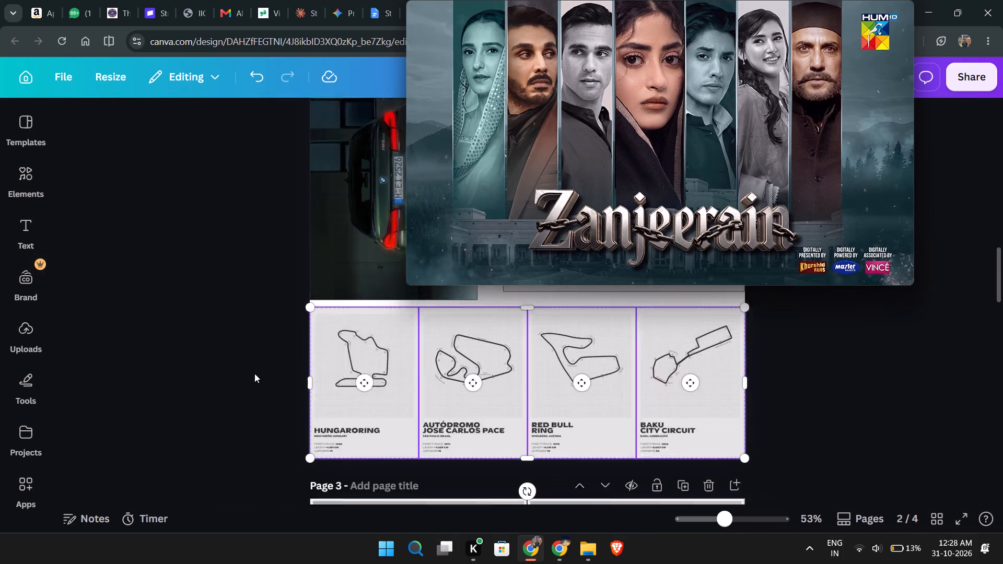
{"action": "left_click_drag", "start_coordinate": [634, 210], "coordinate": [174, 295]}
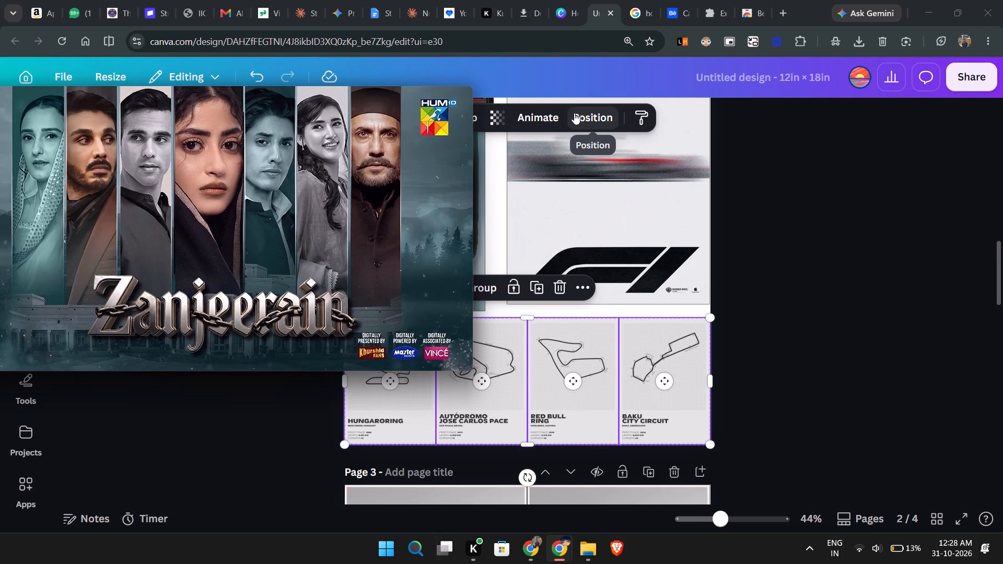
{"action": "left_click_drag", "start_coordinate": [326, 124], "coordinate": [342, 222]}
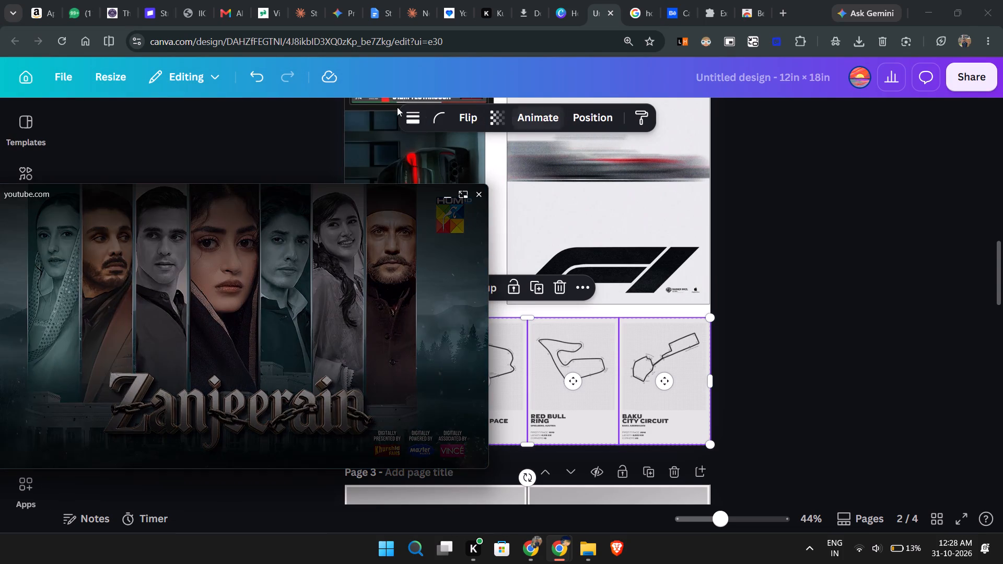
{"action": "left_click", "coordinate": [416, 125]}
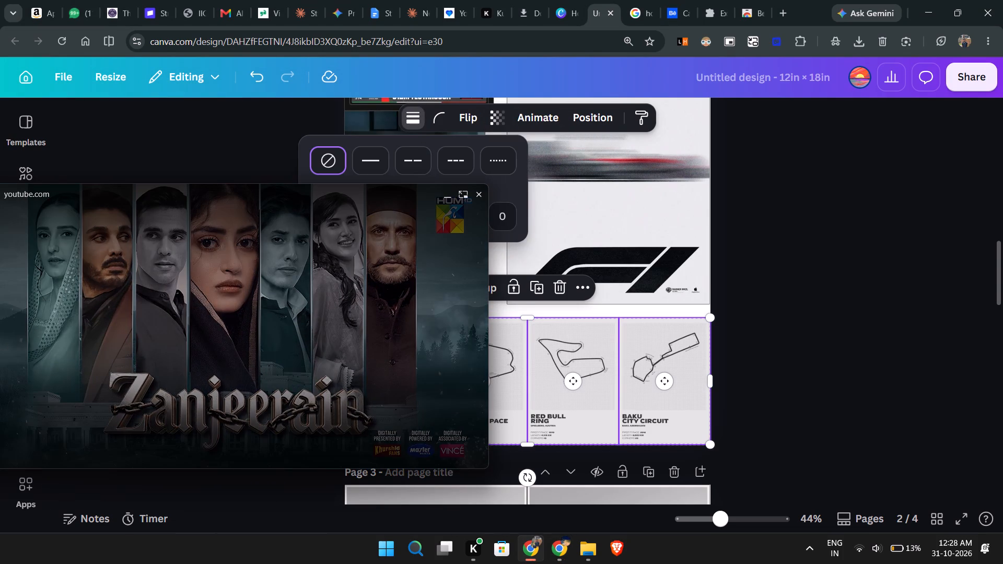
{"action": "left_click", "coordinate": [500, 216]}
{"action": "key", "text": "1"}
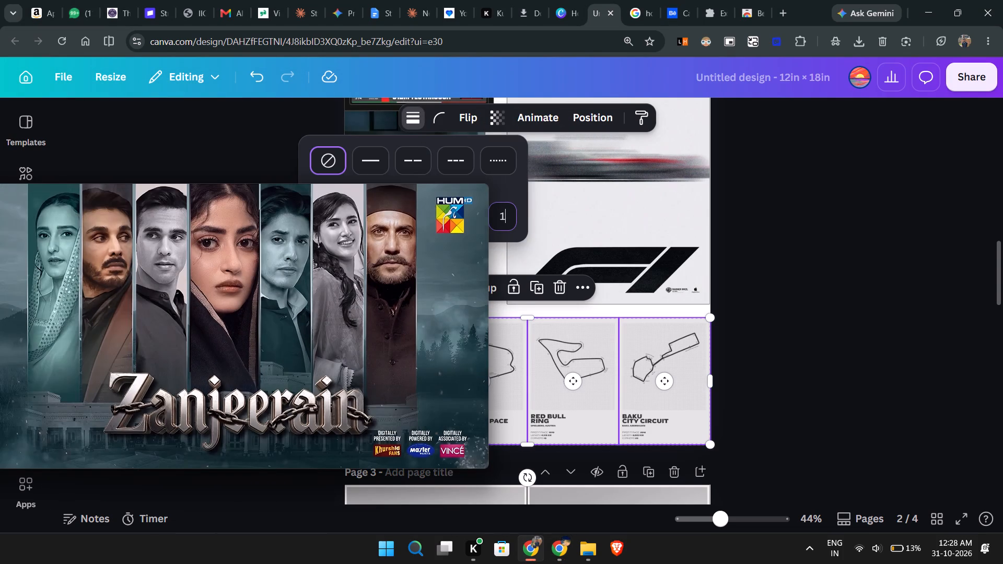
{"action": "key", "text": "Return"}
{"action": "left_click", "coordinate": [768, 305]}
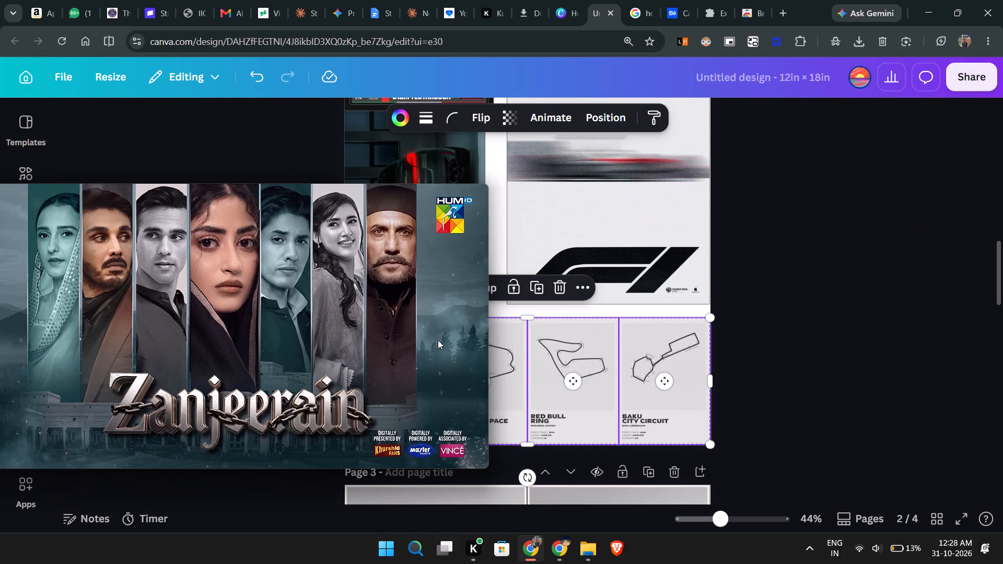
Shrink the floating video window so it clears the track posters, and deselect the posters.
{"action": "left_click_drag", "start_coordinate": [438, 338], "coordinate": [417, 343]}
{"action": "left_click", "coordinate": [283, 313]}
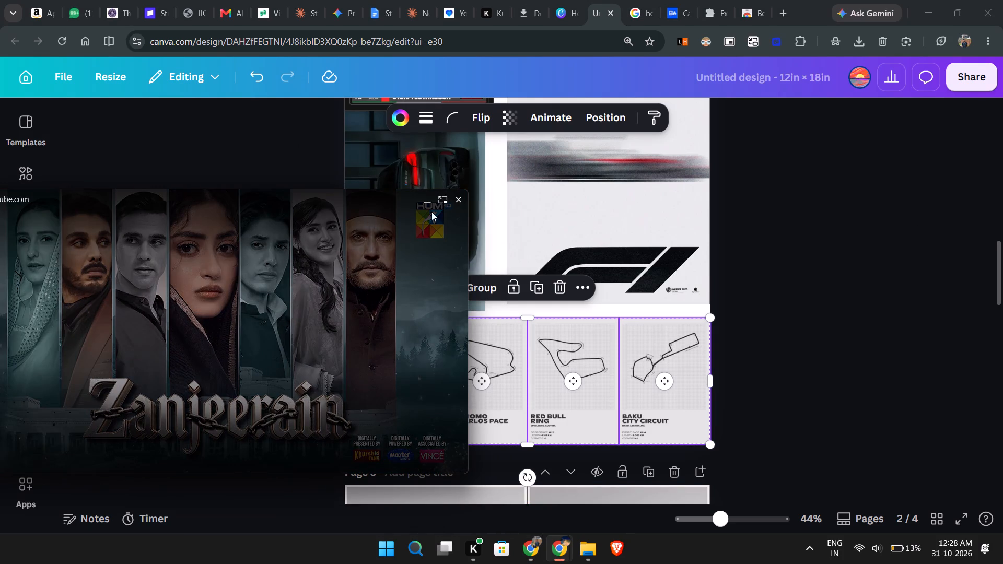
{"action": "left_click_drag", "start_coordinate": [466, 222], "coordinate": [174, 234]}
{"action": "left_click", "coordinate": [266, 406]}
Reposition the Hungaroring image slightly higher within its crop frame.
{"action": "scroll", "coordinate": [472, 383], "scroll_direction": "up", "scroll_amount": 3, "text": "ctrl"}
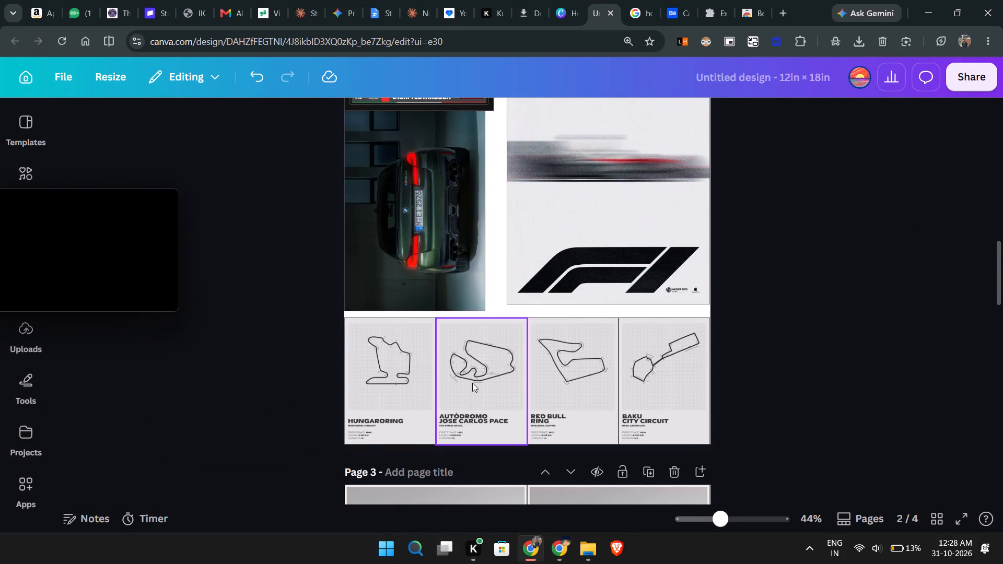
{"action": "scroll", "coordinate": [900, 344], "scroll_direction": "up", "scroll_amount": 2, "text": "ctrl"}
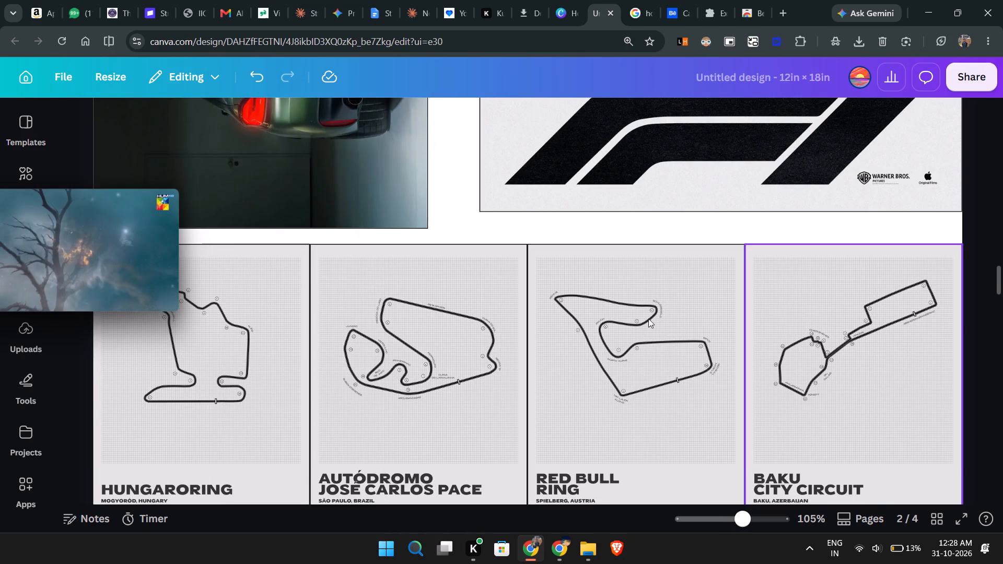
{"action": "scroll", "coordinate": [540, 294], "scroll_direction": "down", "scroll_amount": 3}
{"action": "scroll", "coordinate": [276, 299], "scroll_direction": "up", "scroll_amount": 1}
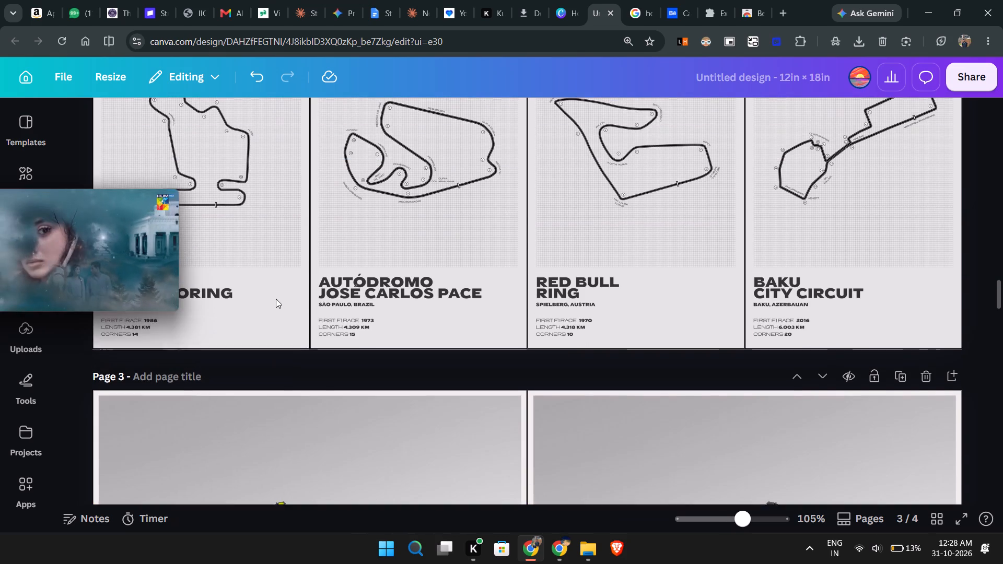
{"action": "scroll", "coordinate": [276, 299], "scroll_direction": "up", "scroll_amount": 1}
{"action": "double_click", "coordinate": [205, 298]}
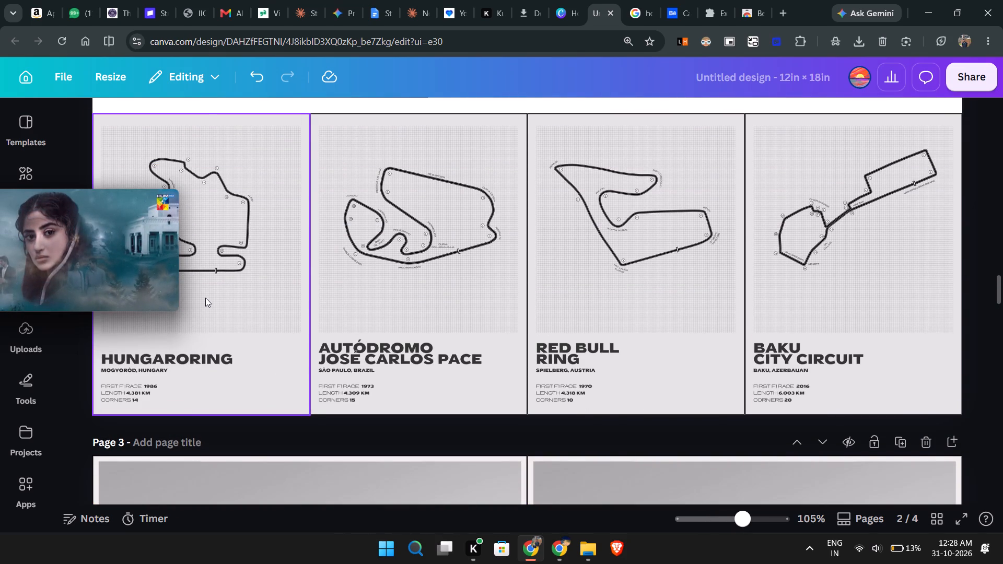
{"action": "left_click_drag", "start_coordinate": [429, 381], "coordinate": [435, 358]}
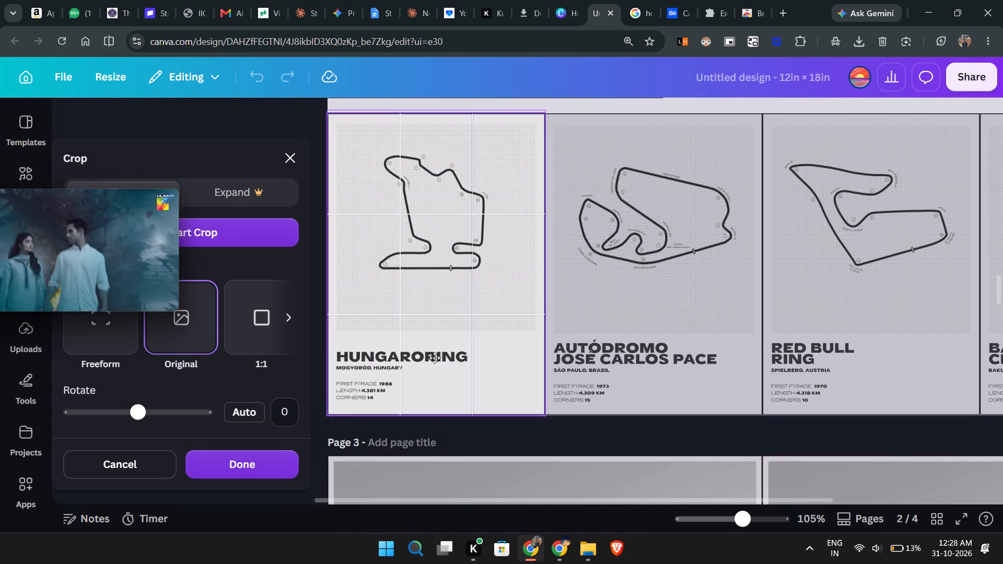
{"action": "left_click_drag", "start_coordinate": [435, 358], "coordinate": [477, 334]}
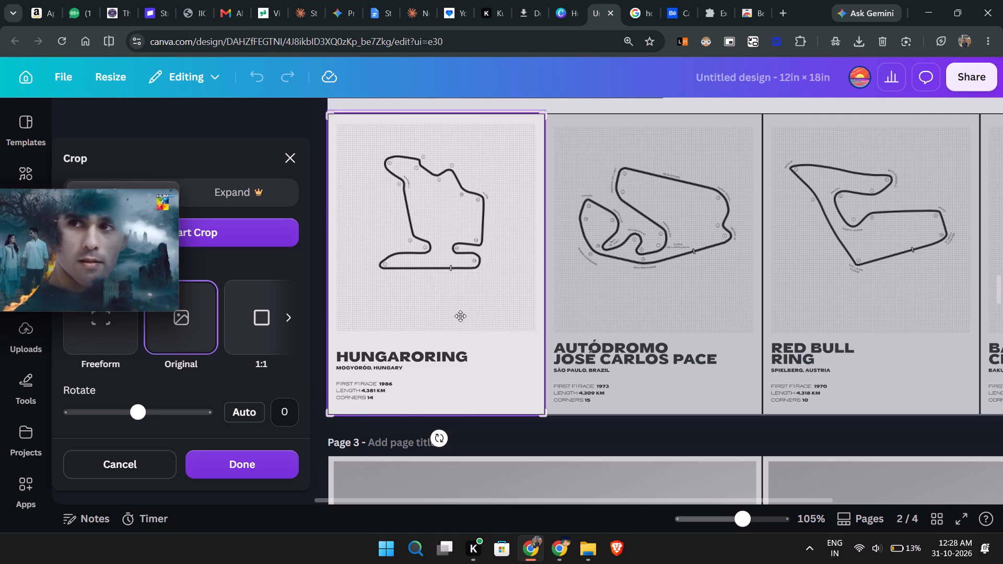
{"action": "left_click", "coordinate": [318, 144]}
Extend the Hungaroring poster's top edge slightly upward, to a height of about 4.2 in.
{"action": "scroll", "coordinate": [358, 295], "scroll_direction": "up", "scroll_amount": 1}
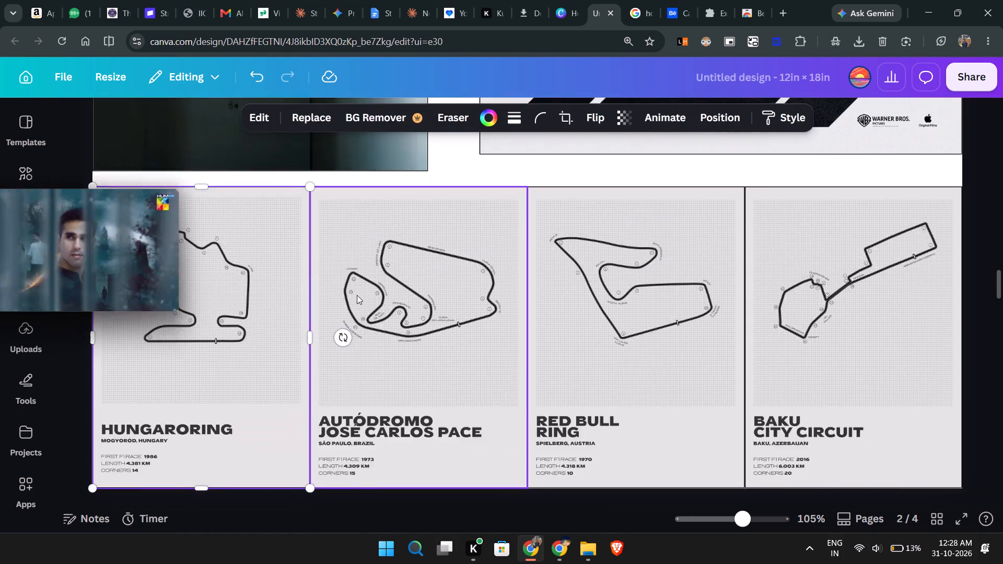
{"action": "left_click", "coordinate": [226, 333]}
{"action": "scroll", "coordinate": [211, 270], "scroll_direction": "up", "scroll_amount": 4, "text": "ctrl"}
{"action": "left_click", "coordinate": [242, 278]}
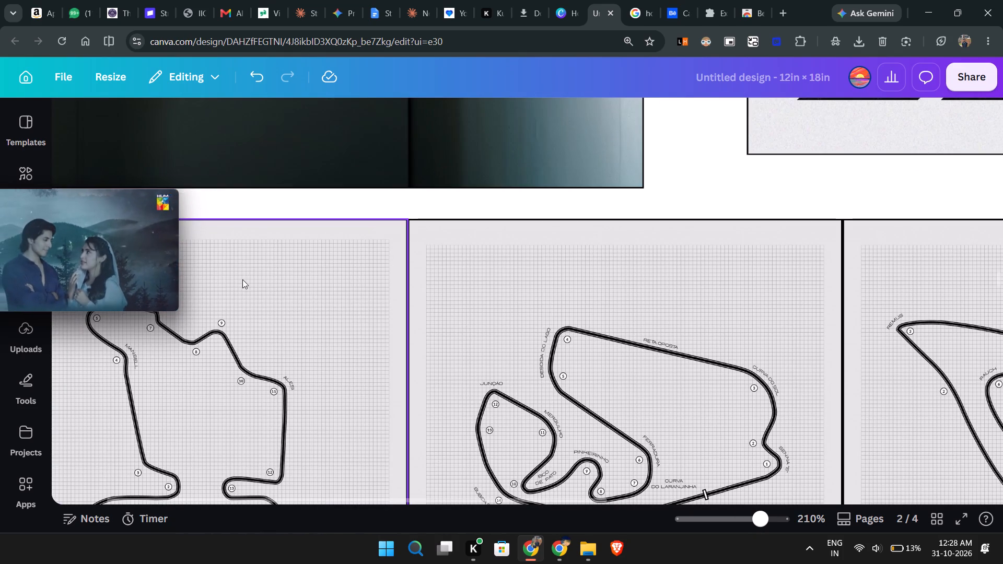
{"action": "left_click_drag", "start_coordinate": [190, 218], "coordinate": [192, 217]}
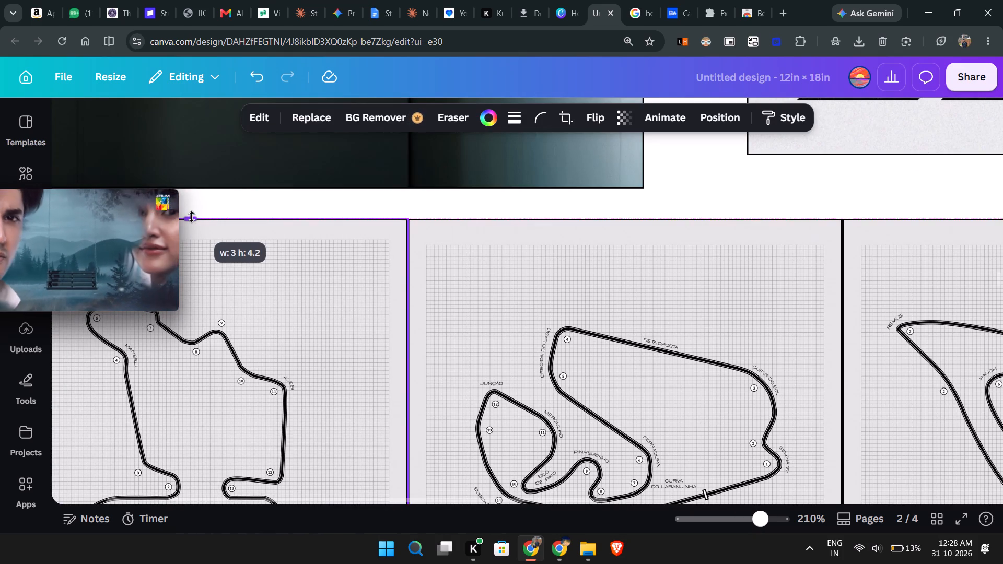
{"action": "left_click_drag", "start_coordinate": [192, 217], "coordinate": [200, 210]}
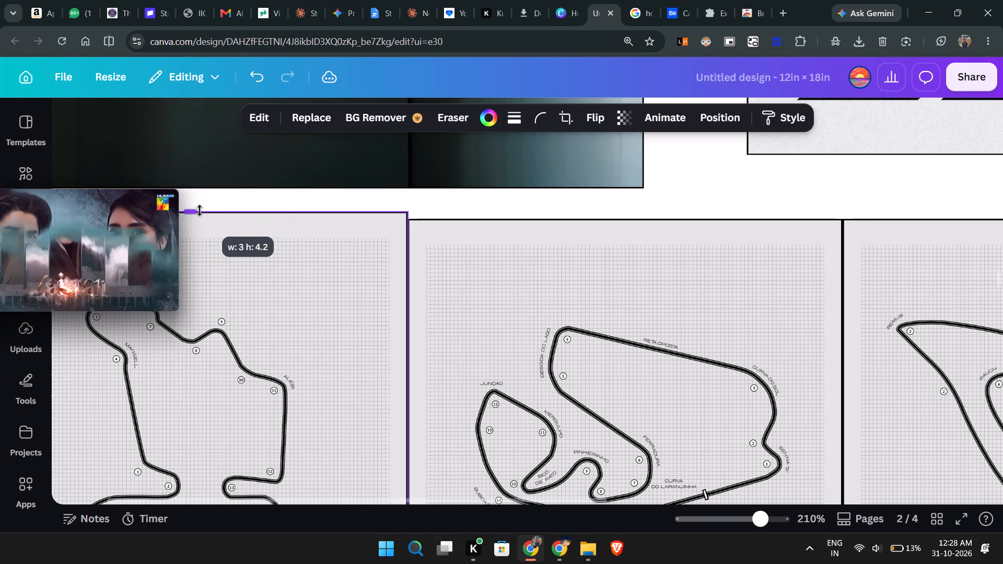
{"action": "left_click_drag", "start_coordinate": [200, 210], "coordinate": [200, 213]}
Extend the top edges of the Autódromo José Carlos Pace, Red Bull Ring and Baku posters to match the Hungaroring poster's top edge.
{"action": "left_click", "coordinate": [611, 299]}
{"action": "left_click", "coordinate": [623, 224]}
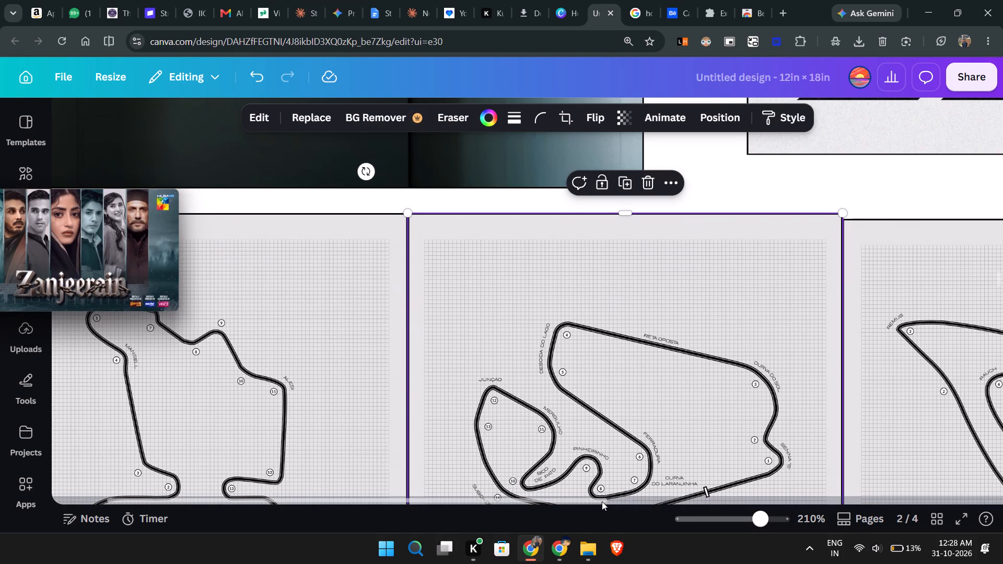
{"action": "left_click_drag", "start_coordinate": [602, 501], "coordinate": [818, 522]}
{"action": "left_click", "coordinate": [650, 361]}
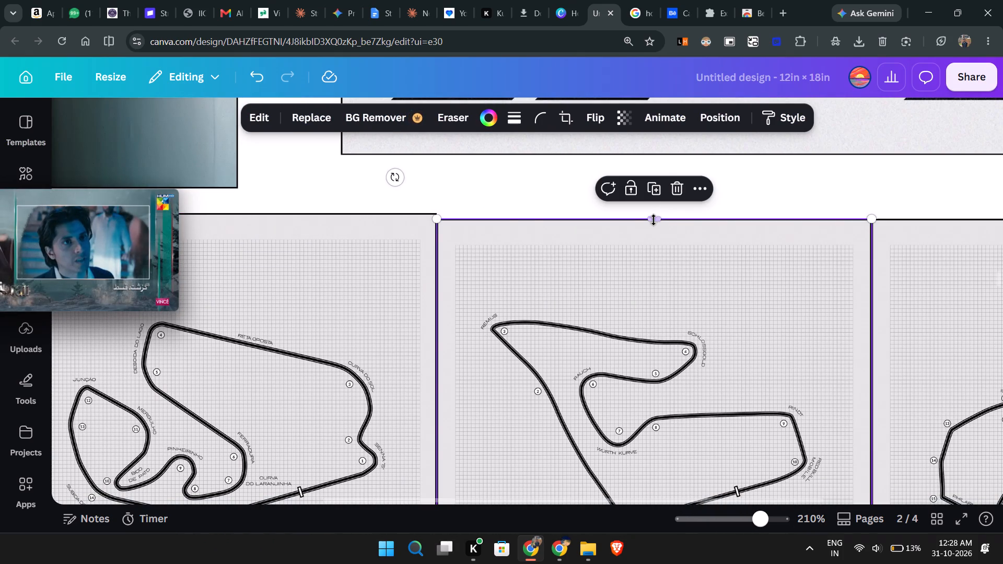
{"action": "left_click", "coordinate": [654, 220]}
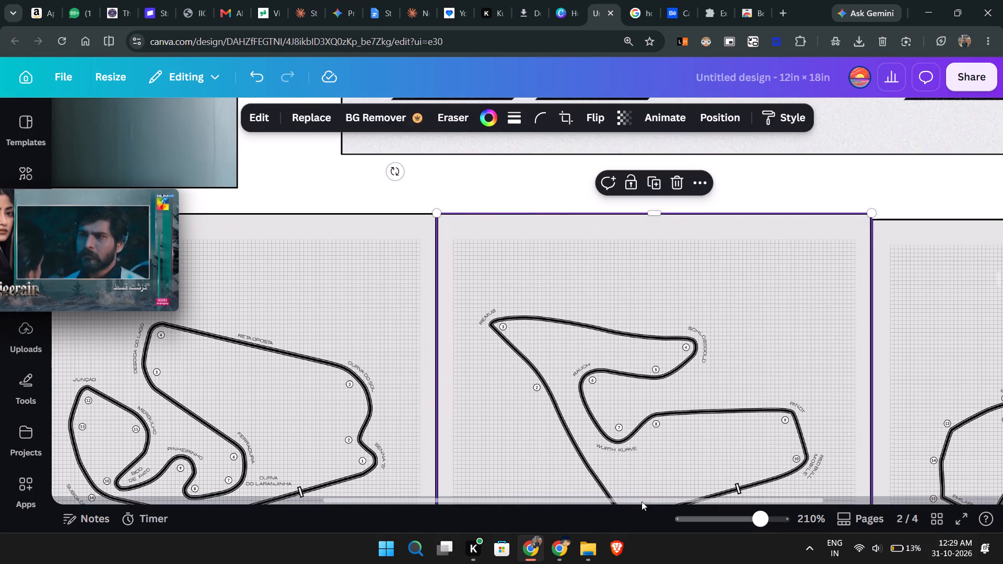
{"action": "left_click_drag", "start_coordinate": [642, 501], "coordinate": [815, 508]}
{"action": "left_click", "coordinate": [767, 332]}
{"action": "left_click_drag", "start_coordinate": [772, 224], "coordinate": [774, 218]}
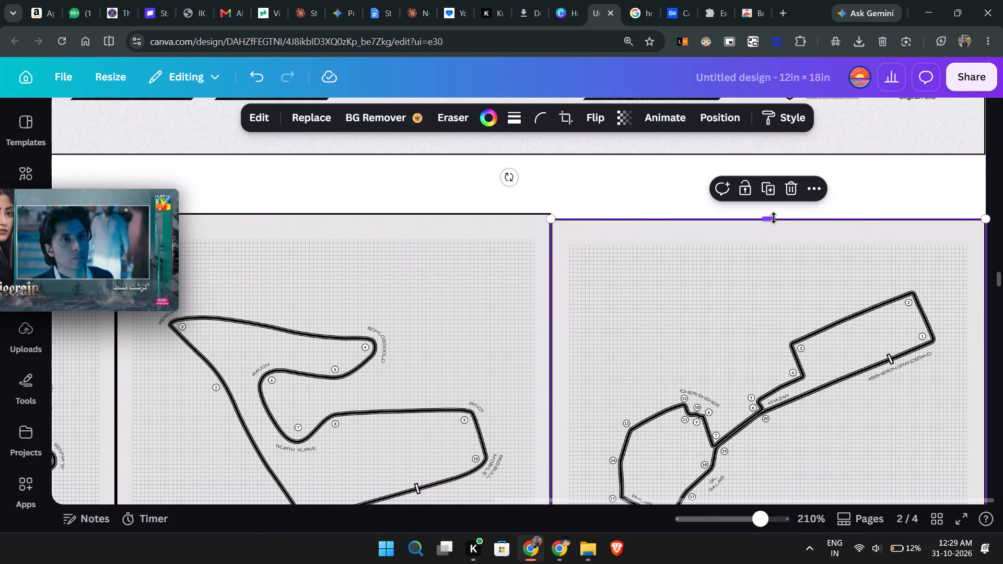
{"action": "left_click_drag", "start_coordinate": [774, 218], "coordinate": [774, 217]}
{"action": "left_click", "coordinate": [637, 205]}
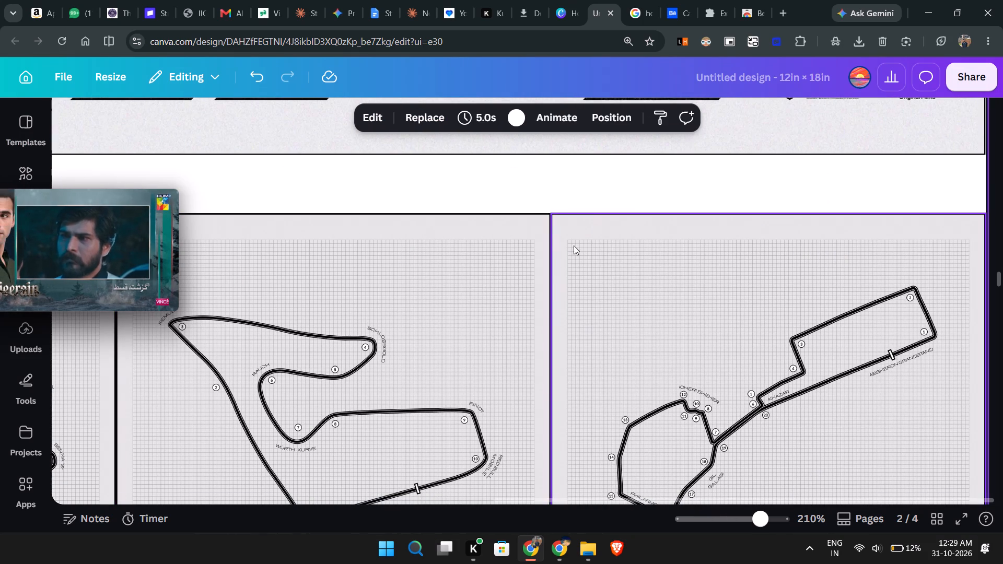
Enlarge the Brad Pitt F1 poster from its lower inner corner until its bottom edge meets the track posters on page 2.
{"action": "left_click", "coordinate": [529, 184]}
{"action": "scroll", "coordinate": [544, 234], "scroll_direction": "up", "scroll_amount": 4}
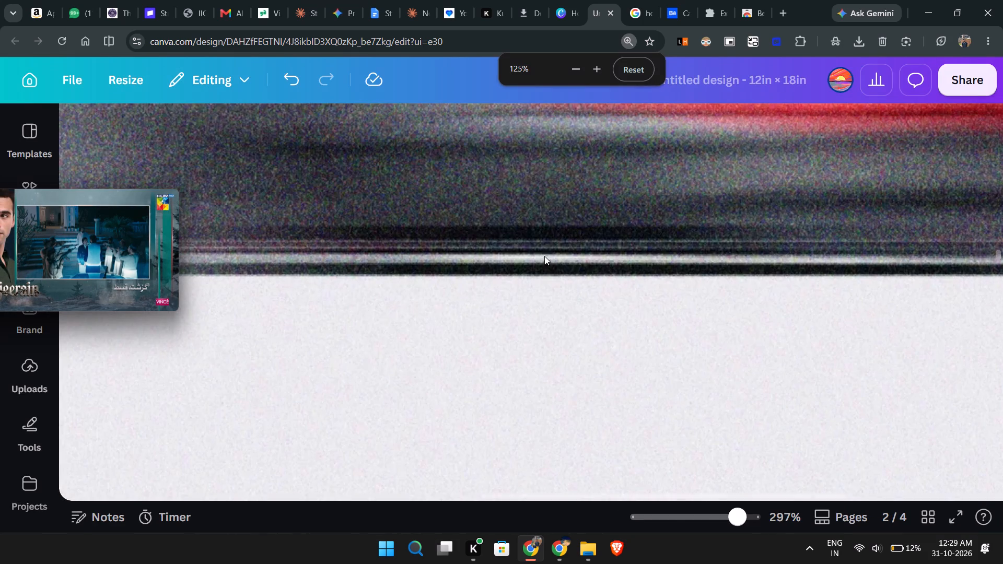
{"action": "scroll", "coordinate": [541, 269], "scroll_direction": "down", "scroll_amount": 10}
{"action": "scroll", "coordinate": [541, 269], "scroll_direction": "down", "scroll_amount": 4, "text": "ctrl"}
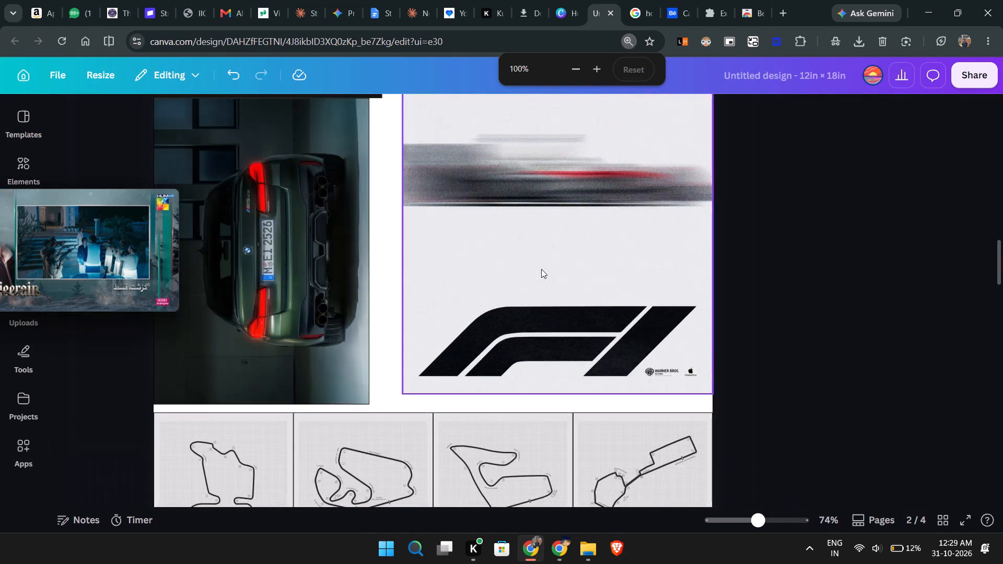
{"action": "scroll", "coordinate": [541, 269], "scroll_direction": "down", "scroll_amount": 2, "text": "ctrl"}
{"action": "scroll", "coordinate": [689, 278], "scroll_direction": "up", "scroll_amount": 1}
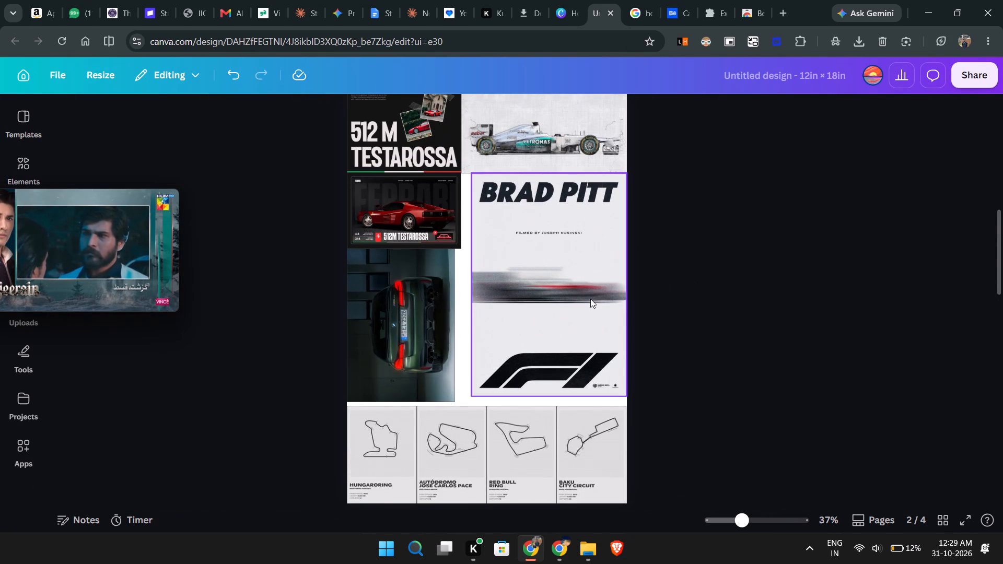
{"action": "left_click", "coordinate": [546, 360]}
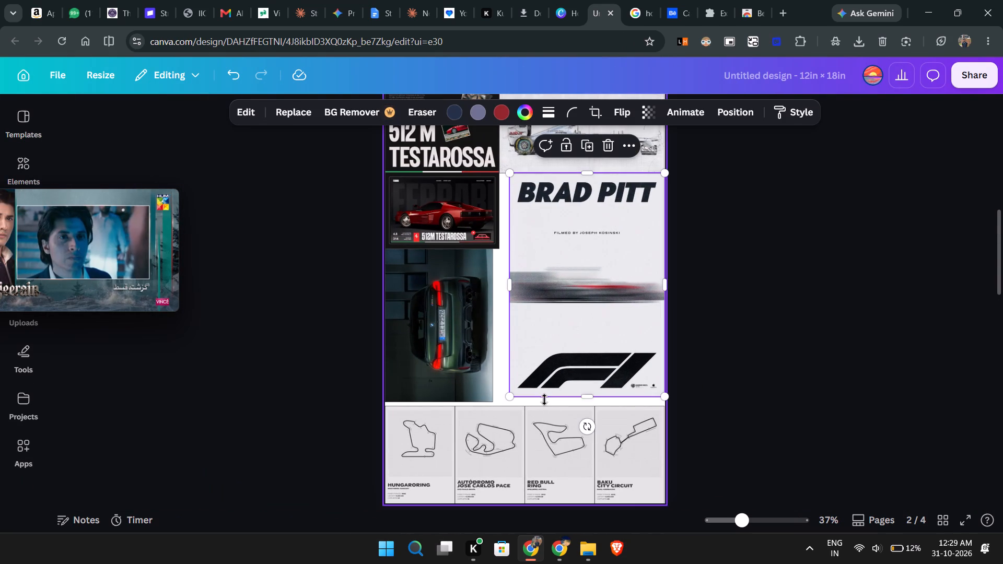
{"action": "left_click_drag", "start_coordinate": [511, 396], "coordinate": [504, 407]}
{"action": "left_click", "coordinate": [773, 280]}
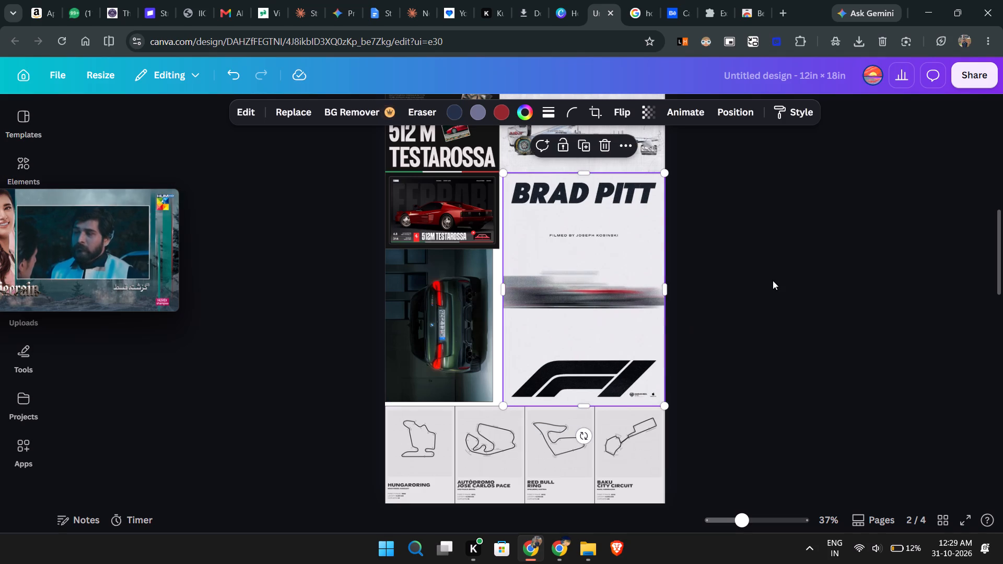
Shrink the Petronas F1 car sketch to match the Brad Pitt poster's width, and extend its bottom edge down to that poster.
{"action": "scroll", "coordinate": [447, 271], "scroll_direction": "up", "scroll_amount": 5, "text": "ctrl"}
{"action": "scroll", "coordinate": [409, 240], "scroll_direction": "up", "scroll_amount": 2}
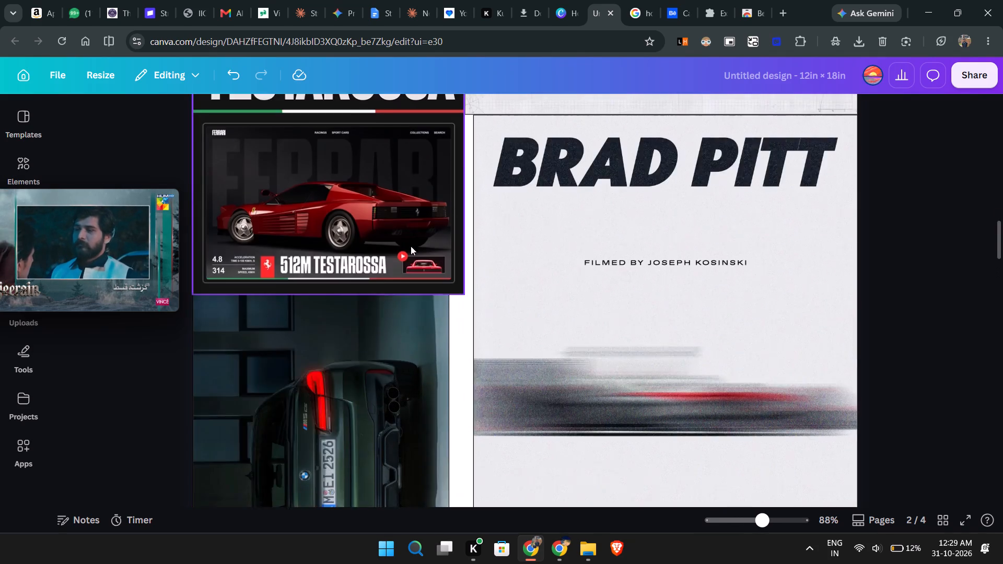
{"action": "left_click", "coordinate": [401, 354]}
{"action": "scroll", "coordinate": [479, 314], "scroll_direction": "up", "scroll_amount": 1}
{"action": "left_click", "coordinate": [520, 330]}
{"action": "left_click_drag", "start_coordinate": [466, 433], "coordinate": [472, 432]}
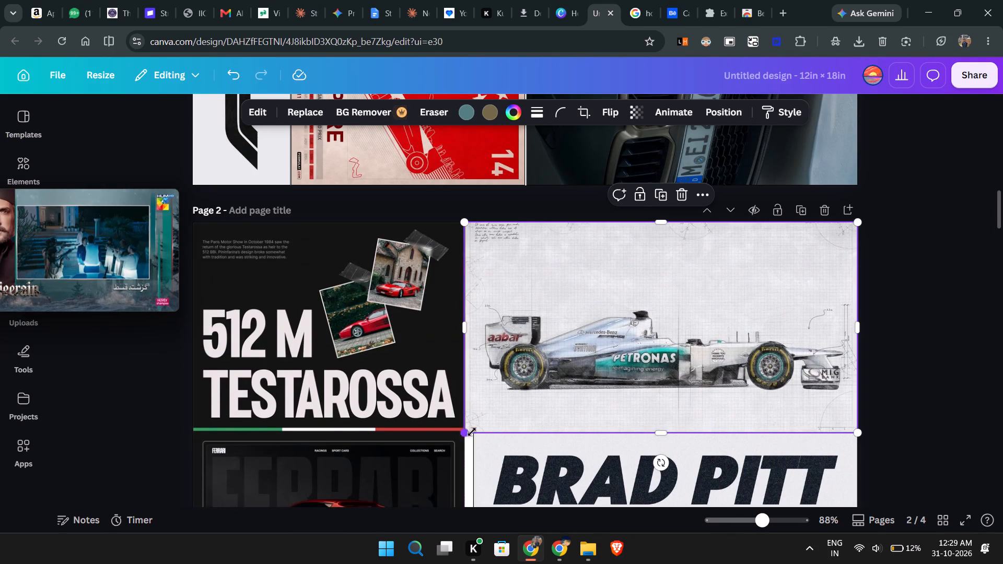
{"action": "left_click_drag", "start_coordinate": [472, 432], "coordinate": [481, 433]}
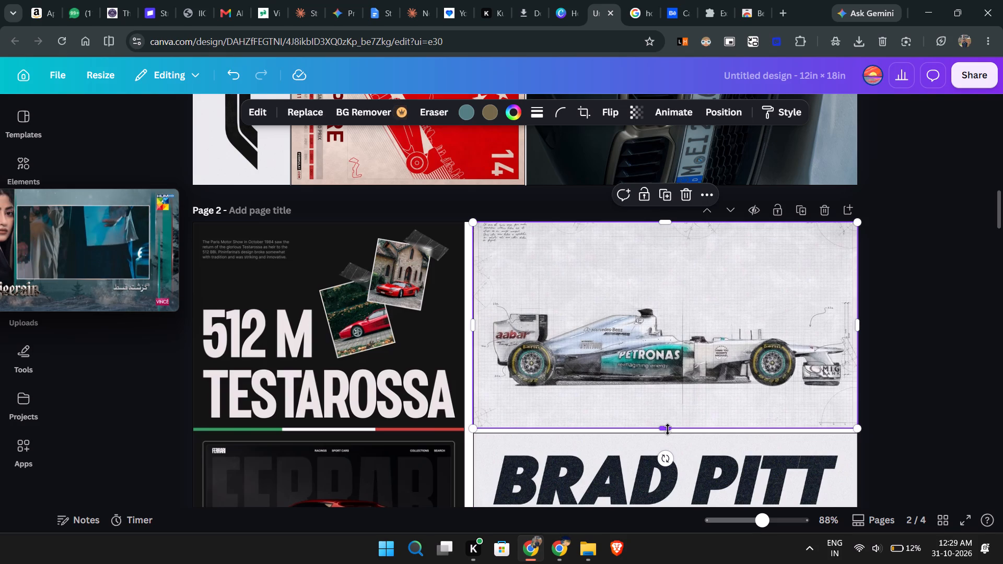
{"action": "left_click_drag", "start_coordinate": [664, 428], "coordinate": [665, 433]}
Enlarge the 512 M Testarossa poster to about 5 × 7.2 in so it closes the gap beside the Petronas and Brad Pitt images.
{"action": "left_click", "coordinate": [398, 391]}
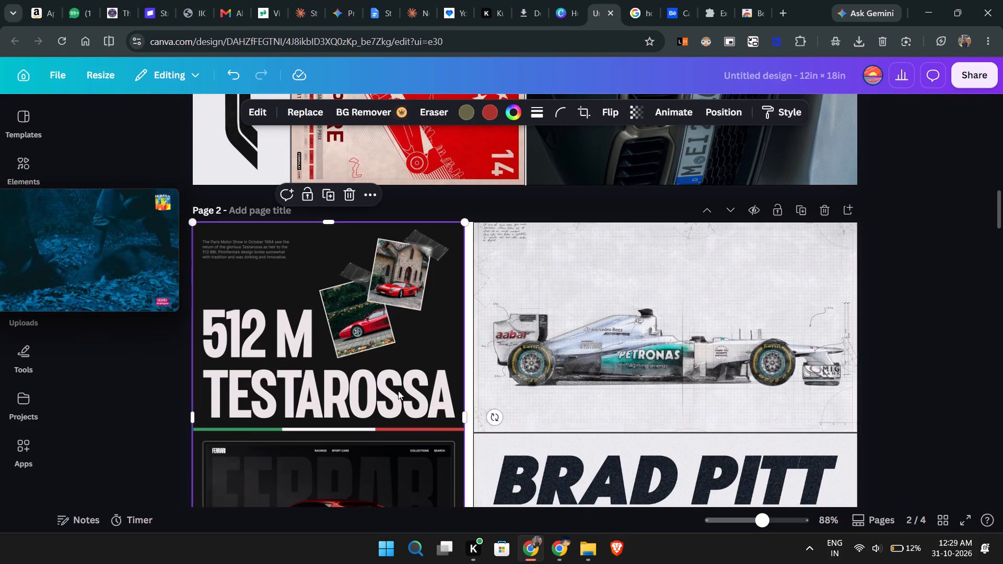
{"action": "scroll", "coordinate": [398, 391], "scroll_direction": "down", "scroll_amount": 3}
{"action": "left_click_drag", "start_coordinate": [461, 339], "coordinate": [471, 346]}
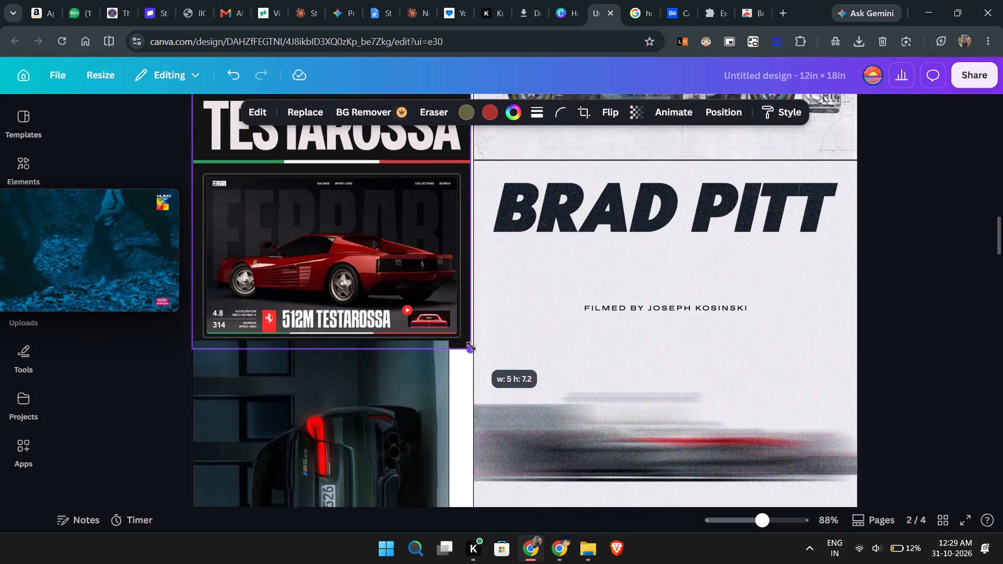
{"action": "left_click_drag", "start_coordinate": [471, 346], "coordinate": [474, 349]}
Move the green BMW image directly below the Testarossa poster, flush against the Brad Pitt poster.
{"action": "scroll", "coordinate": [469, 353], "scroll_direction": "down", "scroll_amount": 5}
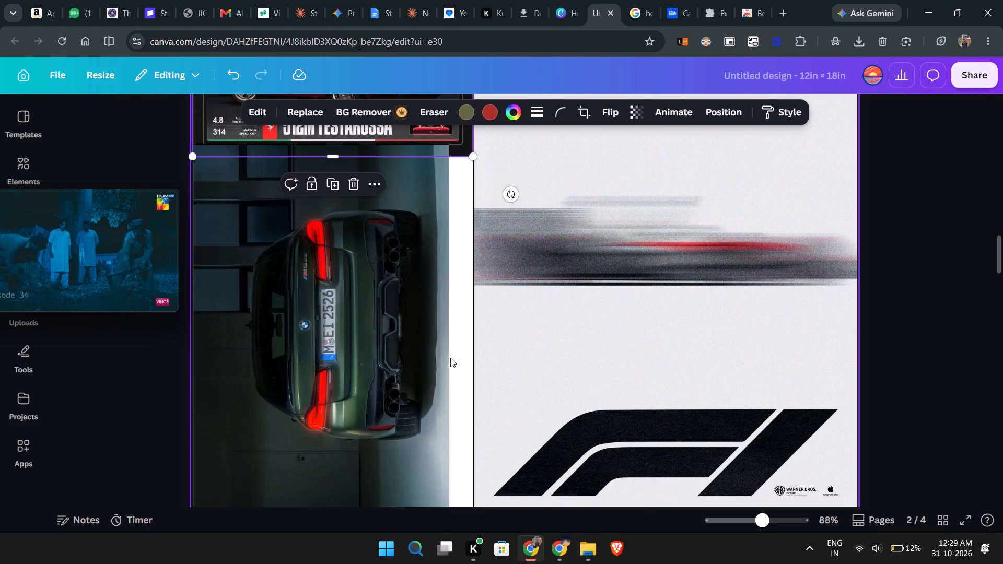
{"action": "scroll", "coordinate": [345, 268], "scroll_direction": "up", "scroll_amount": 1}
{"action": "left_click_drag", "start_coordinate": [359, 295], "coordinate": [382, 315]}
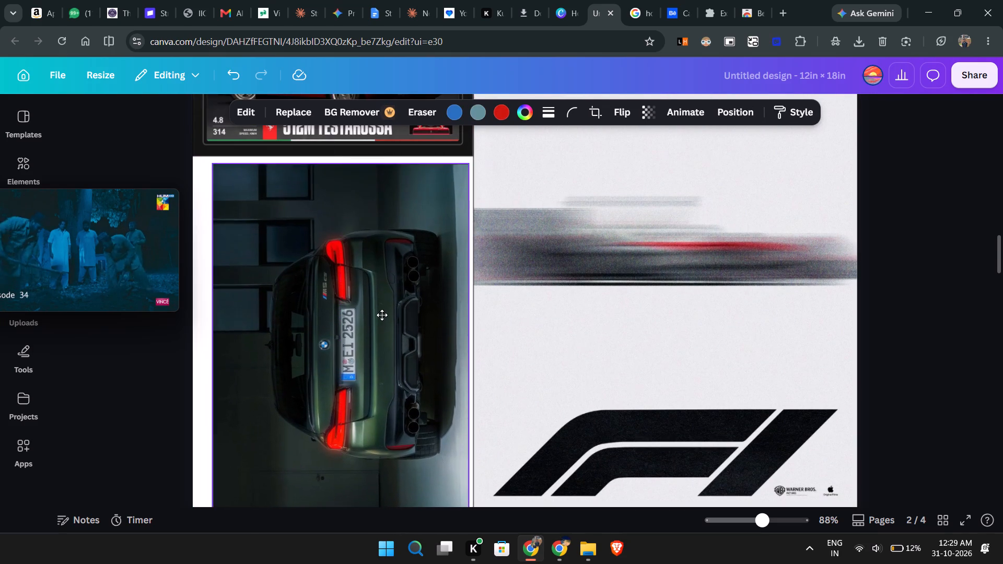
{"action": "left_click_drag", "start_coordinate": [382, 315], "coordinate": [384, 310]}
Trim the BMW image's bottom edge to the top of the track posters and extend its outer side to the page edge.
{"action": "scroll", "coordinate": [363, 332], "scroll_direction": "down", "scroll_amount": 2}
{"action": "scroll", "coordinate": [340, 316], "scroll_direction": "up", "scroll_amount": 1}
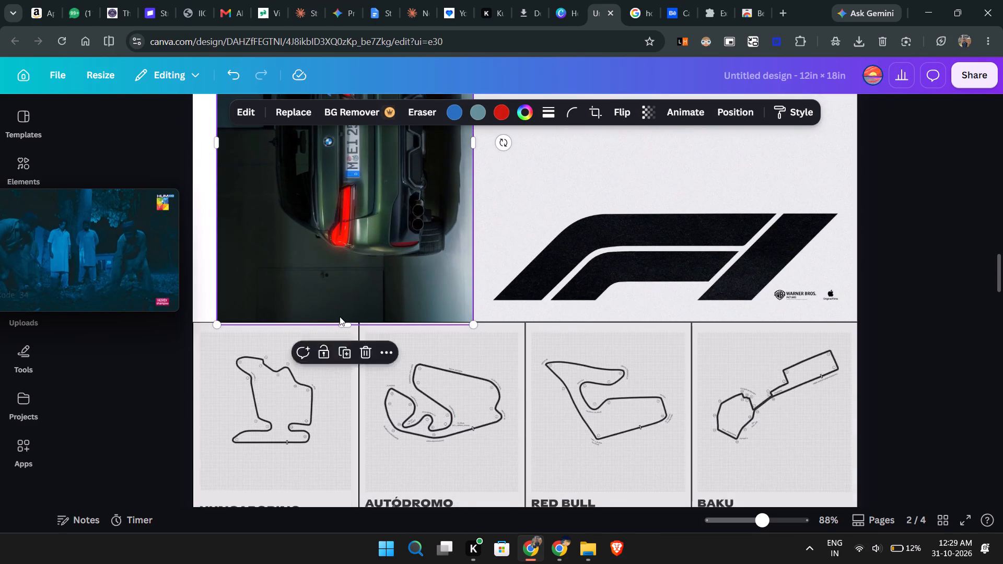
{"action": "left_click_drag", "start_coordinate": [346, 454], "coordinate": [346, 449]}
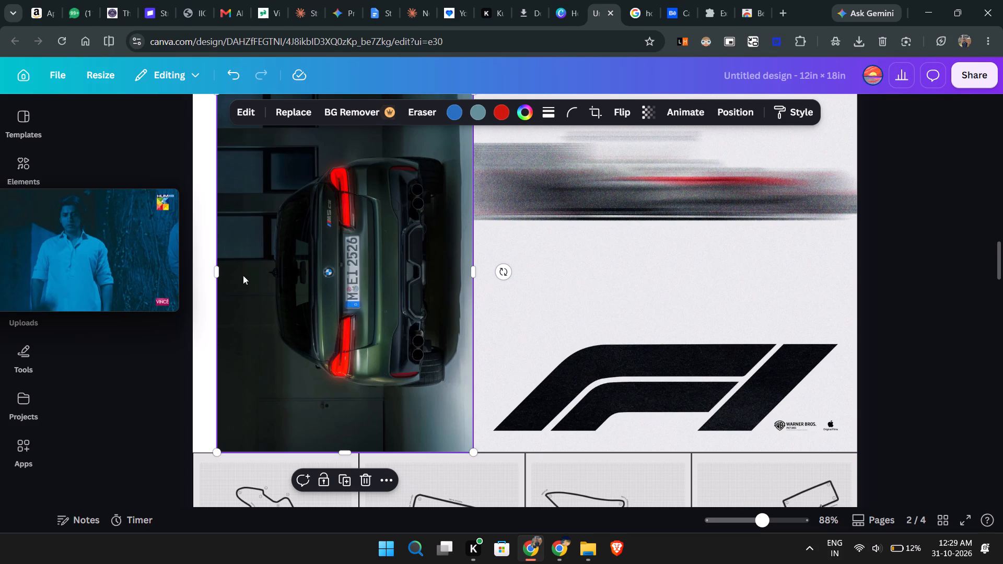
{"action": "left_click_drag", "start_coordinate": [214, 269], "coordinate": [191, 269]}
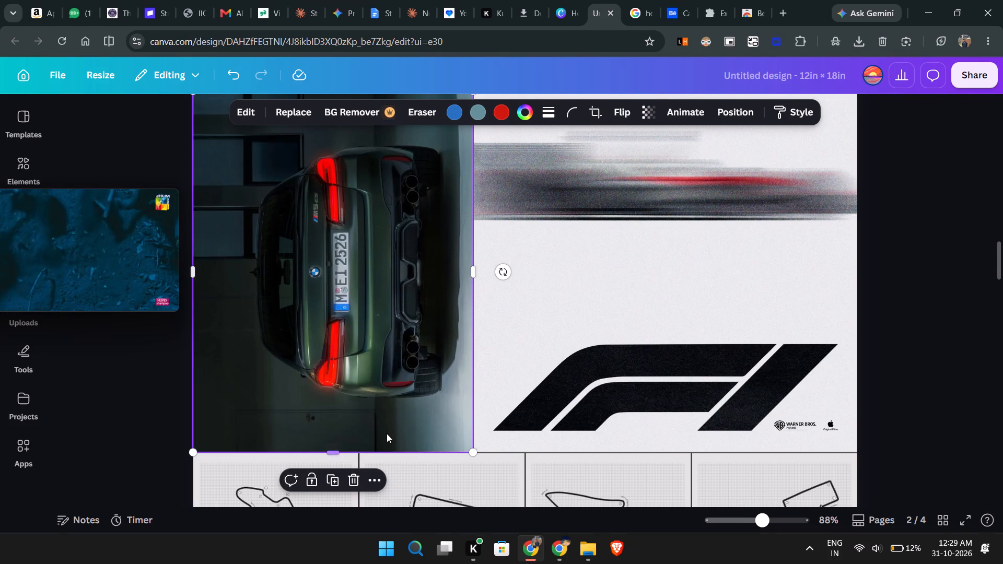
Deselect the BMW image and check how it fits against the neighbouring posters on page 2.
{"action": "scroll", "coordinate": [387, 433], "scroll_direction": "down", "scroll_amount": 2, "text": "ctrl"}
{"action": "scroll", "coordinate": [345, 359], "scroll_direction": "up", "scroll_amount": 1}
{"action": "scroll", "coordinate": [348, 366], "scroll_direction": "down", "scroll_amount": 1}
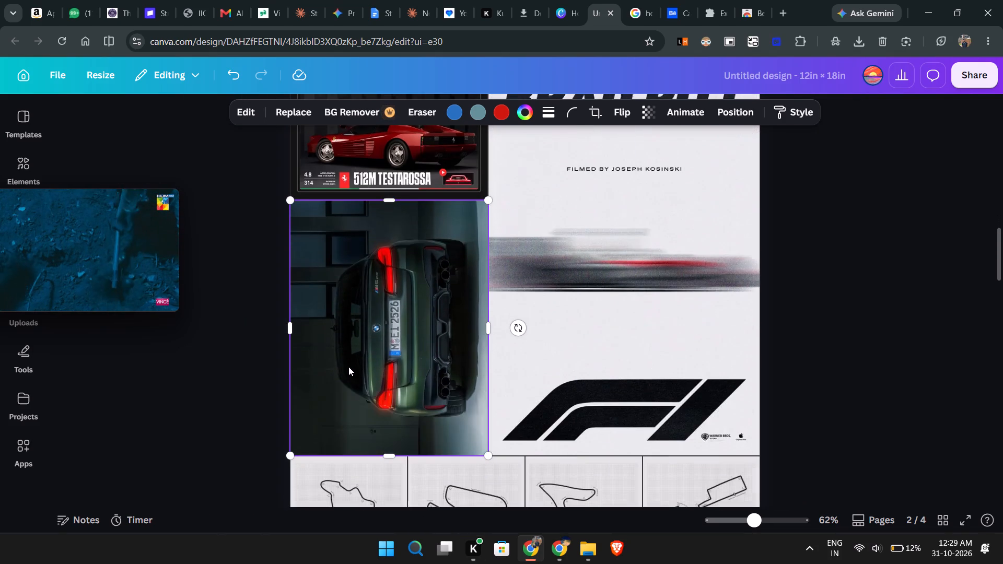
{"action": "scroll", "coordinate": [348, 367], "scroll_direction": "up", "scroll_amount": 1}
{"action": "left_click", "coordinate": [887, 309]}
{"action": "scroll", "coordinate": [702, 313], "scroll_direction": "up", "scroll_amount": 3, "text": "ctrl"}
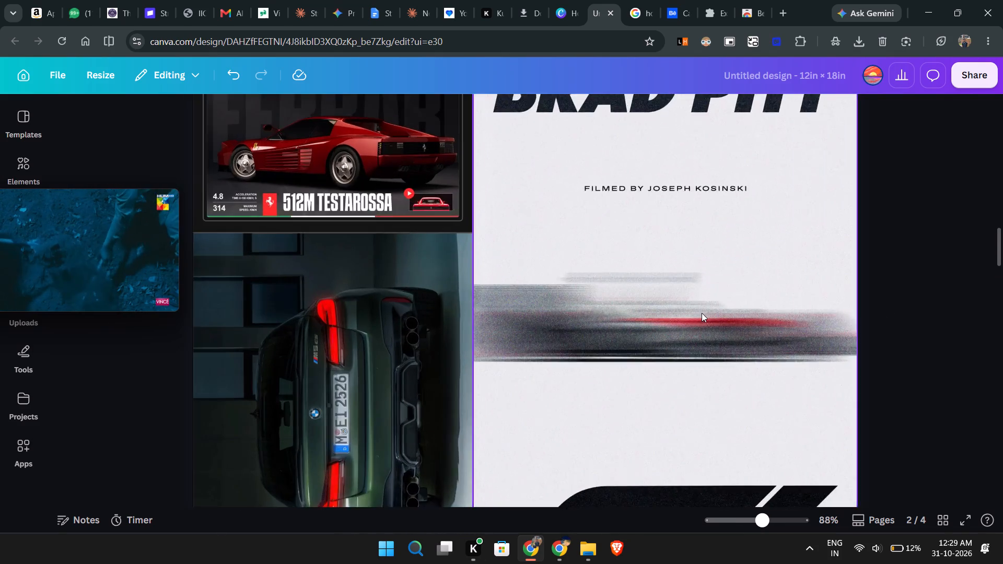
{"action": "scroll", "coordinate": [702, 313], "scroll_direction": "up", "scroll_amount": 4, "text": "ctrl"}
{"action": "scroll", "coordinate": [708, 325], "scroll_direction": "down", "scroll_amount": 1}
{"action": "scroll", "coordinate": [713, 334], "scroll_direction": "down", "scroll_amount": 2, "text": "ctrl"}
{"action": "scroll", "coordinate": [615, 314], "scroll_direction": "down", "scroll_amount": 3, "text": "ctrl"}
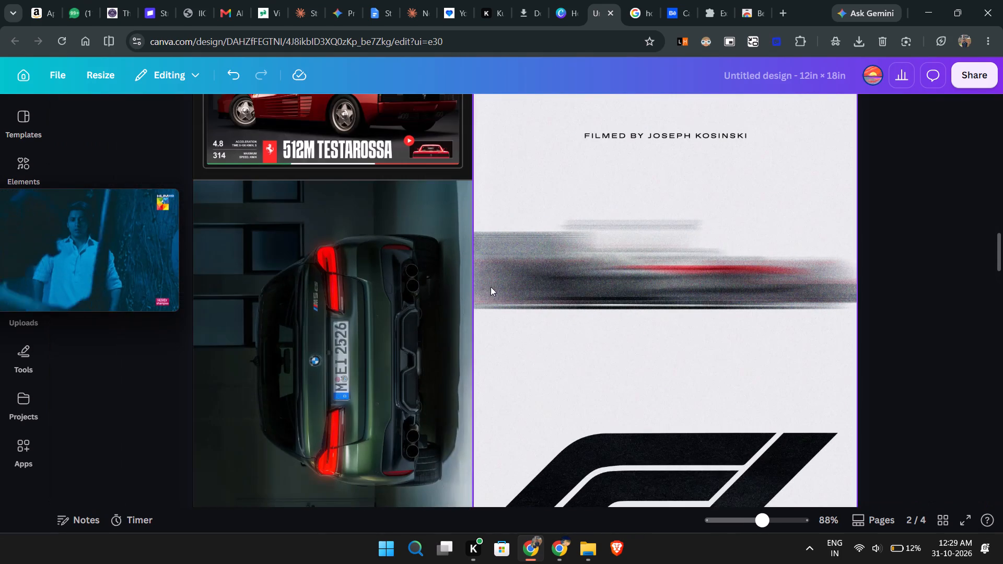
Reposition the BMW photo within its crop frame, shifting it slightly left so the car is centred, and apply the crop.
{"action": "left_click", "coordinate": [316, 277]}
{"action": "double_click", "coordinate": [316, 277]}
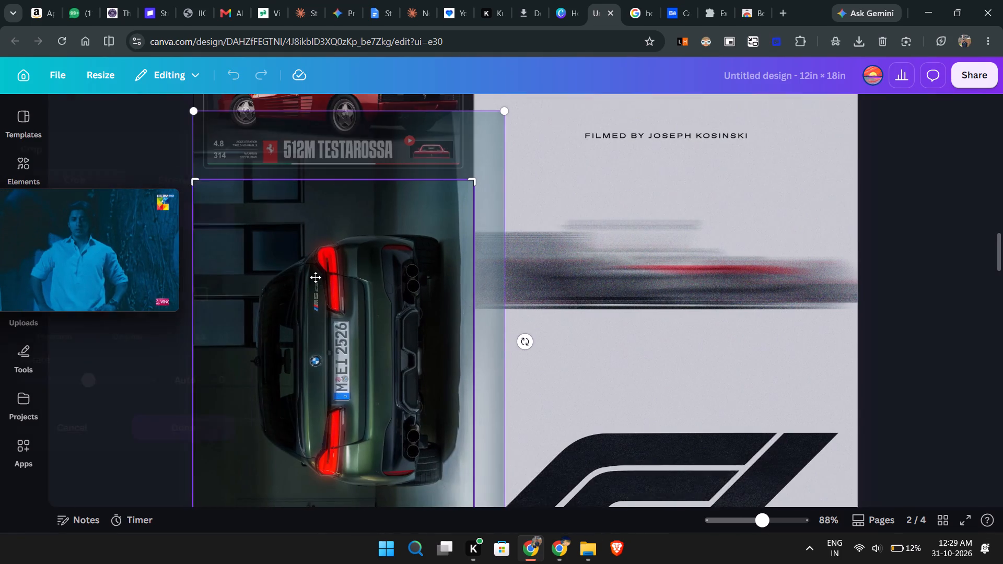
{"action": "scroll", "coordinate": [356, 363], "scroll_direction": "down", "scroll_amount": 2}
{"action": "scroll", "coordinate": [384, 329], "scroll_direction": "up", "scroll_amount": 1}
{"action": "left_click_drag", "start_coordinate": [431, 311], "coordinate": [431, 320]}
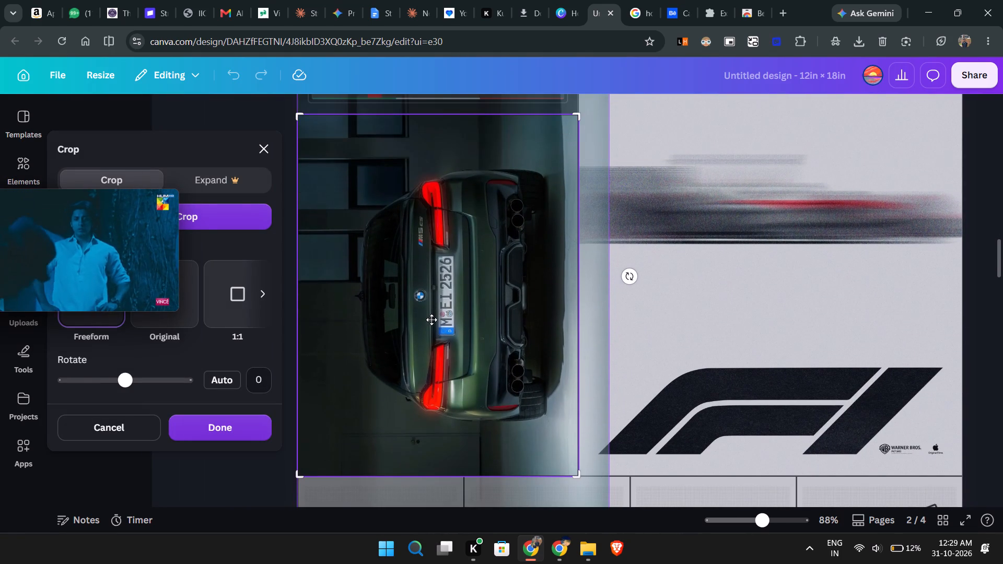
{"action": "left_click_drag", "start_coordinate": [431, 320], "coordinate": [431, 319]}
{"action": "left_click_drag", "start_coordinate": [452, 298], "coordinate": [451, 314]}
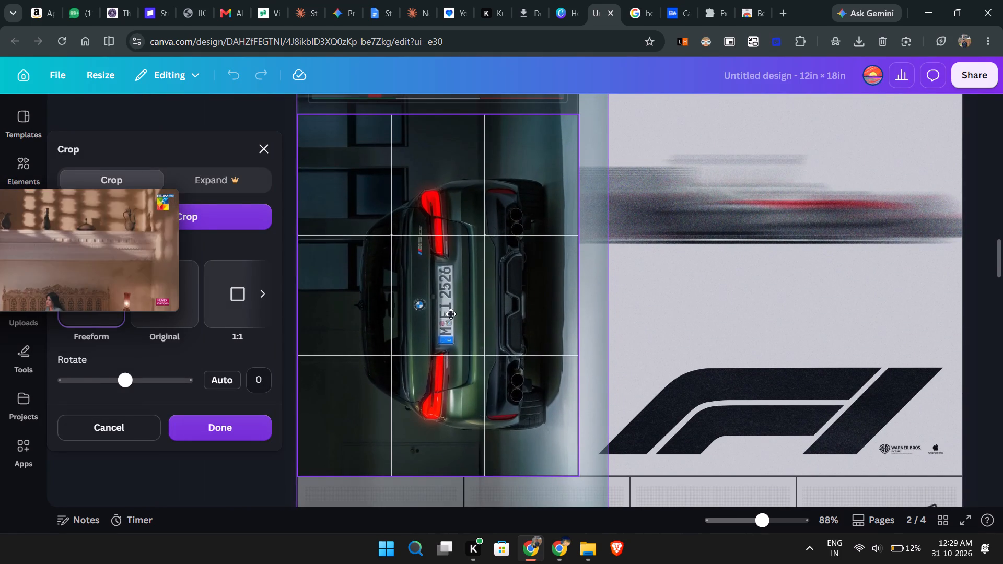
{"action": "left_click_drag", "start_coordinate": [451, 314], "coordinate": [456, 300]}
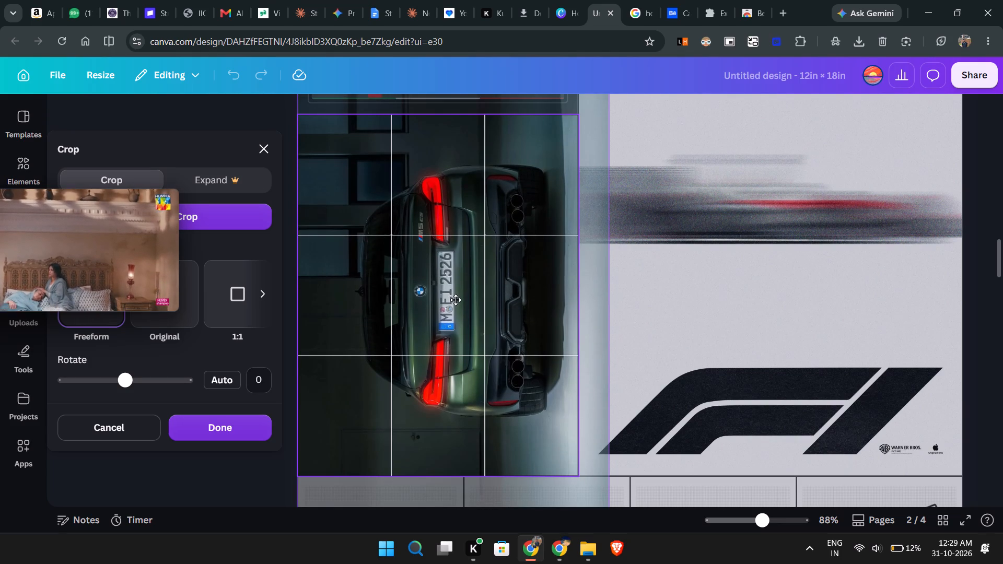
{"action": "left_click_drag", "start_coordinate": [456, 300], "coordinate": [453, 304]}
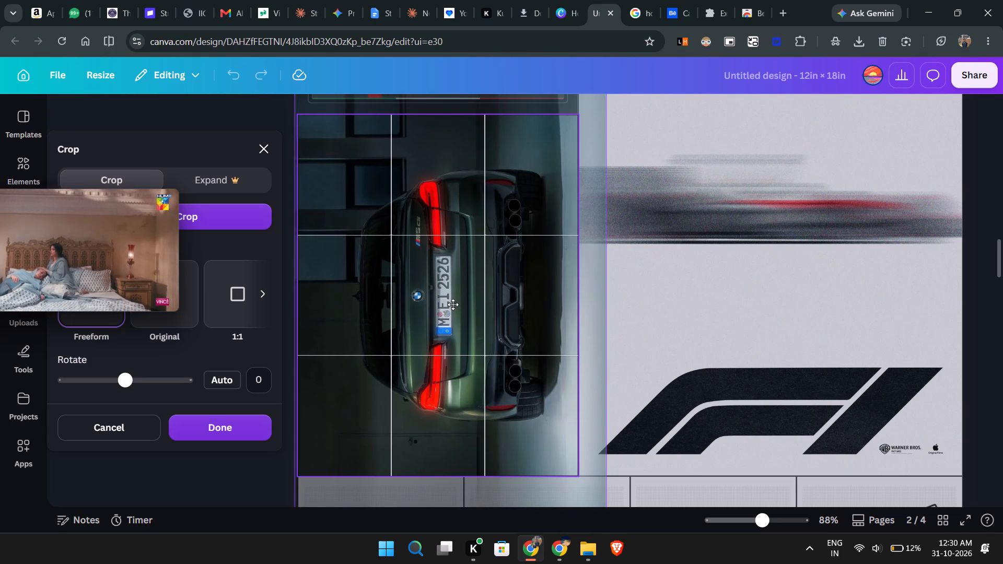
{"action": "left_click_drag", "start_coordinate": [453, 304], "coordinate": [446, 304]}
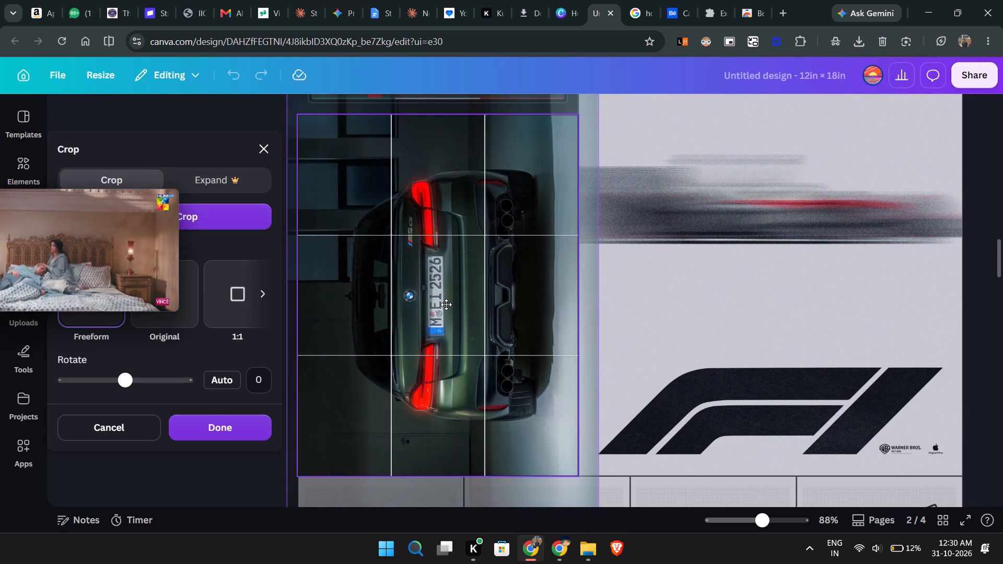
{"action": "left_click_drag", "start_coordinate": [446, 304], "coordinate": [446, 304]}
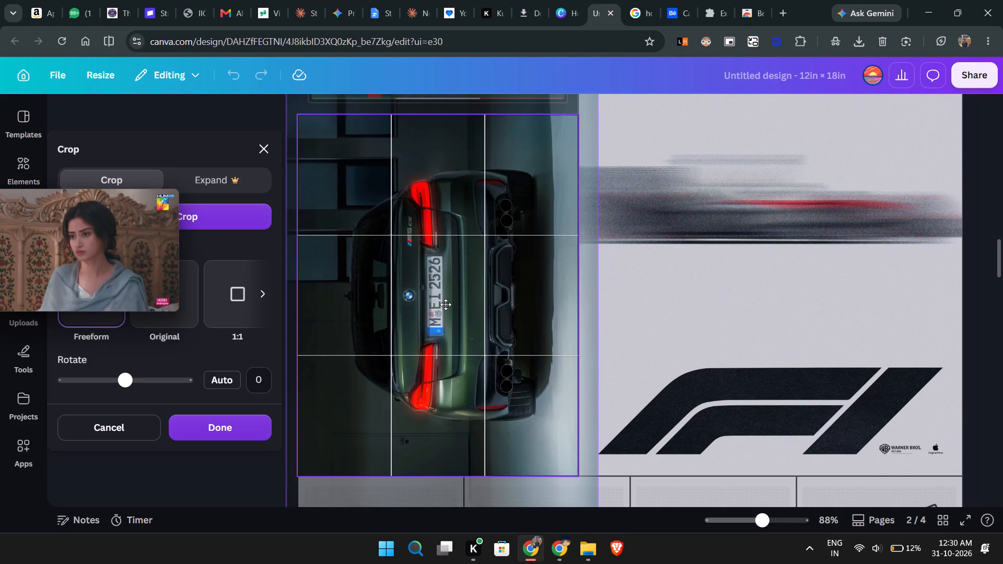
{"action": "left_click_drag", "start_coordinate": [446, 304], "coordinate": [491, 303]}
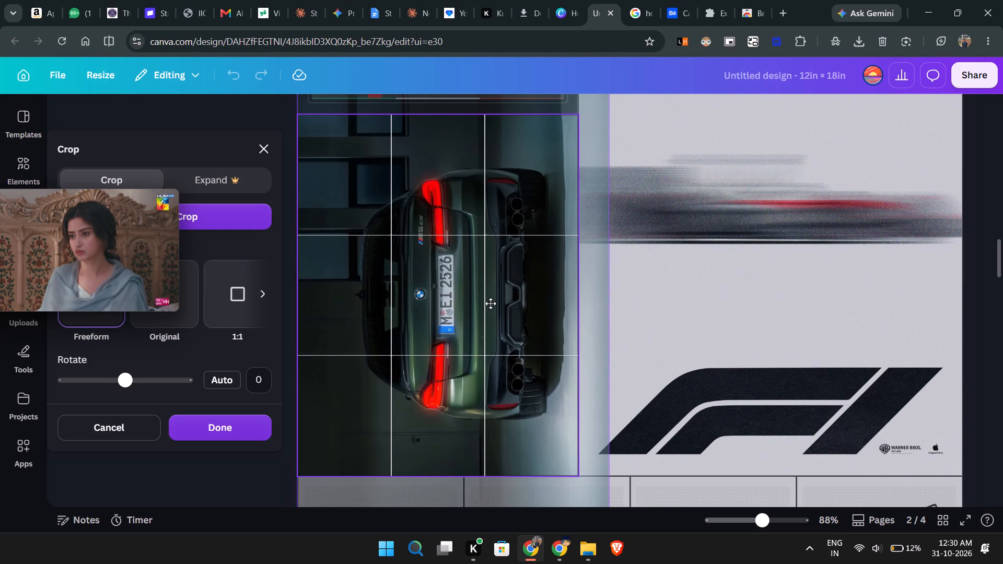
{"action": "left_click_drag", "start_coordinate": [491, 303], "coordinate": [445, 302]}
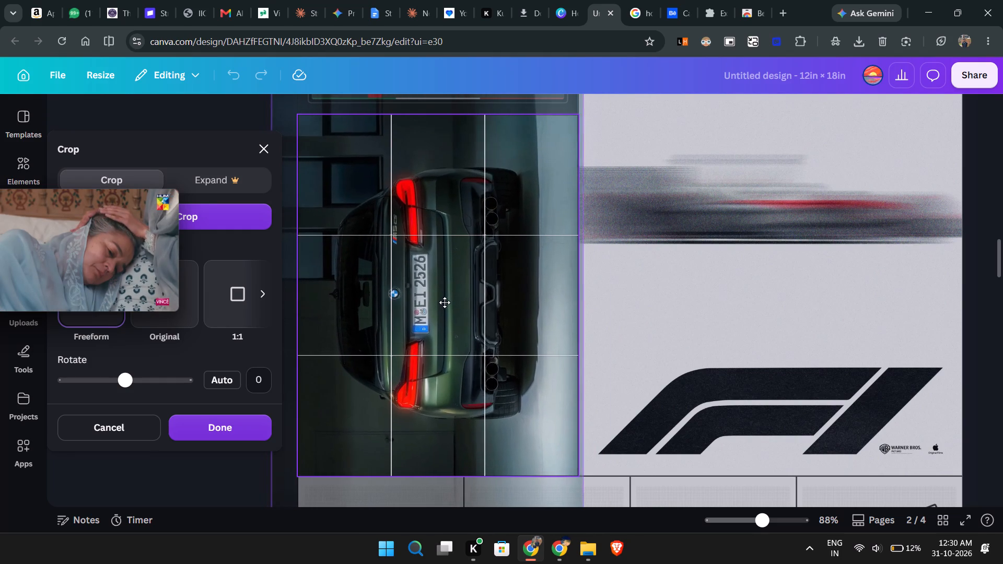
{"action": "left_click_drag", "start_coordinate": [445, 302], "coordinate": [419, 303]}
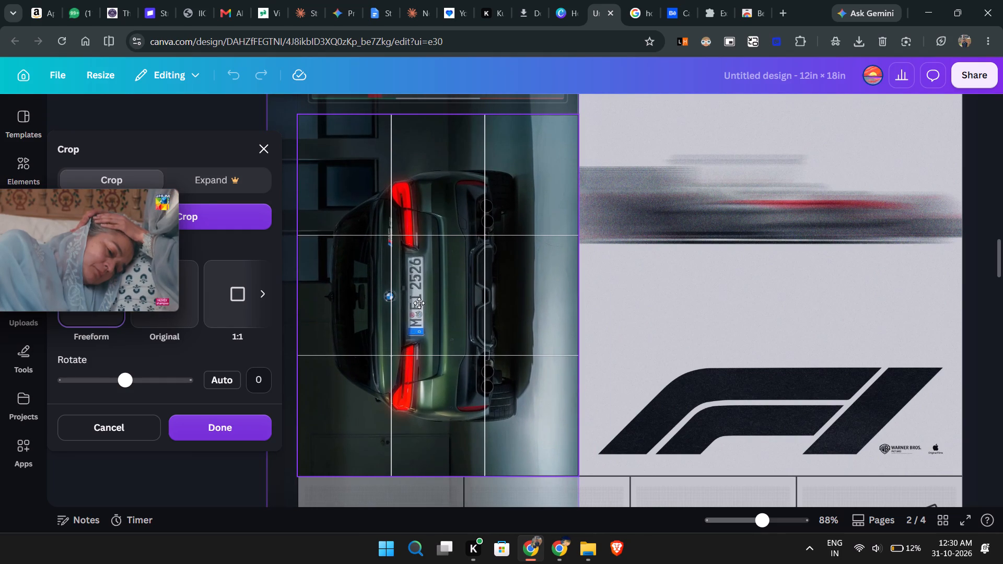
{"action": "left_click_drag", "start_coordinate": [419, 303], "coordinate": [426, 307]}
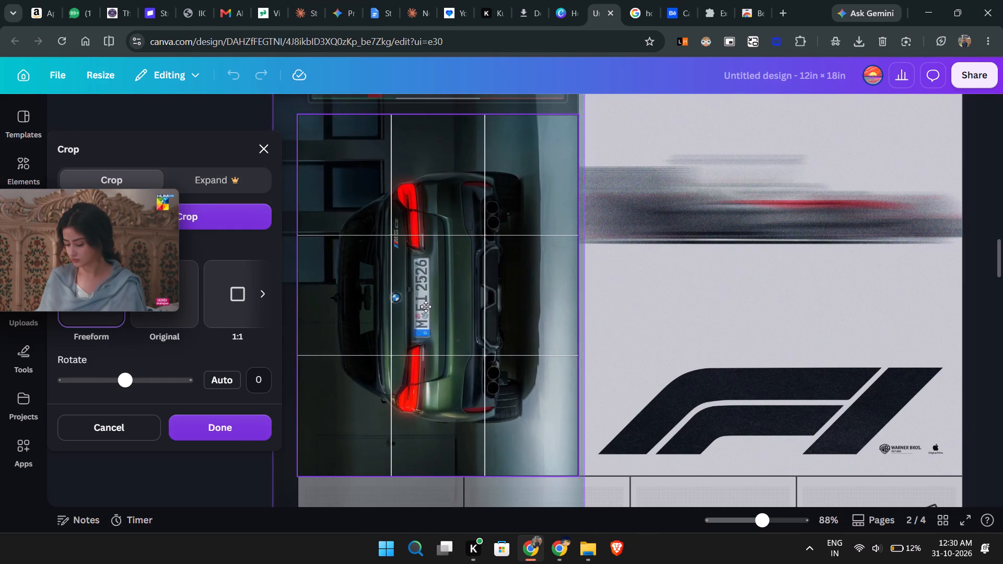
{"action": "left_click_drag", "start_coordinate": [426, 307], "coordinate": [431, 307]}
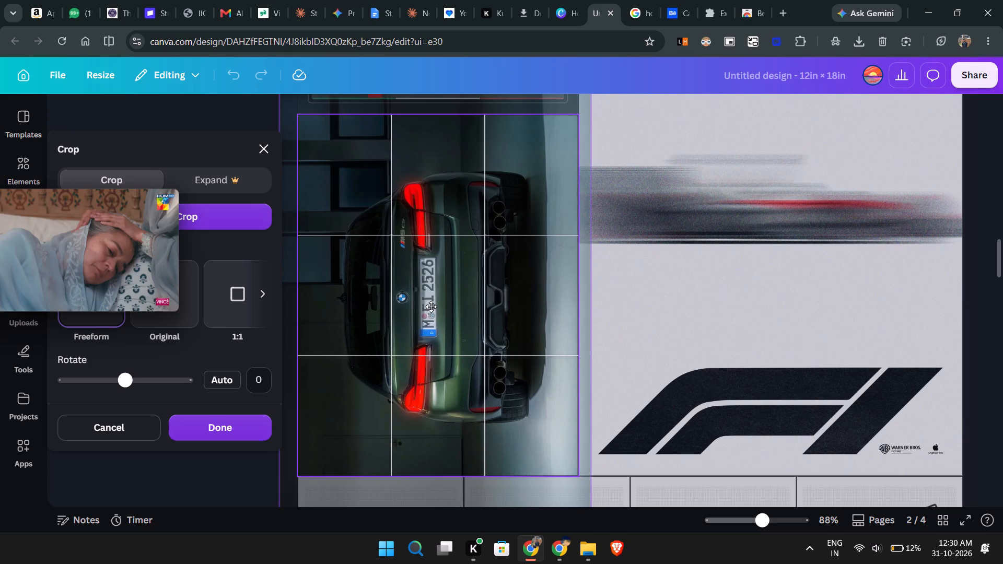
{"action": "left_click_drag", "start_coordinate": [431, 307], "coordinate": [433, 307]}
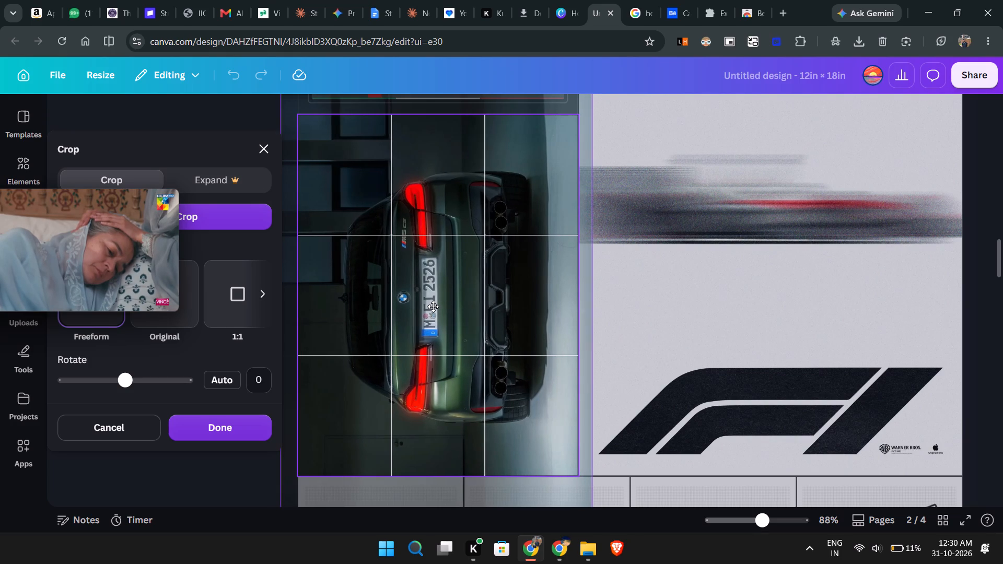
{"action": "left_click_drag", "start_coordinate": [433, 307], "coordinate": [433, 305]}
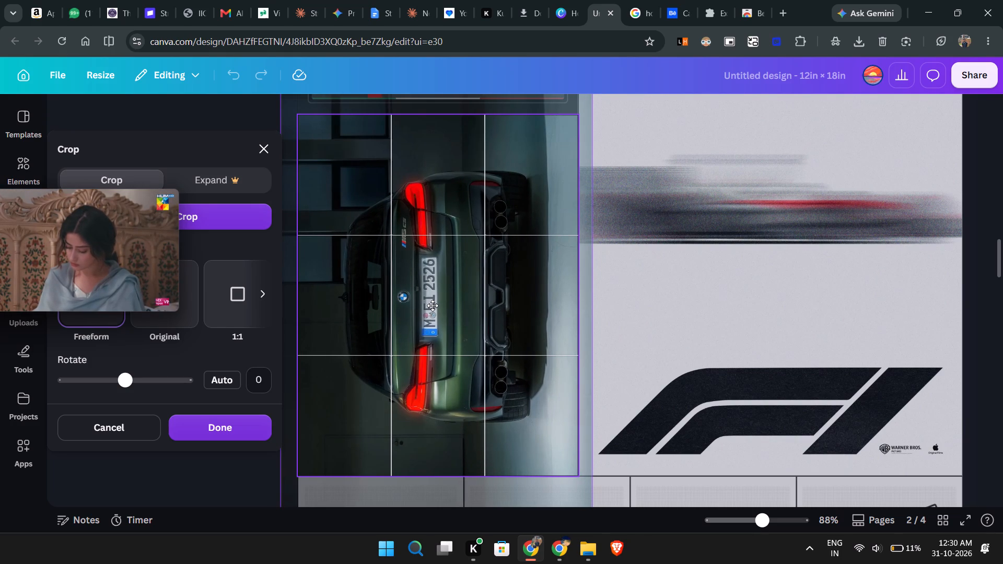
{"action": "left_click_drag", "start_coordinate": [433, 305], "coordinate": [433, 304]}
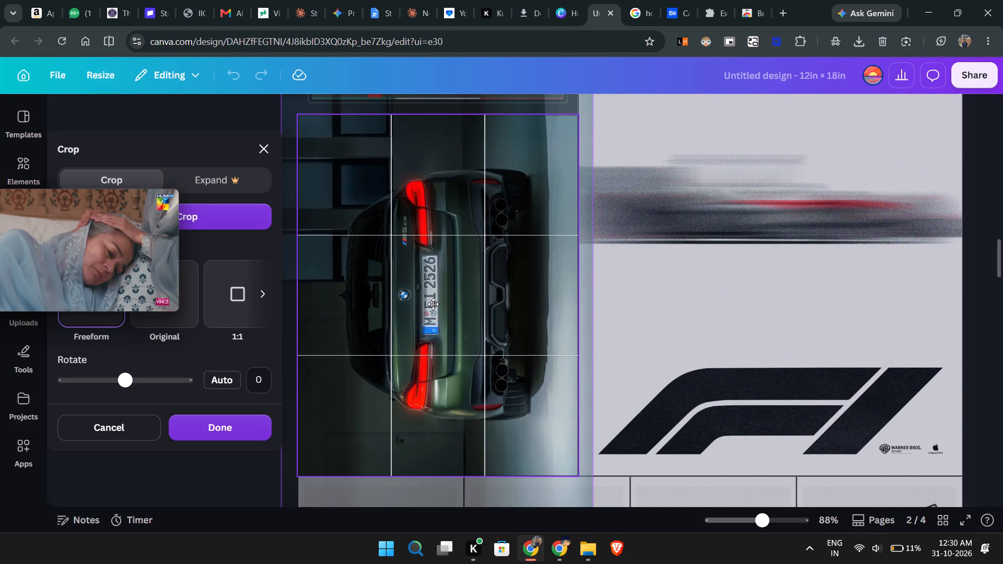
{"action": "left_click_drag", "start_coordinate": [433, 304], "coordinate": [434, 304]}
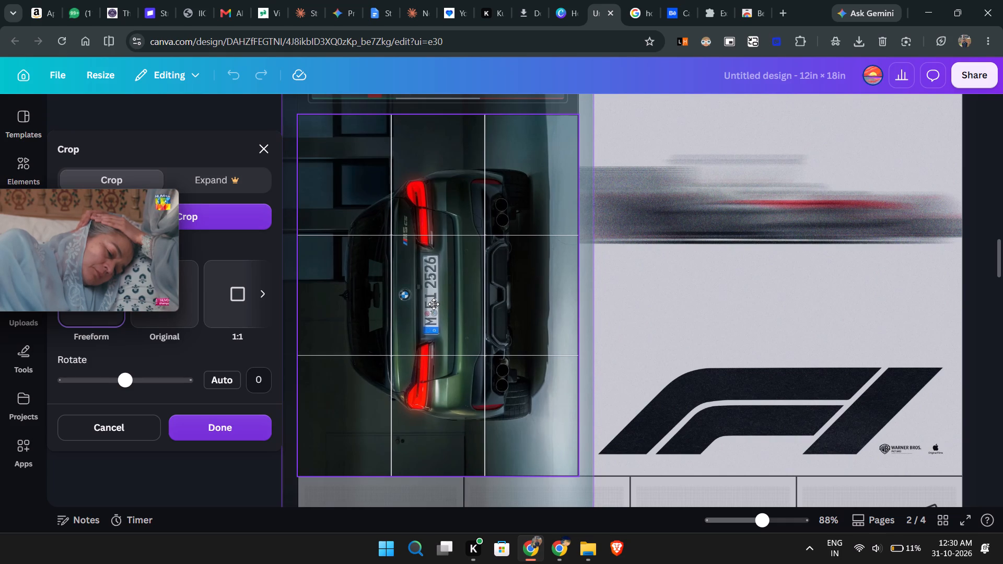
{"action": "left_click_drag", "start_coordinate": [434, 304], "coordinate": [434, 304]}
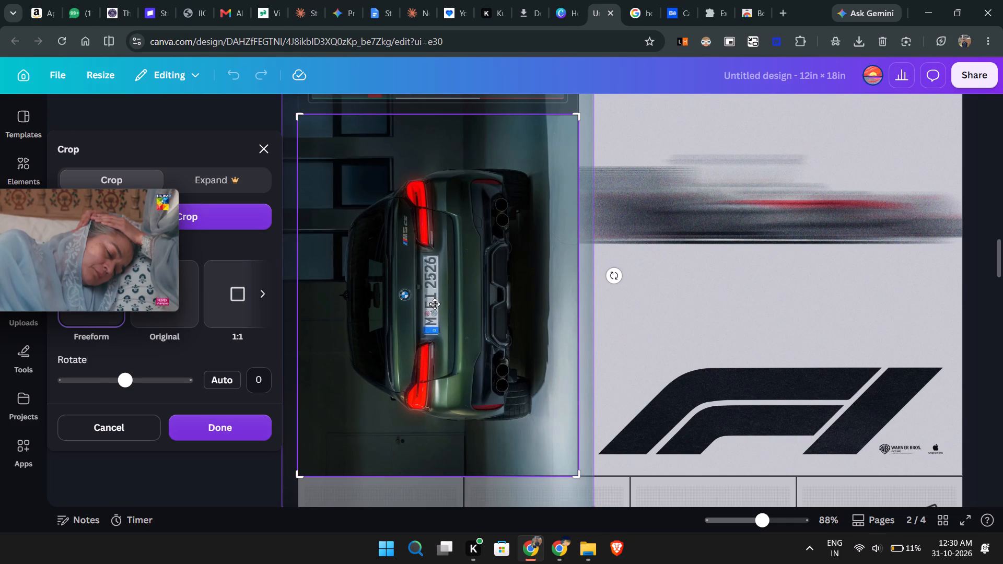
{"action": "key", "text": "Return"}
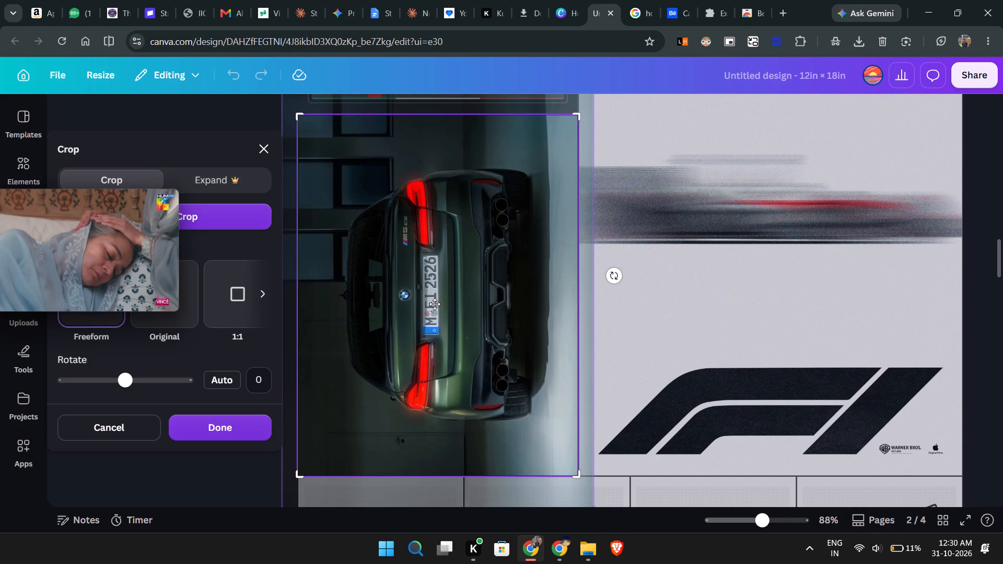
{"action": "left_click", "coordinate": [207, 420]}
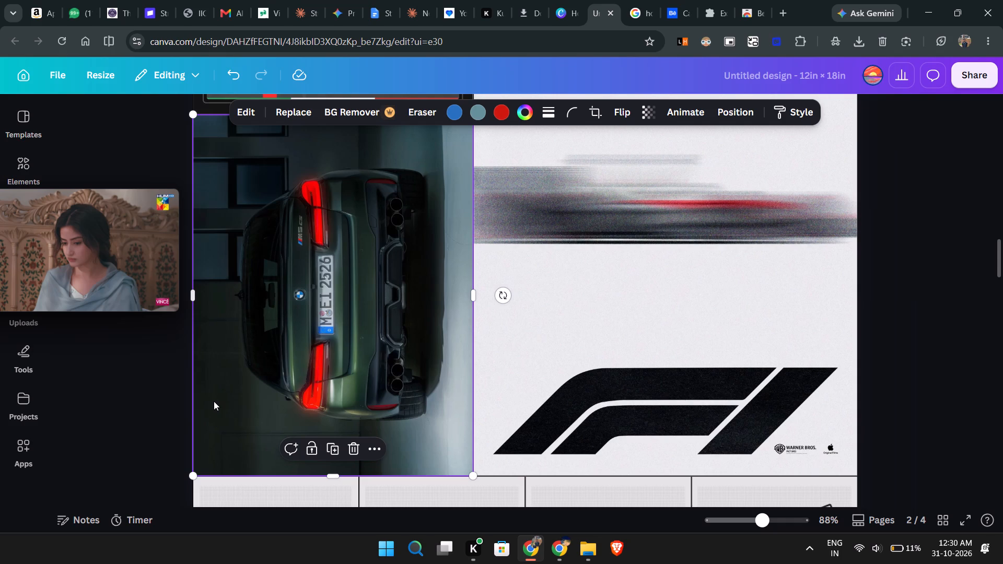
{"action": "scroll", "coordinate": [214, 400], "scroll_direction": "down", "scroll_amount": 2, "text": "ctrl"}
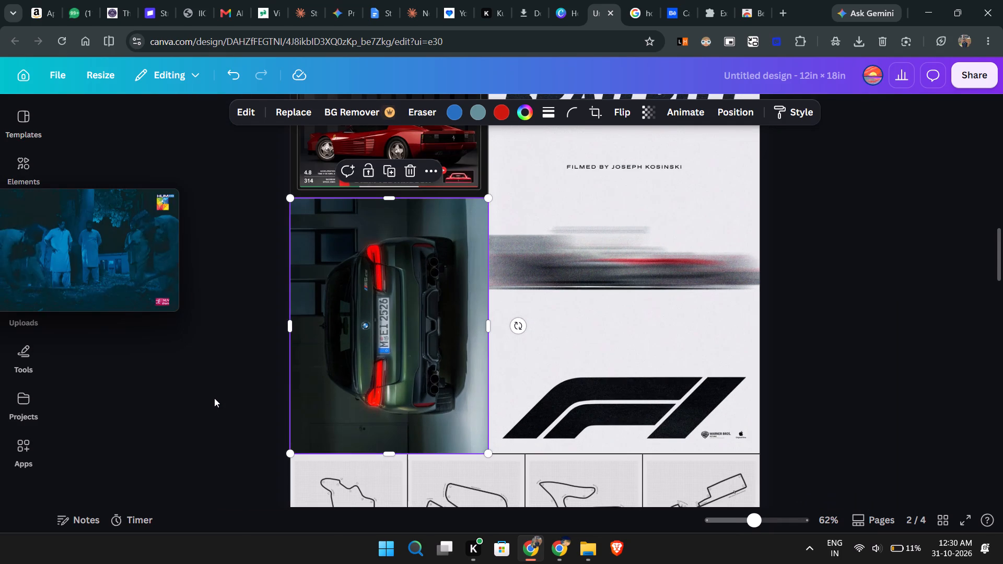
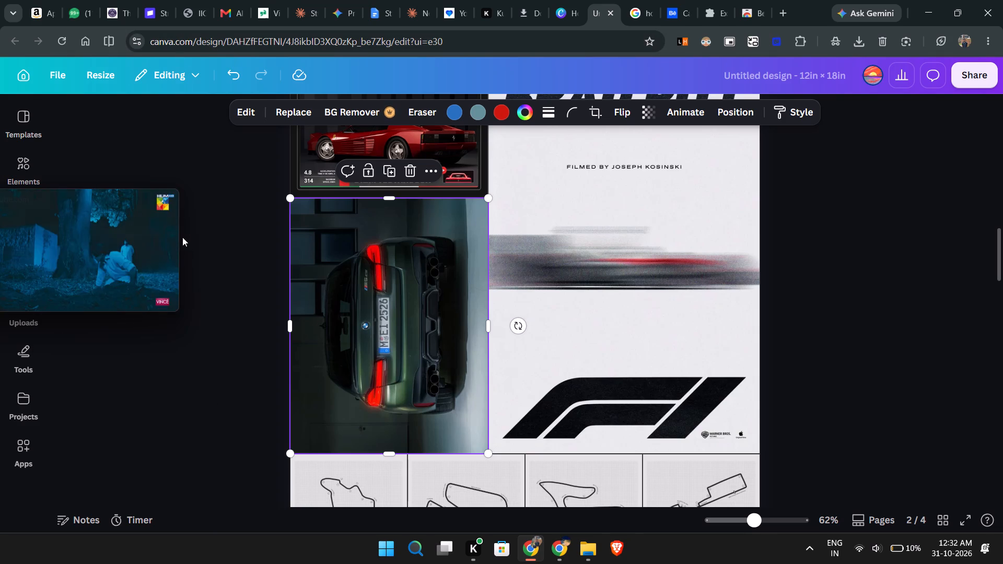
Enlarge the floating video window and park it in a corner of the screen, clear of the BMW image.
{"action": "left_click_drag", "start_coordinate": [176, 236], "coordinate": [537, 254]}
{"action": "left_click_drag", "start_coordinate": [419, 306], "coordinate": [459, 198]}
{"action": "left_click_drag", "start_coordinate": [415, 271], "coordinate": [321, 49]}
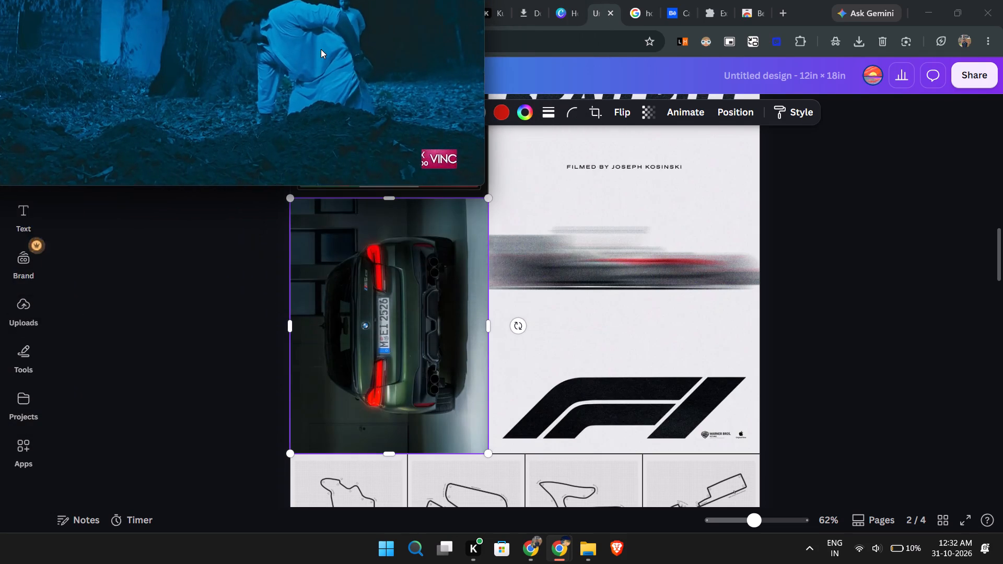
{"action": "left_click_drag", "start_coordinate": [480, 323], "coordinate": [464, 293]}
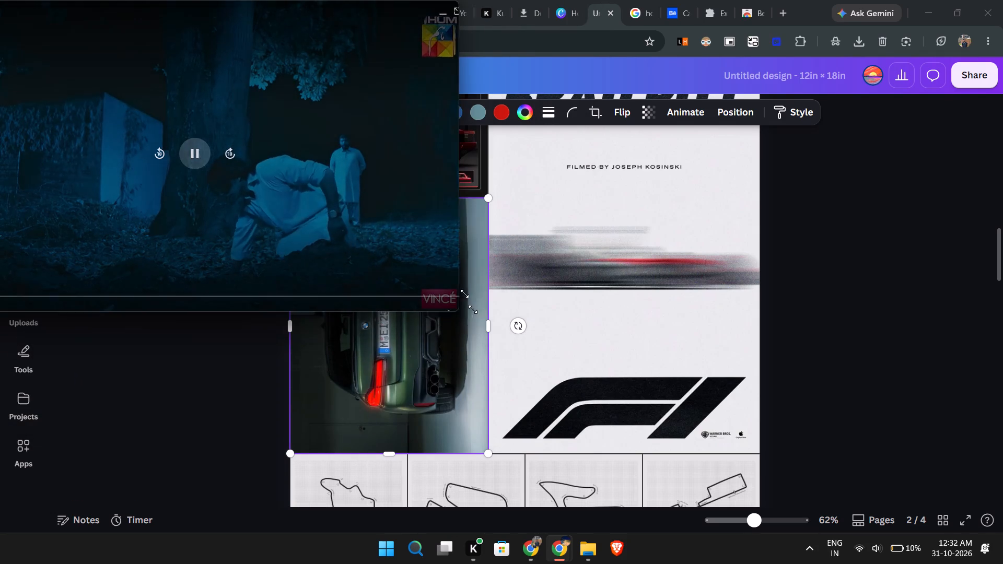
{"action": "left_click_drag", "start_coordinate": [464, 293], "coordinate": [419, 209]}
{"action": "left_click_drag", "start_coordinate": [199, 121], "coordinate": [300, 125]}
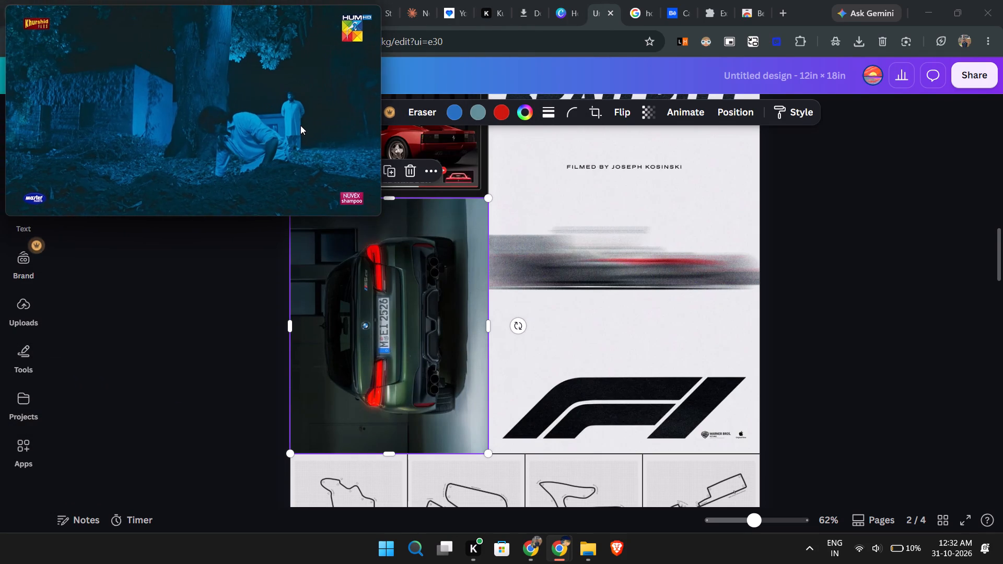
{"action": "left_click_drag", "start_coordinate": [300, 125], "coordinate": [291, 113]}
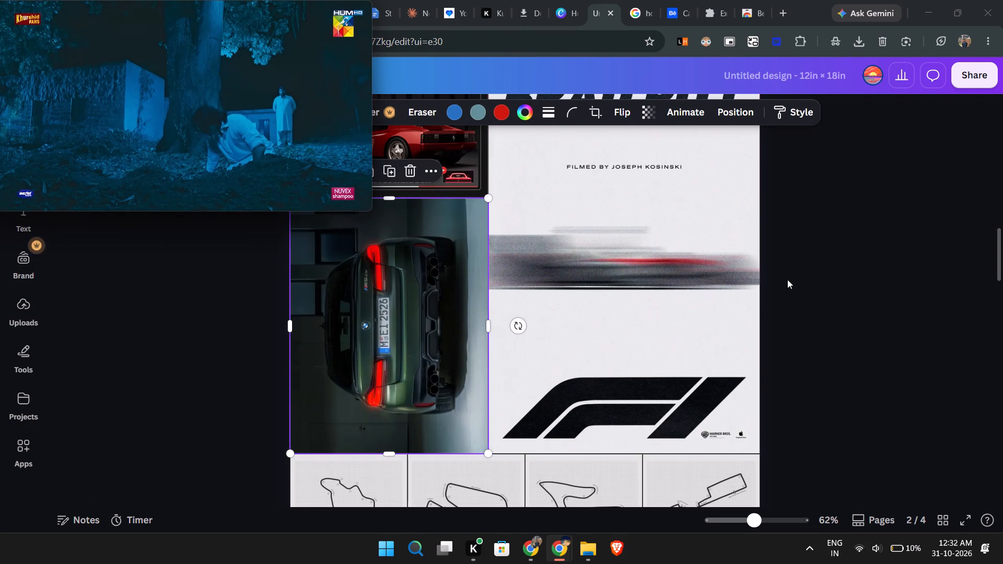
Deselect the BMW image and review the poster layouts on pages 2 to 4 for remaining gaps.
{"action": "scroll", "coordinate": [440, 291], "scroll_direction": "up", "scroll_amount": 1}
{"action": "left_click", "coordinate": [834, 286]}
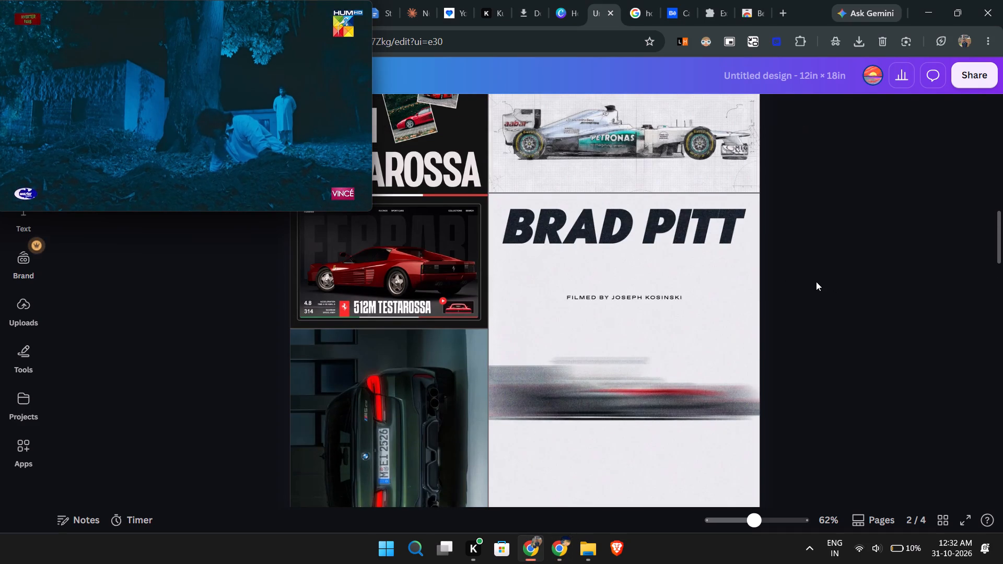
{"action": "scroll", "coordinate": [816, 281], "scroll_direction": "up", "scroll_amount": 2}
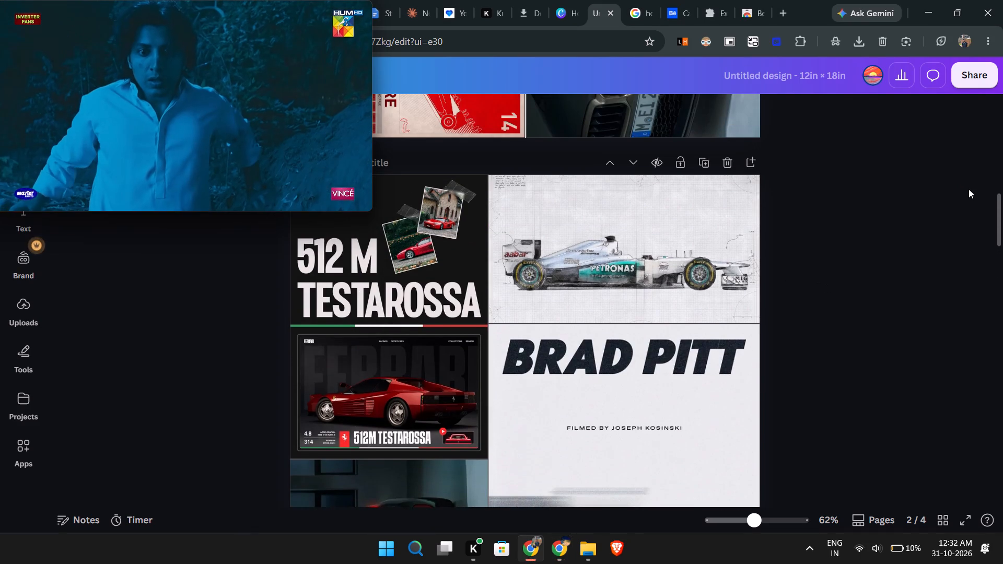
{"action": "scroll", "coordinate": [826, 210], "scroll_direction": "down", "scroll_amount": 5}
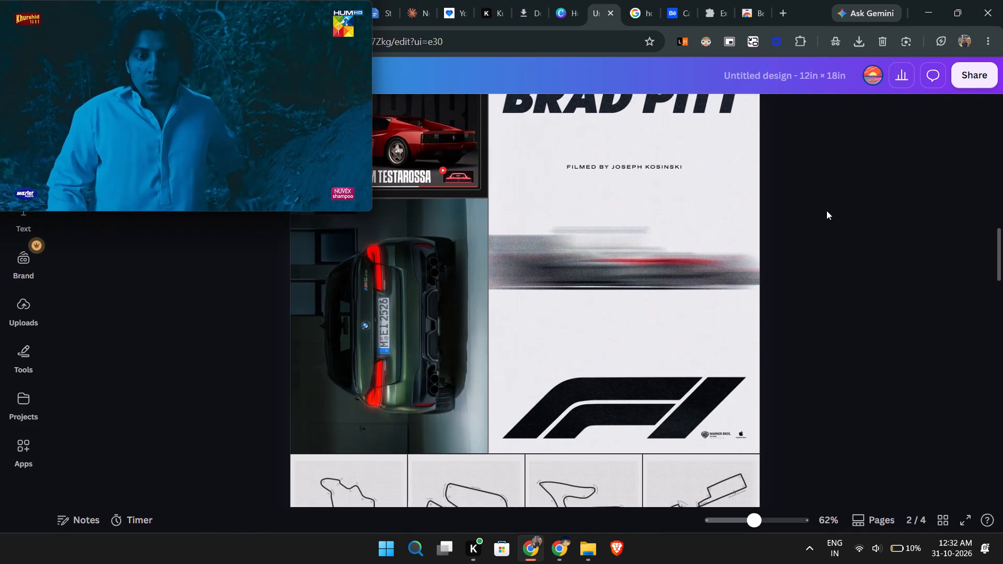
{"action": "scroll", "coordinate": [826, 210], "scroll_direction": "down", "scroll_amount": 6}
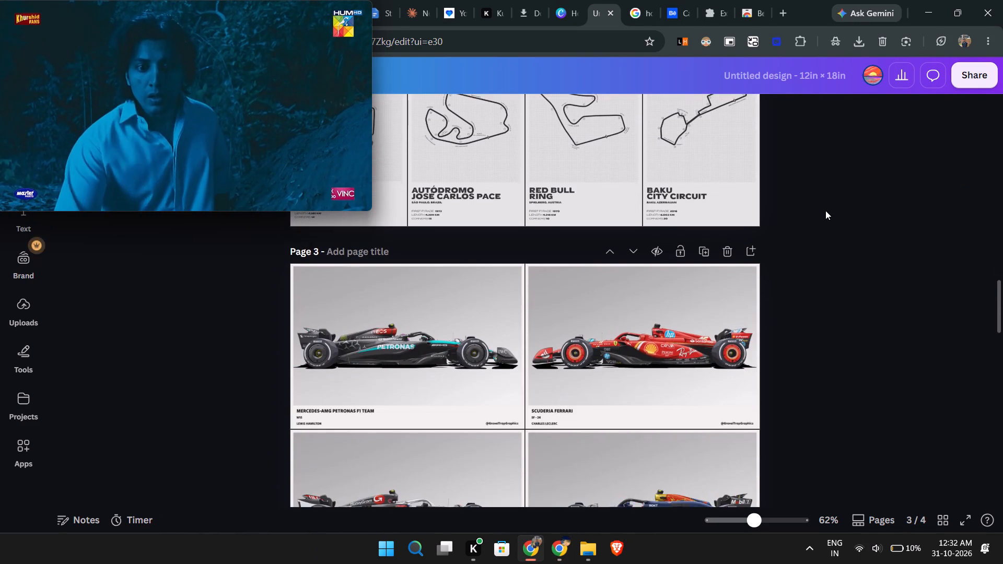
{"action": "scroll", "coordinate": [825, 210], "scroll_direction": "down", "scroll_amount": 10}
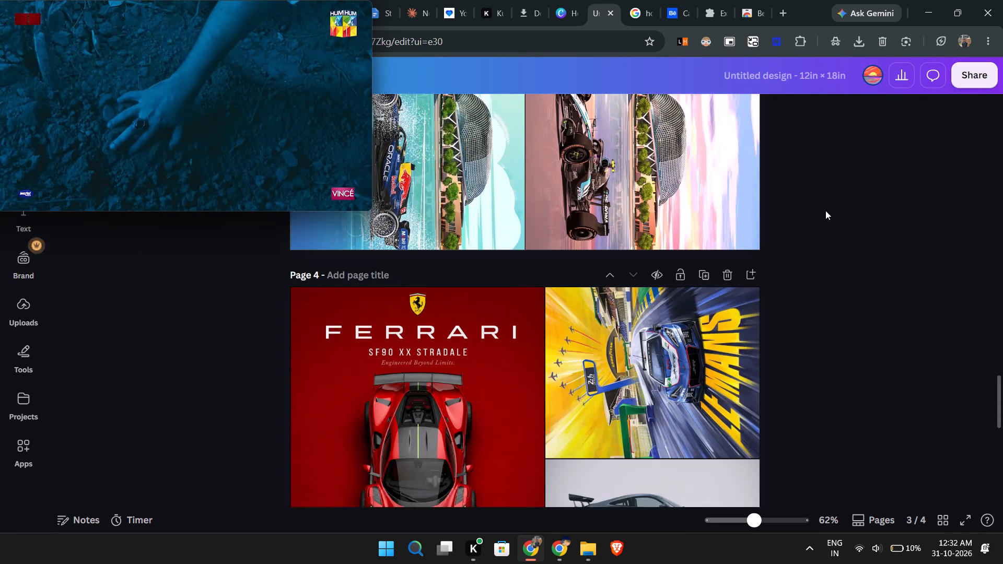
{"action": "scroll", "coordinate": [825, 210], "scroll_direction": "down", "scroll_amount": 6}
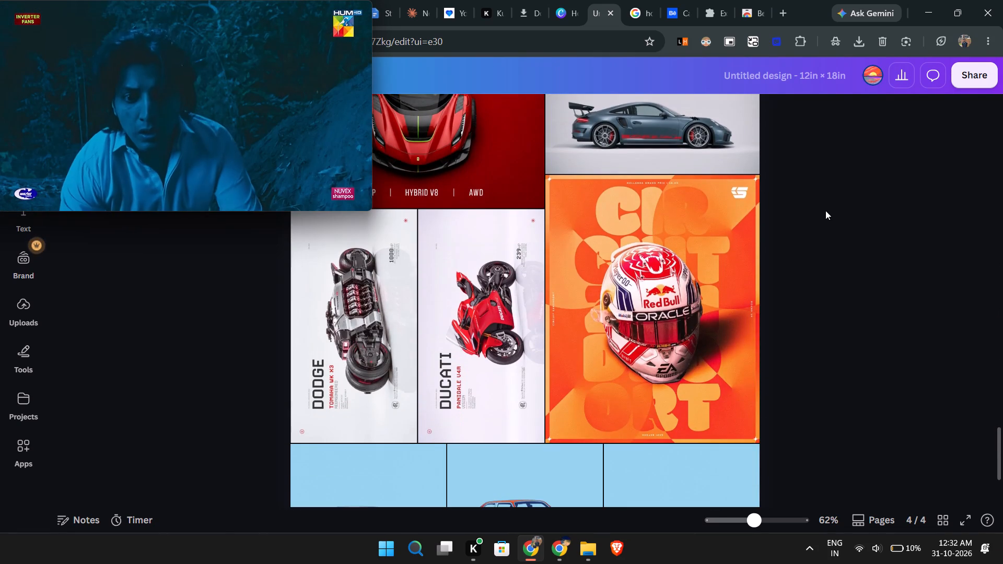
{"action": "scroll", "coordinate": [825, 210], "scroll_direction": "down", "scroll_amount": 3}
{"action": "scroll", "coordinate": [825, 210], "scroll_direction": "up", "scroll_amount": 11}
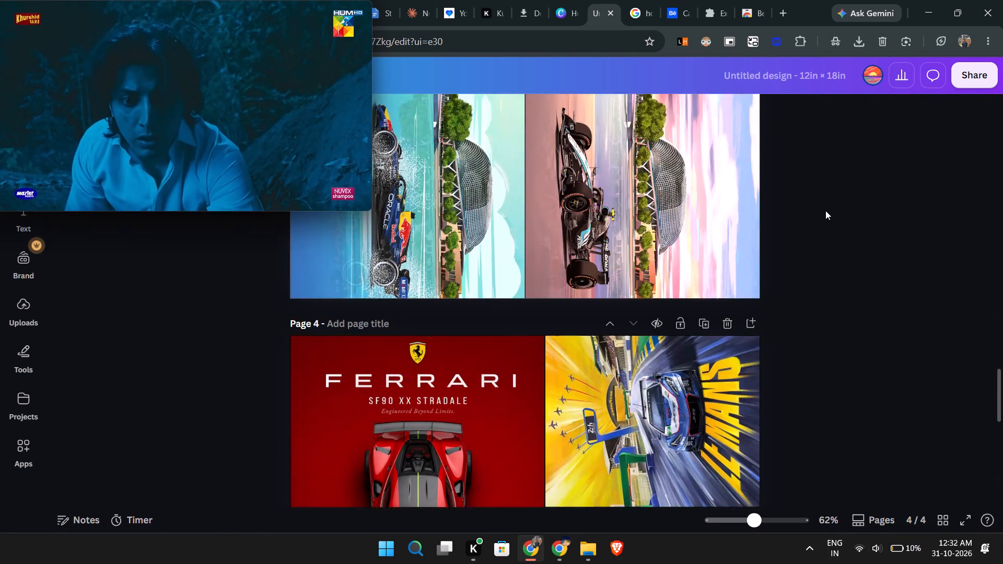
{"action": "scroll", "coordinate": [825, 210], "scroll_direction": "up", "scroll_amount": 14}
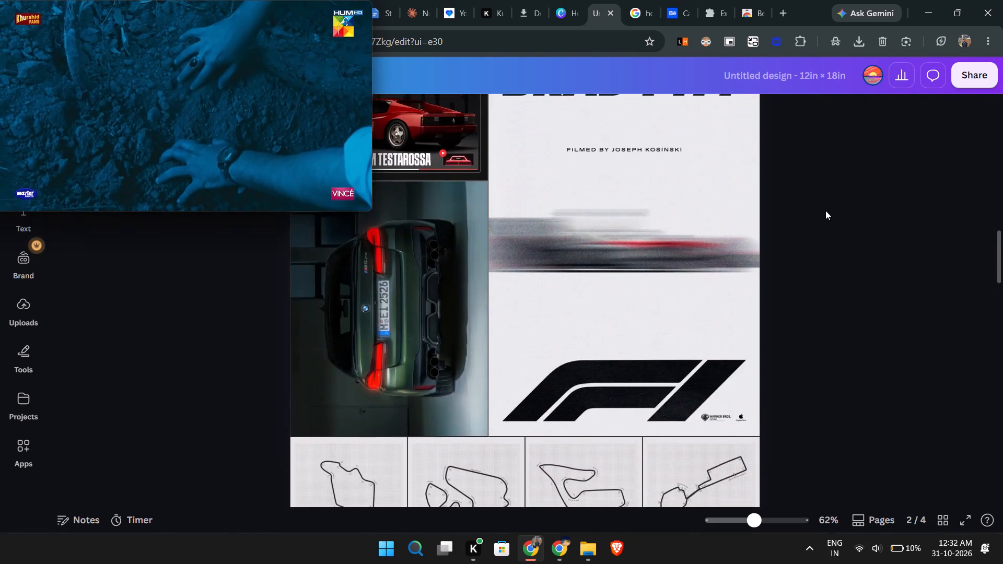
{"action": "scroll", "coordinate": [825, 210], "scroll_direction": "up", "scroll_amount": 4}
Switch to File Explorer and look through the Posters folder for further F1 and car images.
{"action": "key", "text": "alt+Tab"}
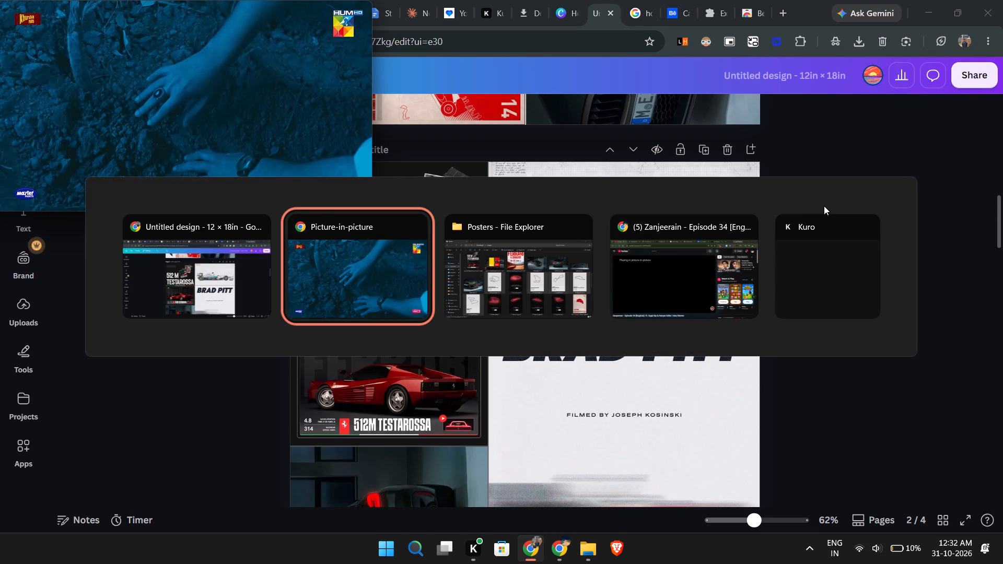
{"action": "key", "text": "alt+Tab"}
{"action": "scroll", "coordinate": [456, 243], "scroll_direction": "up", "scroll_amount": 2}
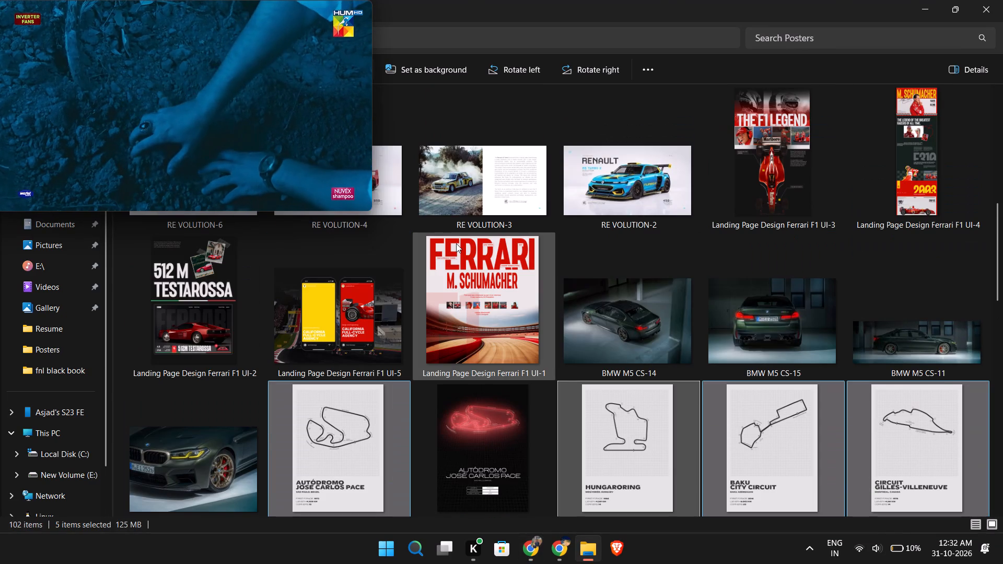
{"action": "scroll", "coordinate": [344, 326], "scroll_direction": "down", "scroll_amount": 4}
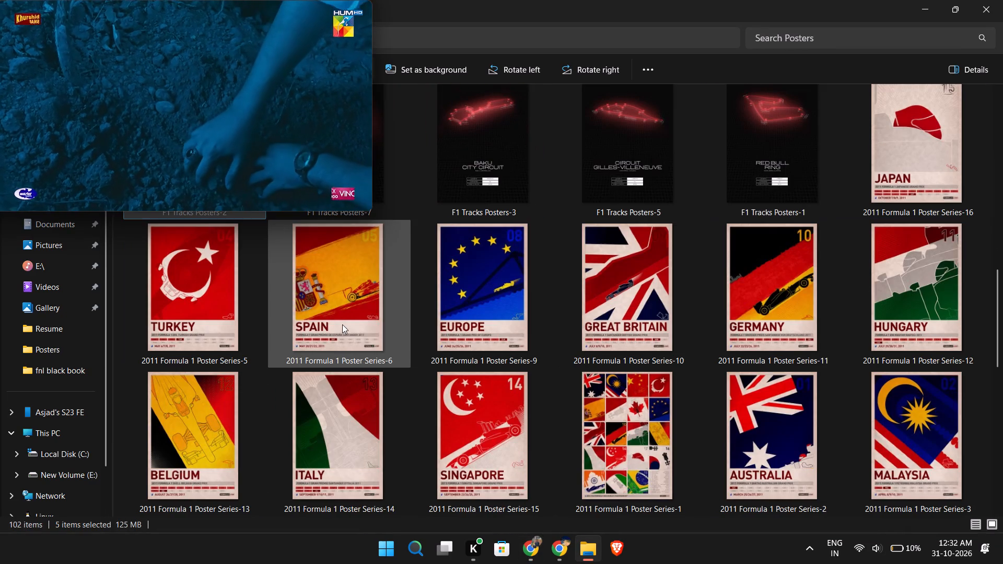
{"action": "scroll", "coordinate": [342, 324], "scroll_direction": "down", "scroll_amount": 2}
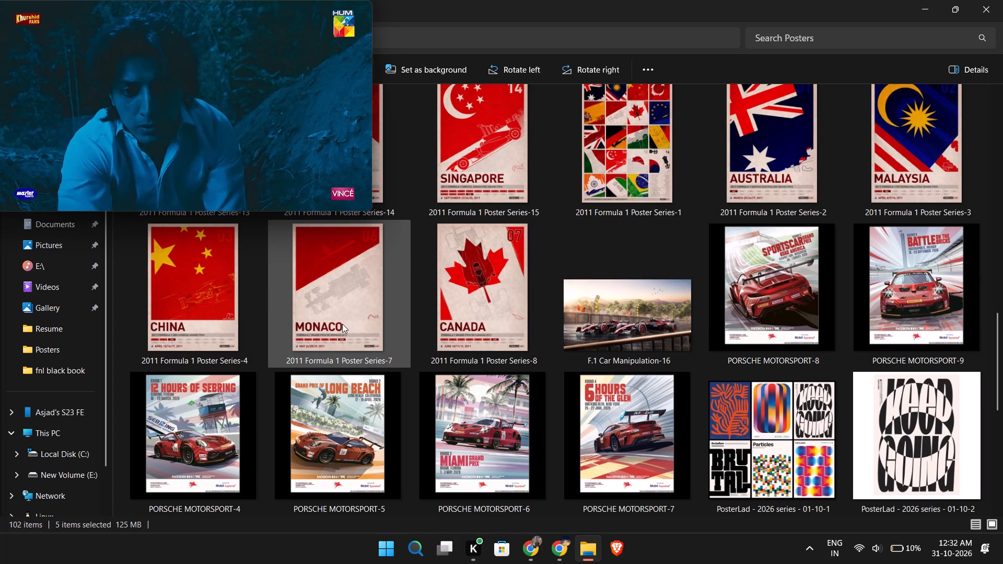
{"action": "scroll", "coordinate": [327, 308], "scroll_direction": "down", "scroll_amount": 1}
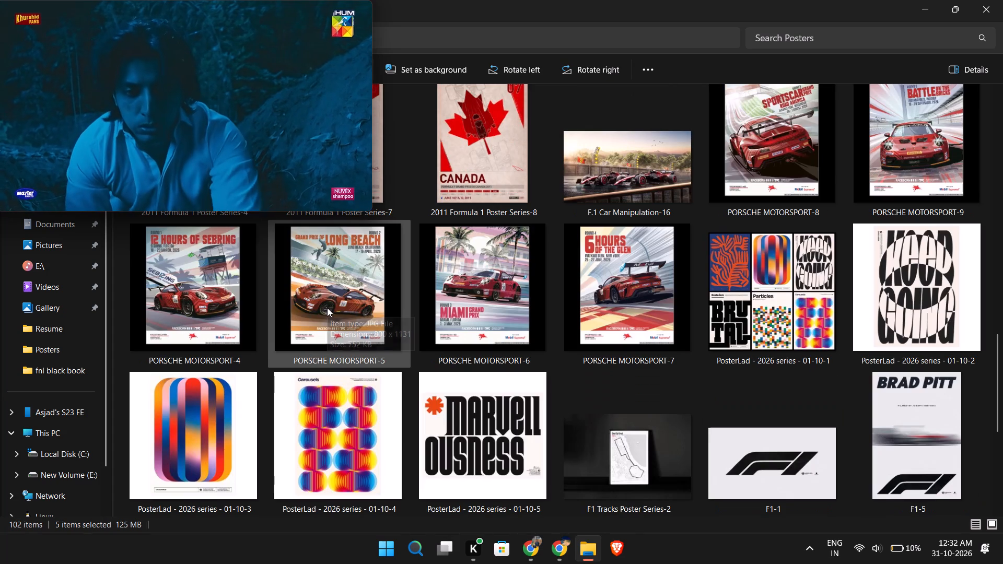
{"action": "scroll", "coordinate": [447, 253], "scroll_direction": "down", "scroll_amount": 1}
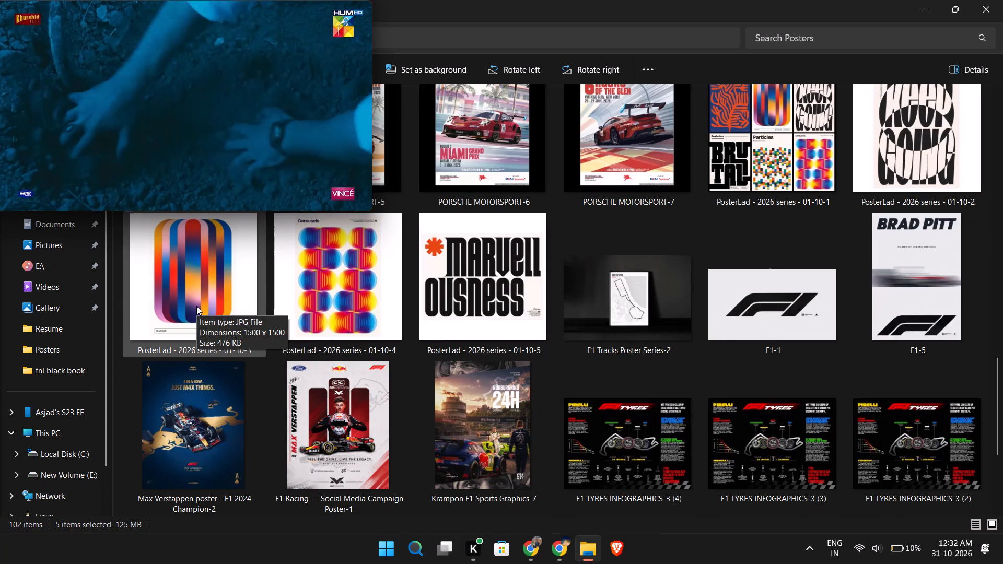
{"action": "scroll", "coordinate": [196, 306], "scroll_direction": "down", "scroll_amount": 3}
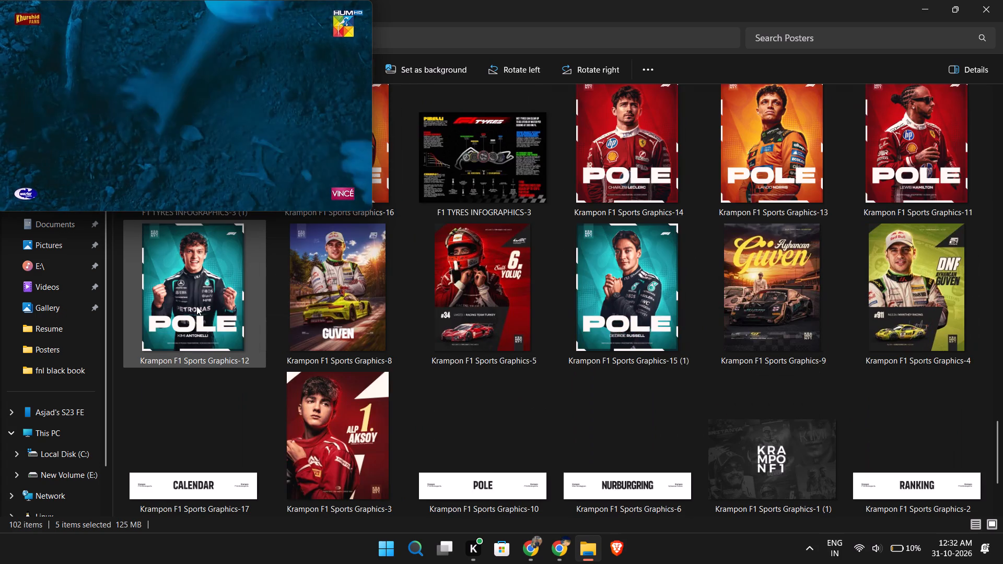
{"action": "scroll", "coordinate": [196, 306], "scroll_direction": "down", "scroll_amount": 2}
{"action": "scroll", "coordinate": [196, 306], "scroll_direction": "up", "scroll_amount": 4}
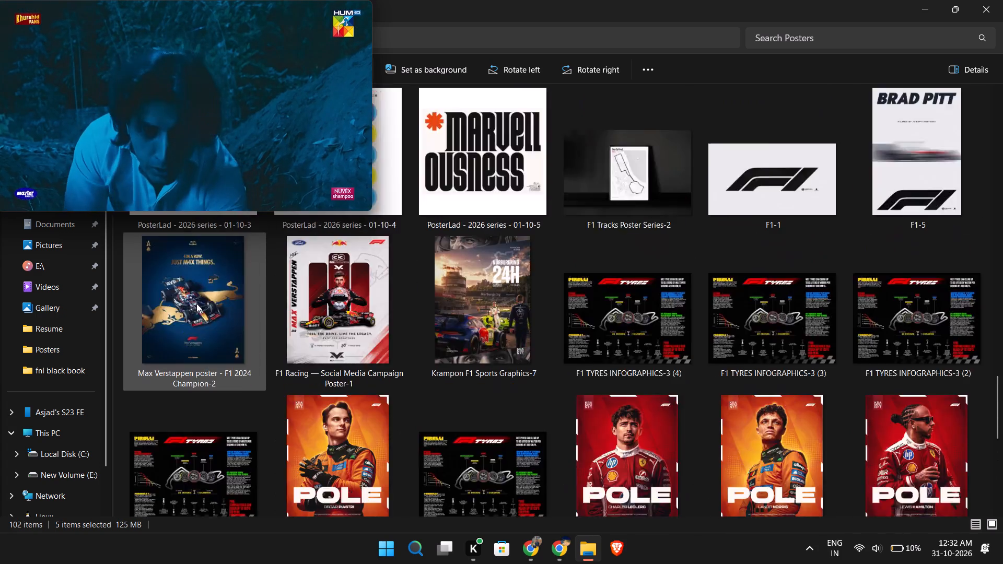
{"action": "scroll", "coordinate": [196, 303], "scroll_direction": "up", "scroll_amount": 19}
Seek within the floating video and return it from picture-in-picture to its YouTube tab.
{"action": "left_click_drag", "start_coordinate": [193, 179], "coordinate": [194, 179]}
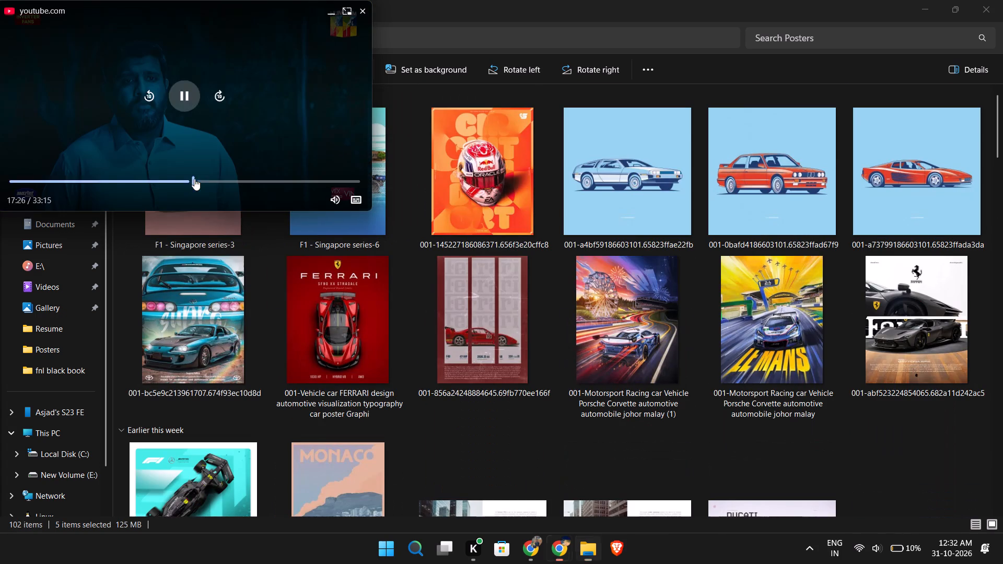
{"action": "left_click_drag", "start_coordinate": [194, 179], "coordinate": [41, 183]}
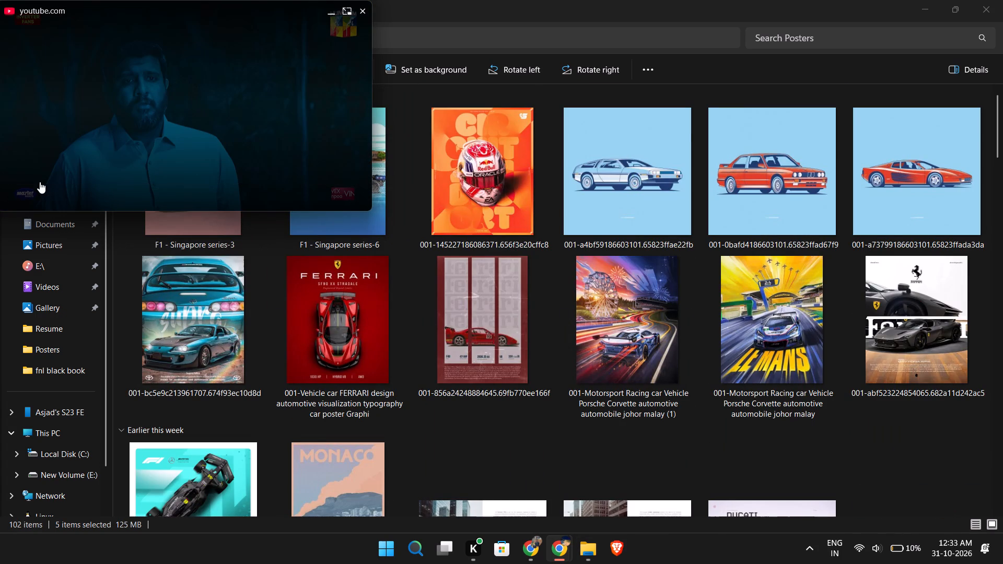
{"action": "left_click", "coordinate": [40, 182]}
{"action": "left_click", "coordinate": [346, 9]}
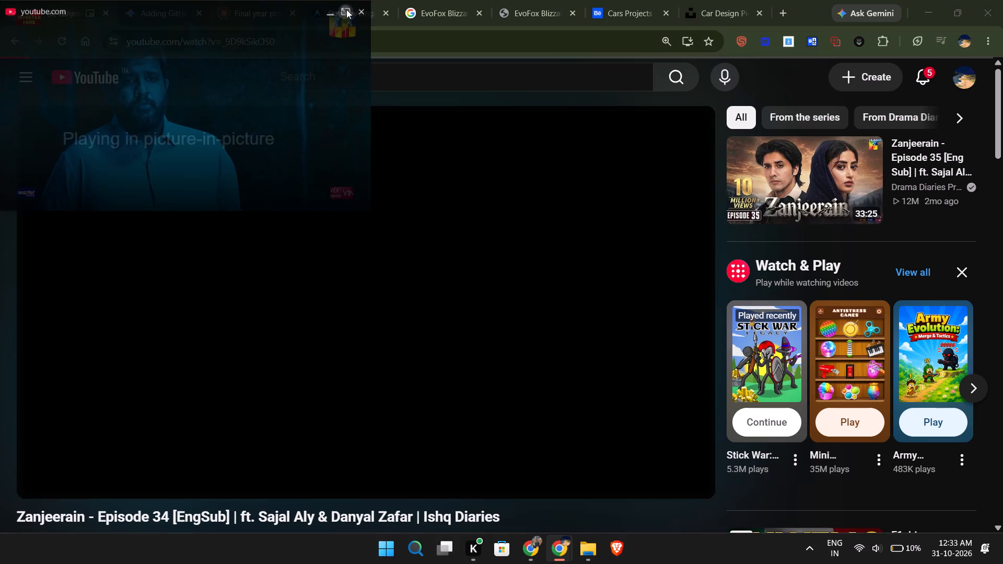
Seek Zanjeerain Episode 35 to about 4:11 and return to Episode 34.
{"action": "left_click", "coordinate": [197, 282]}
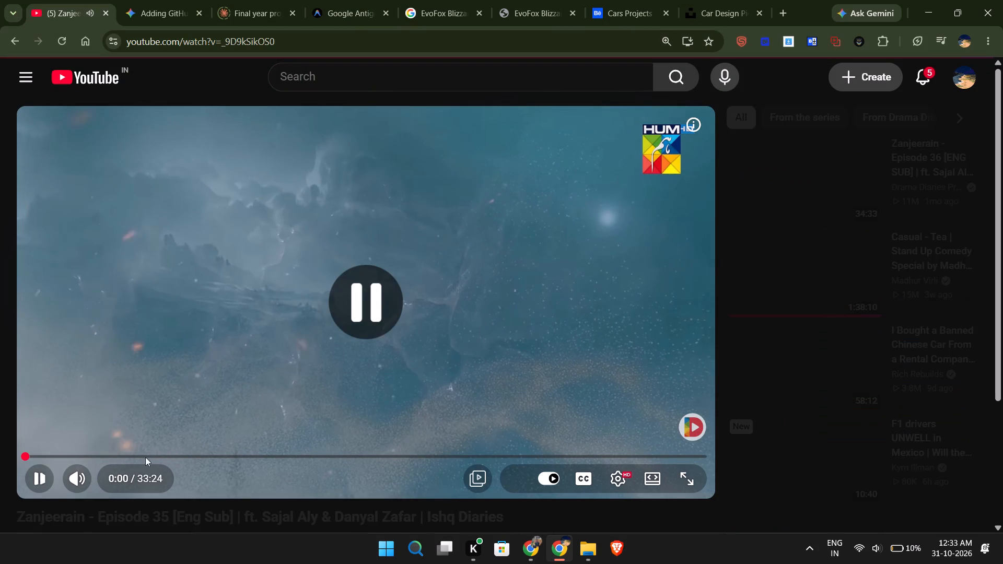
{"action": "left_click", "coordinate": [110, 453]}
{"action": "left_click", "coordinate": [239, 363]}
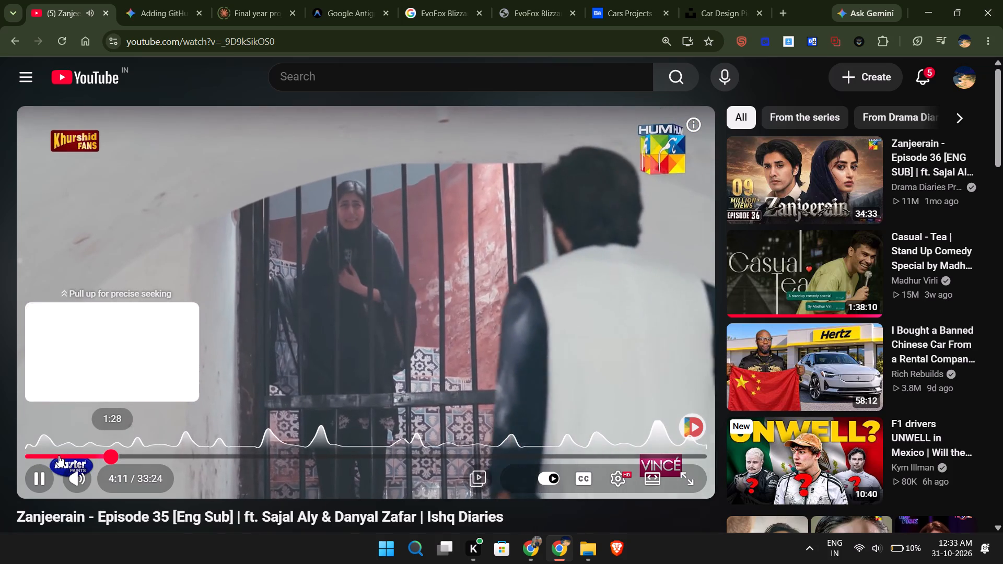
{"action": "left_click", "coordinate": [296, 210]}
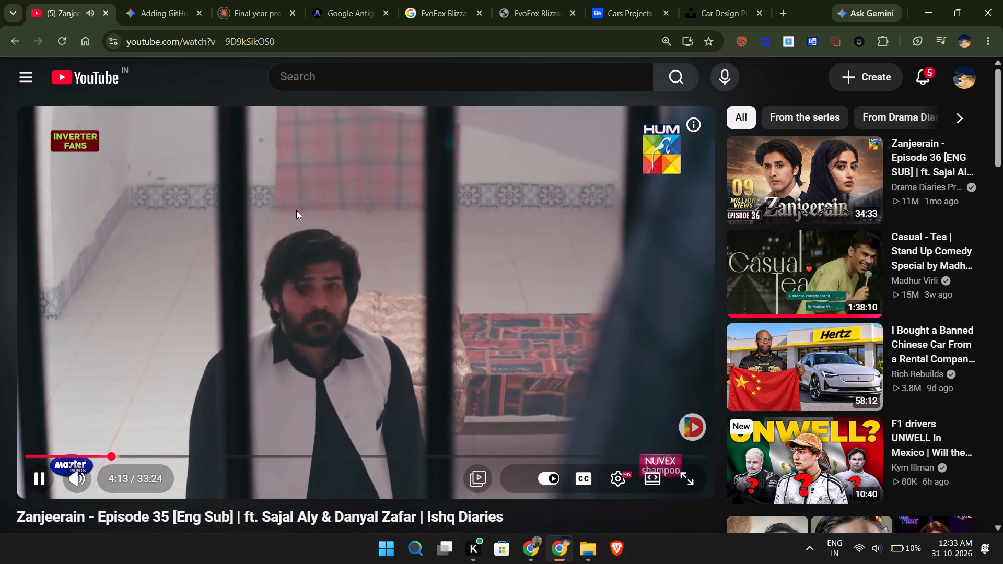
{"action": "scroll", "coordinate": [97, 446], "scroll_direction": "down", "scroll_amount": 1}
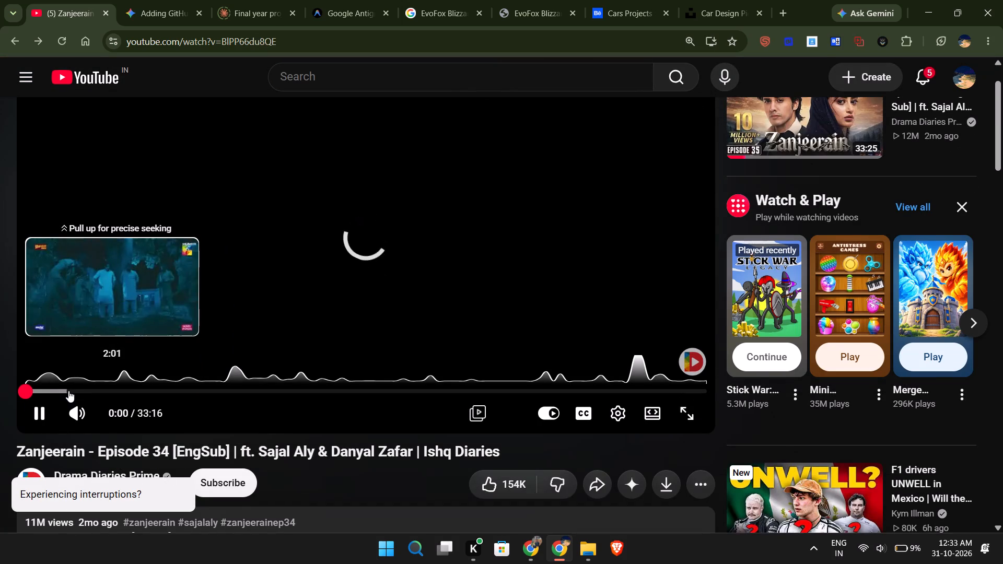
Seek Zanjeerain Episode 34 to about 2:18 and bring the whole player back into view.
{"action": "left_click", "coordinate": [74, 391]}
{"action": "left_click", "coordinate": [237, 319]}
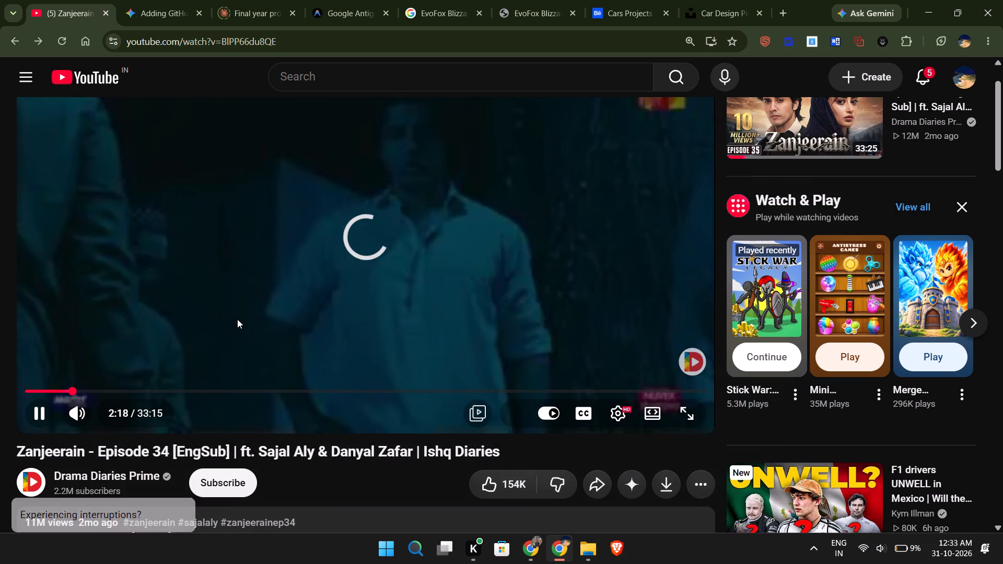
{"action": "scroll", "coordinate": [232, 324], "scroll_direction": "up", "scroll_amount": 1}
{"action": "scroll", "coordinate": [232, 324], "scroll_direction": "down", "scroll_amount": 1}
{"action": "scroll", "coordinate": [232, 324], "scroll_direction": "up", "scroll_amount": 1}
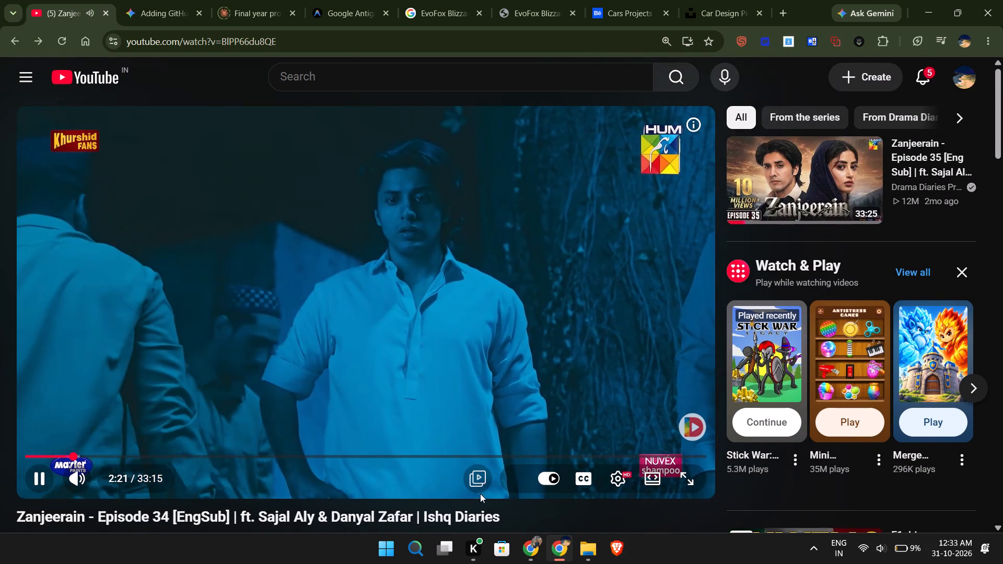
Snap the YouTube and Canva windows side by side, giving Canva the wider share of the screen.
{"action": "left_click_drag", "start_coordinate": [834, 3], "coordinate": [717, 31]}
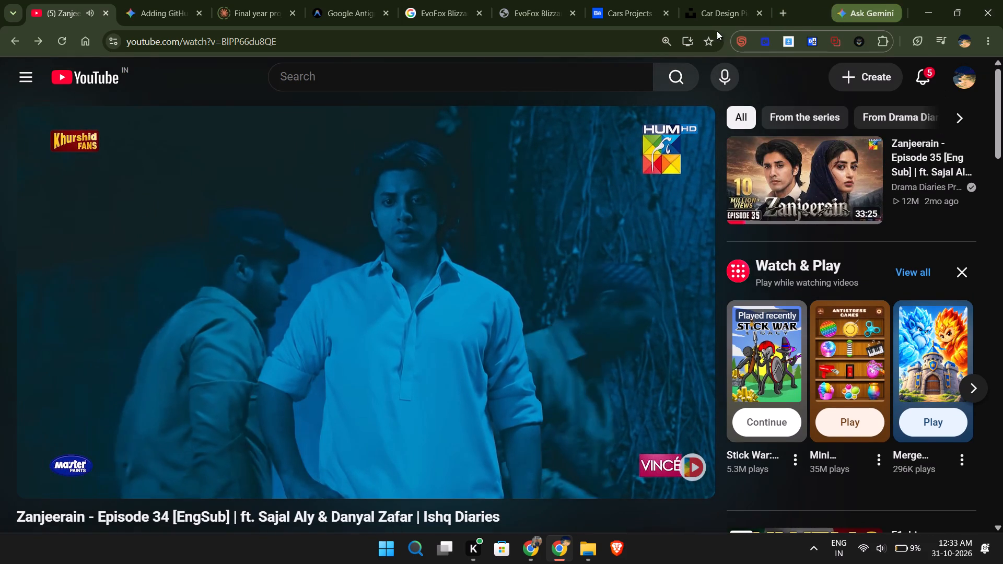
{"action": "left_click_drag", "start_coordinate": [717, 31], "coordinate": [690, 37]}
{"action": "left_click_drag", "start_coordinate": [806, 4], "coordinate": [0, 270]}
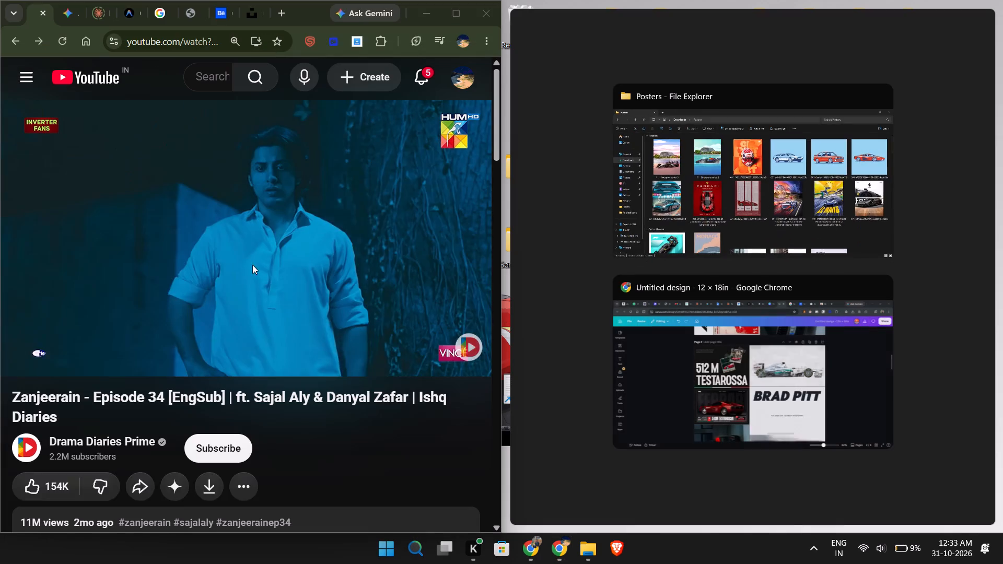
{"action": "left_click", "coordinate": [654, 340]}
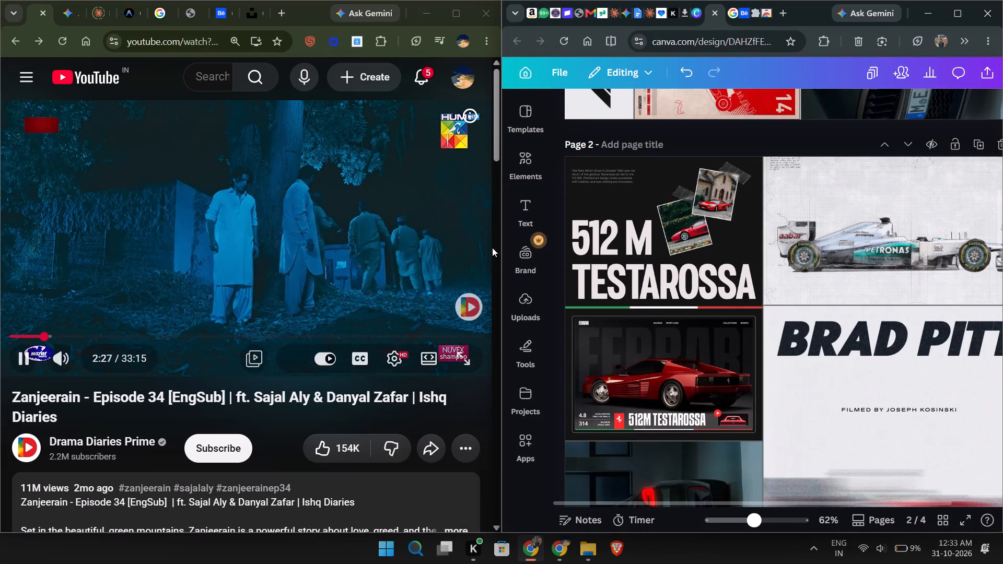
{"action": "left_click_drag", "start_coordinate": [500, 246], "coordinate": [405, 265]}
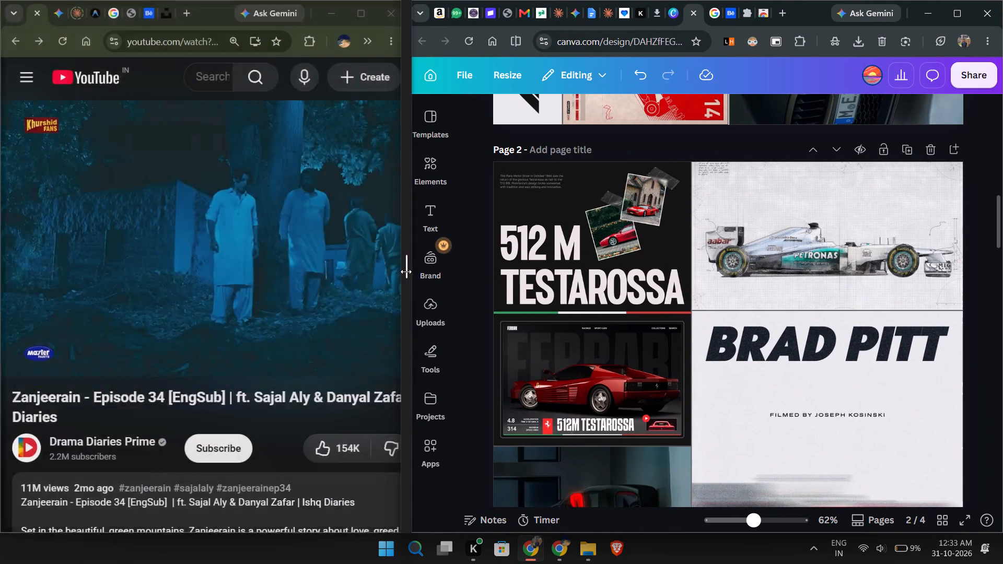
Look through all four pages of the design to examine the current poster layout.
{"action": "scroll", "coordinate": [669, 289], "scroll_direction": "down", "scroll_amount": 1}
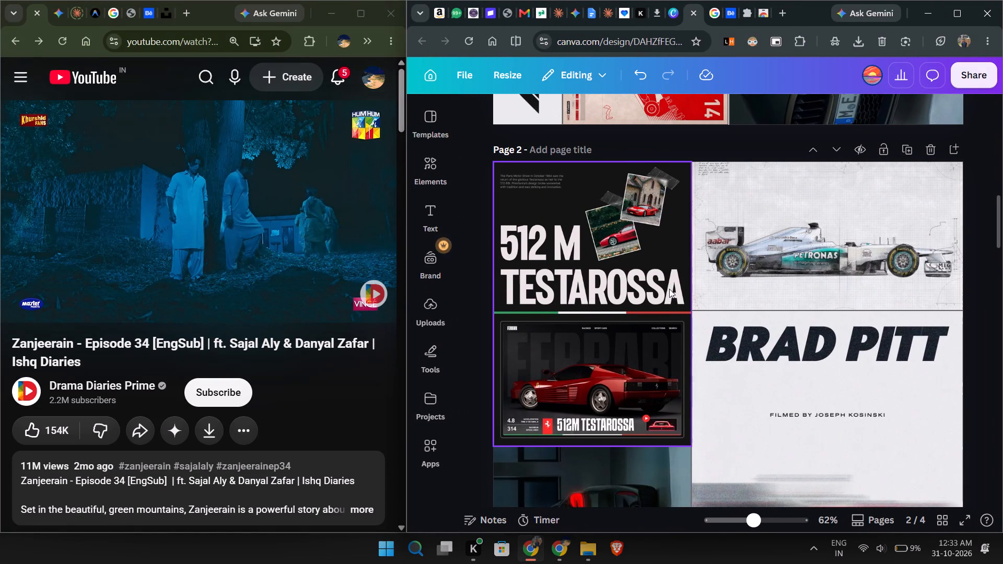
{"action": "scroll", "coordinate": [669, 289], "scroll_direction": "down", "scroll_amount": 1}
{"action": "scroll", "coordinate": [602, 294], "scroll_direction": "up", "scroll_amount": 3}
{"action": "scroll", "coordinate": [514, 180], "scroll_direction": "up", "scroll_amount": 1}
{"action": "scroll", "coordinate": [669, 285], "scroll_direction": "up", "scroll_amount": 1}
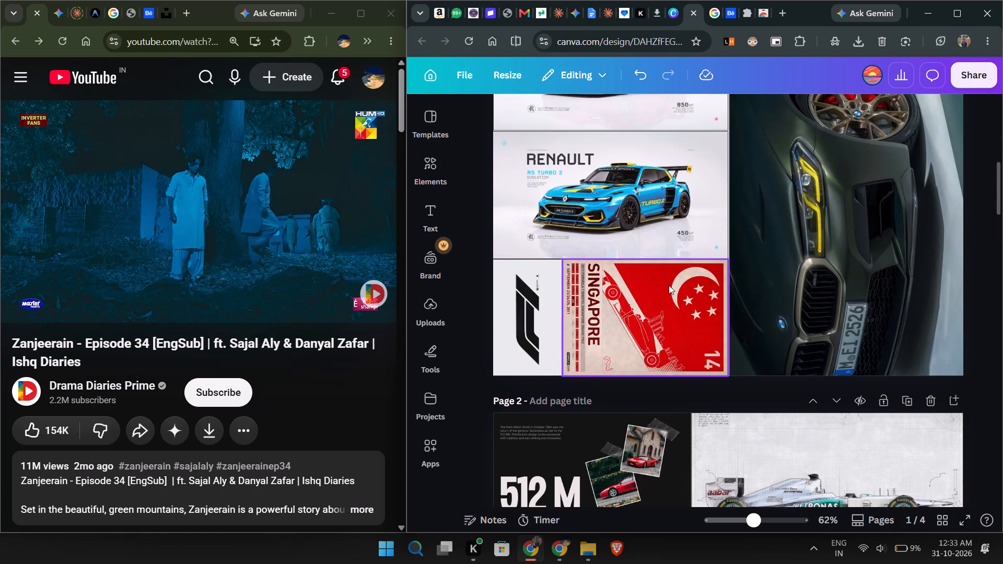
{"action": "scroll", "coordinate": [669, 285], "scroll_direction": "up", "scroll_amount": 4}
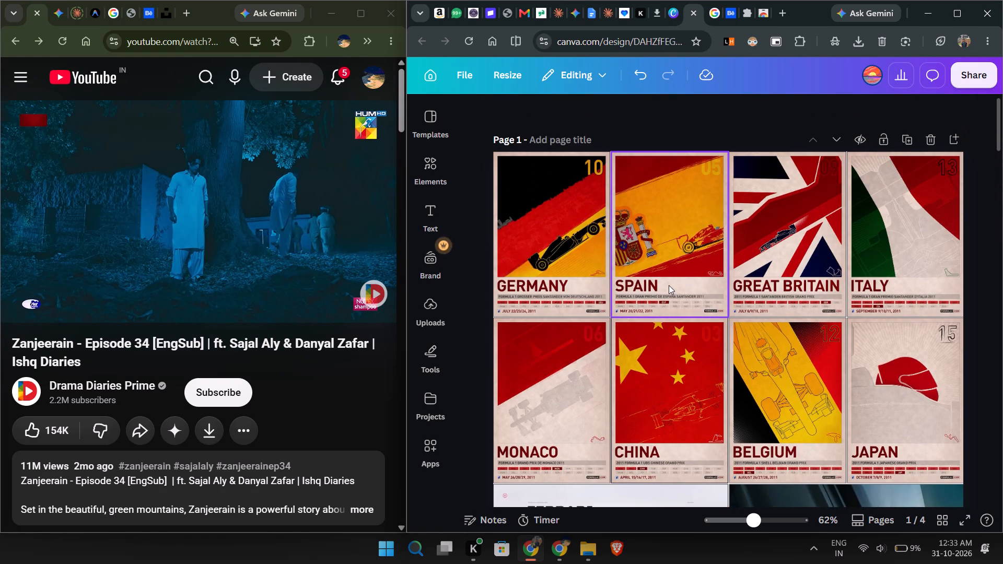
{"action": "scroll", "coordinate": [669, 285], "scroll_direction": "down", "scroll_amount": 10}
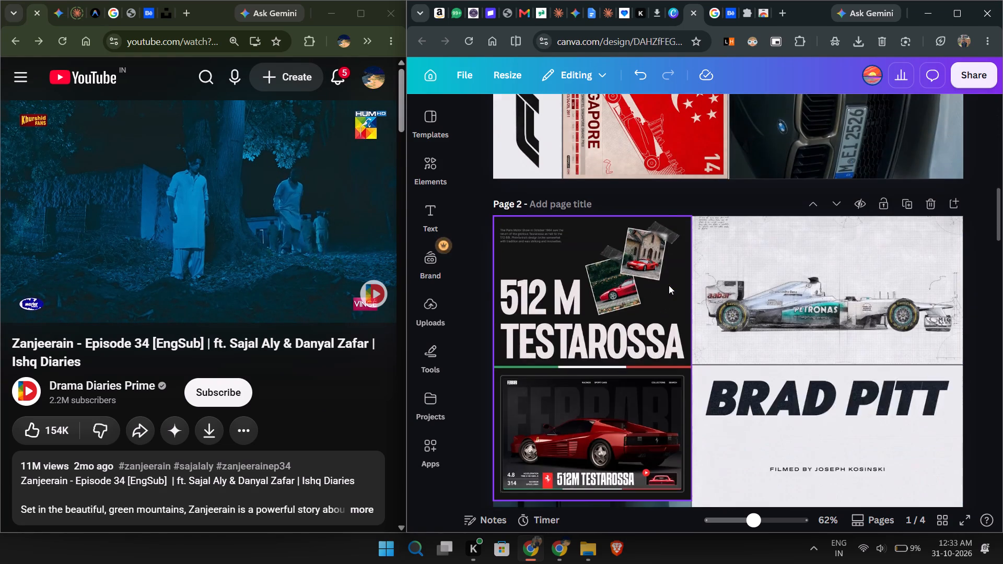
{"action": "scroll", "coordinate": [669, 285], "scroll_direction": "down", "scroll_amount": 12}
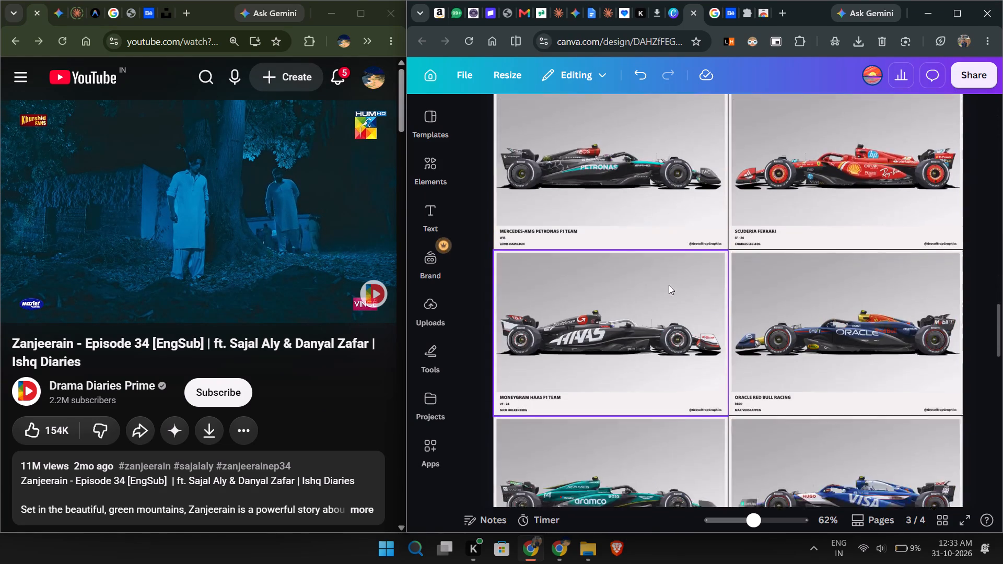
{"action": "scroll", "coordinate": [669, 285], "scroll_direction": "down", "scroll_amount": 10}
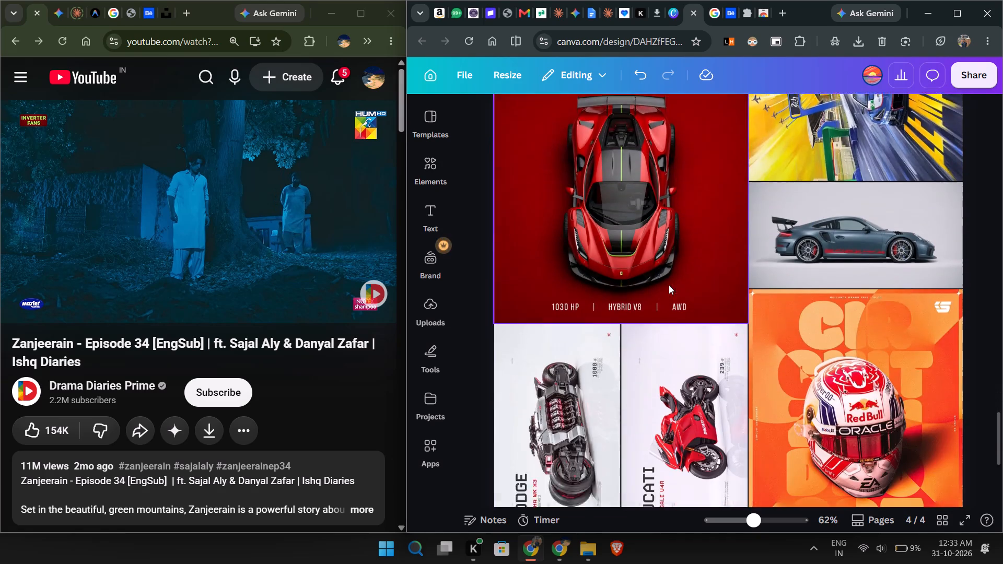
{"action": "scroll", "coordinate": [669, 285], "scroll_direction": "down", "scroll_amount": 5}
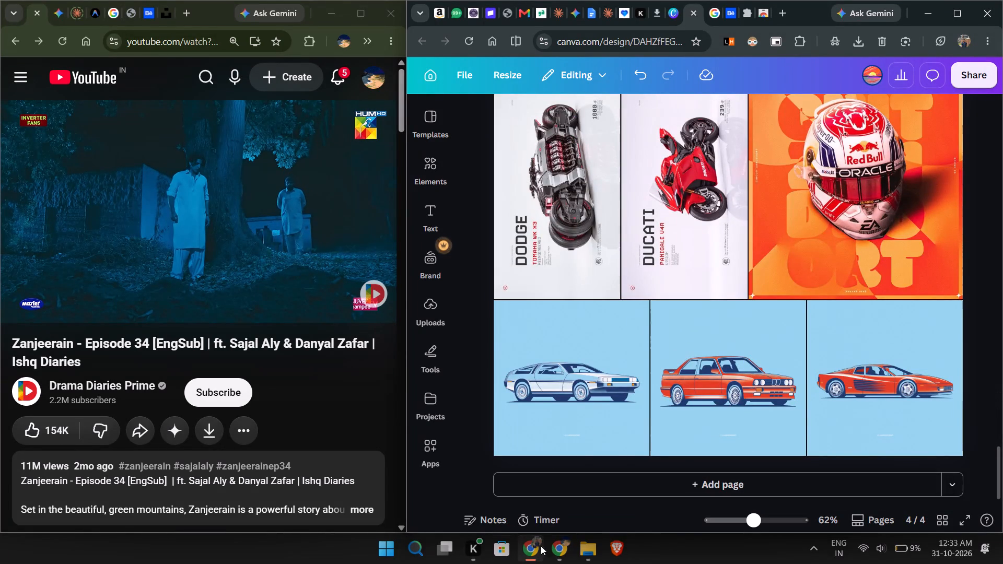
In File Explorer, copy the poster image from Downloads > Behance > Monaco 2004 Retro Poster.
{"action": "left_click", "coordinate": [577, 546]}
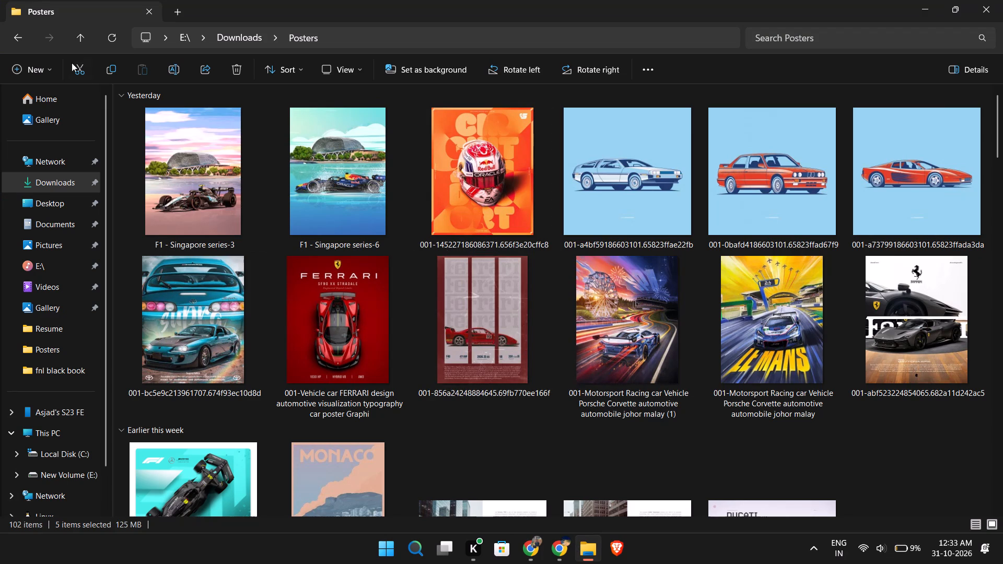
{"action": "left_click", "coordinate": [49, 186]}
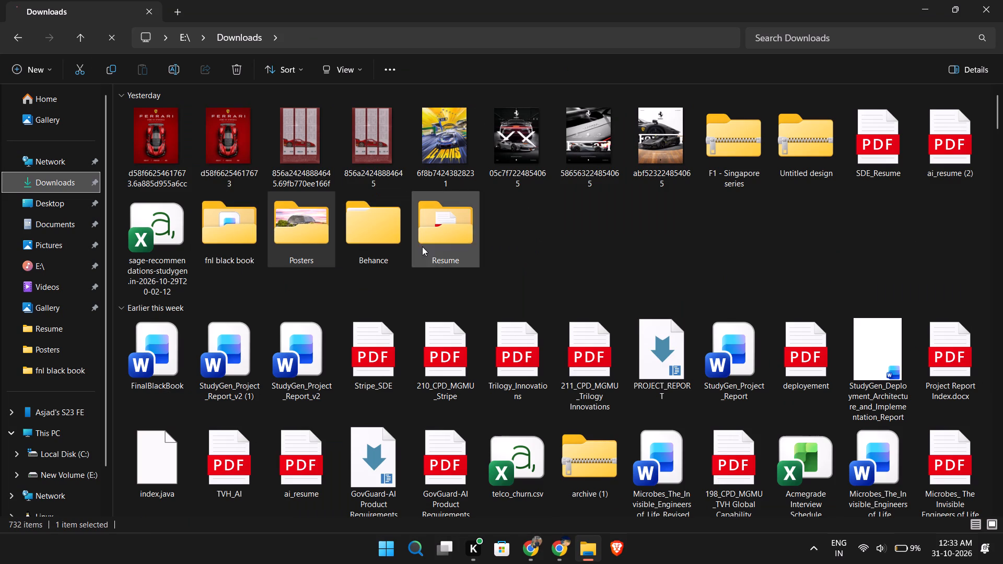
{"action": "double_click", "coordinate": [369, 236]}
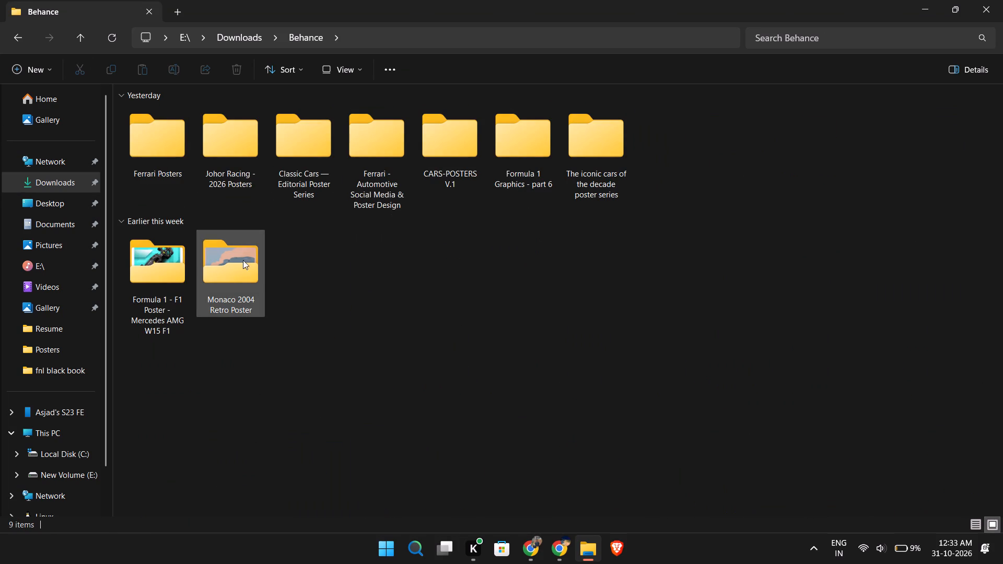
{"action": "double_click", "coordinate": [262, 269]}
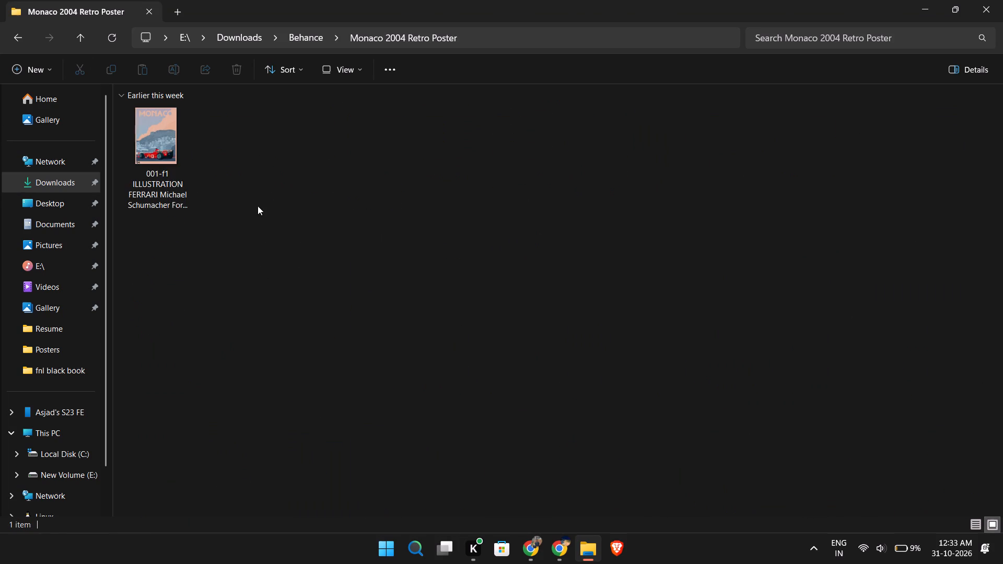
{"action": "left_click", "coordinate": [186, 149]}
{"action": "key", "text": "ctrl+c"}
Switch back to the Canva design and paste the Monaco poster onto page 2, shifting it slightly upward.
{"action": "key", "text": "alt+Tab"}
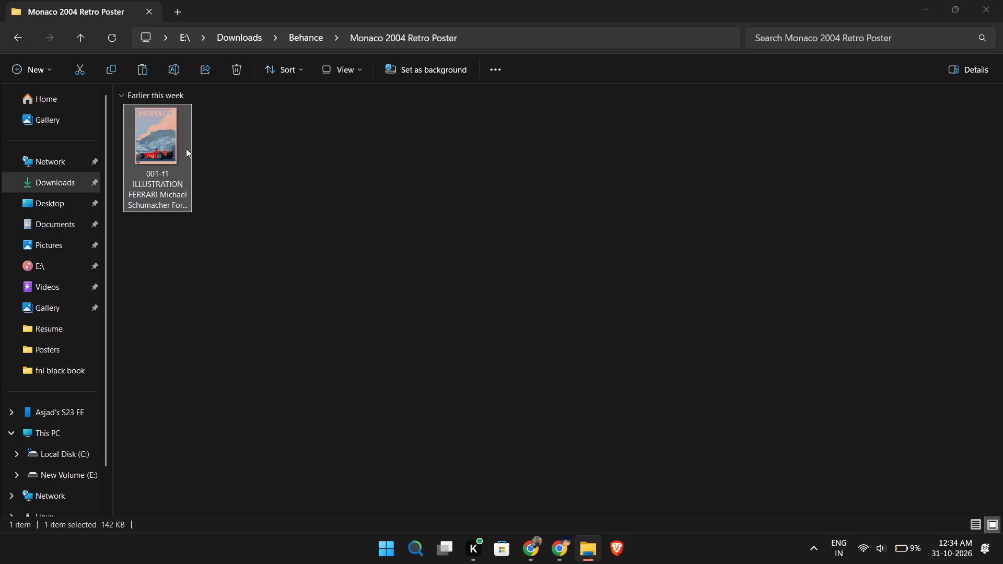
{"action": "key", "text": "alt+Tab"}
{"action": "scroll", "coordinate": [662, 293], "scroll_direction": "up", "scroll_amount": 3}
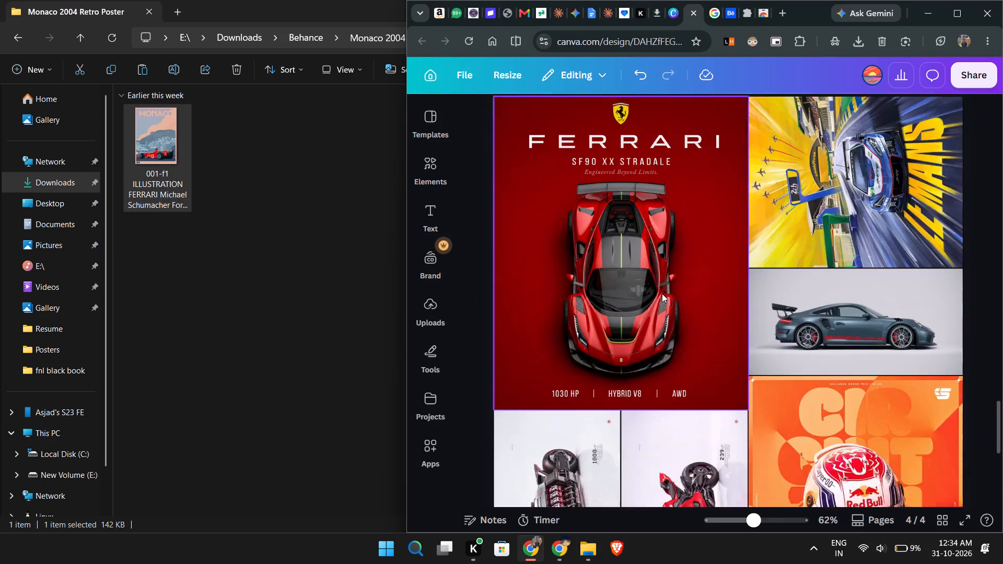
{"action": "scroll", "coordinate": [662, 293], "scroll_direction": "up", "scroll_amount": 2}
{"action": "scroll", "coordinate": [673, 290], "scroll_direction": "down", "scroll_amount": 2}
{"action": "scroll", "coordinate": [673, 290], "scroll_direction": "up", "scroll_amount": 5}
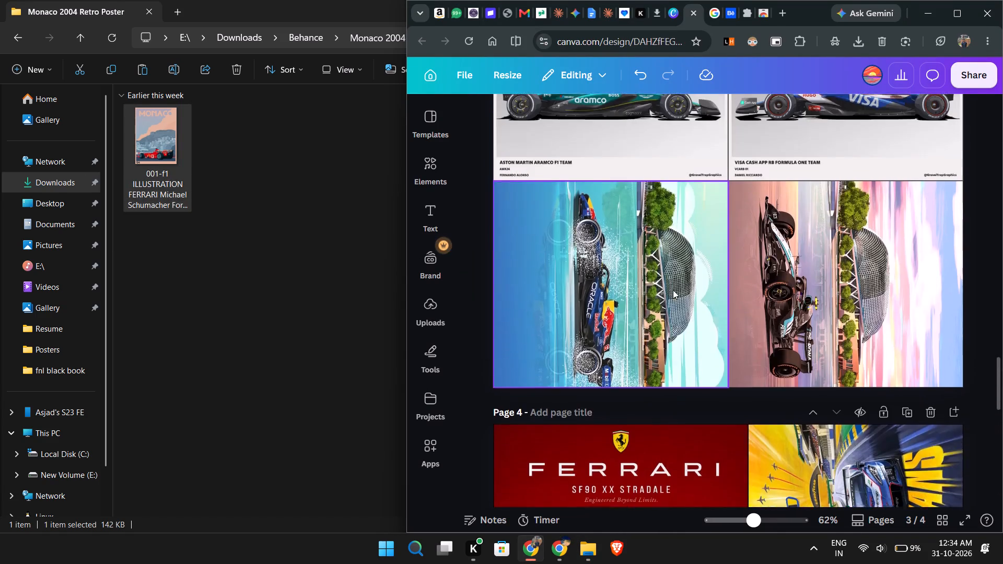
{"action": "scroll", "coordinate": [673, 290], "scroll_direction": "up", "scroll_amount": 11}
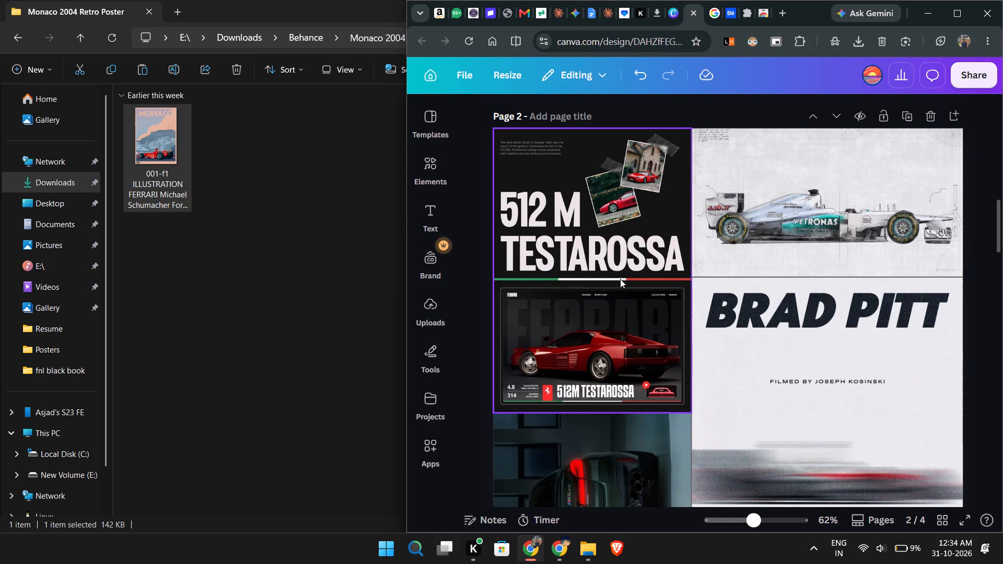
{"action": "key", "text": "ctrl+v"}
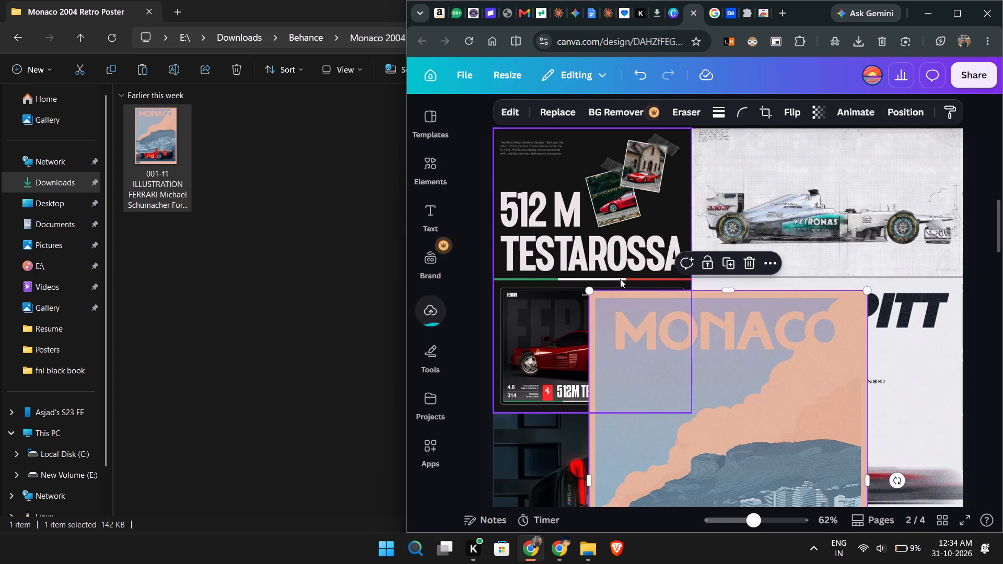
{"action": "scroll", "coordinate": [703, 310], "scroll_direction": "down", "scroll_amount": 1}
{"action": "left_click_drag", "start_coordinate": [769, 343], "coordinate": [750, 267]}
{"action": "scroll", "coordinate": [749, 268], "scroll_direction": "up", "scroll_amount": 2}
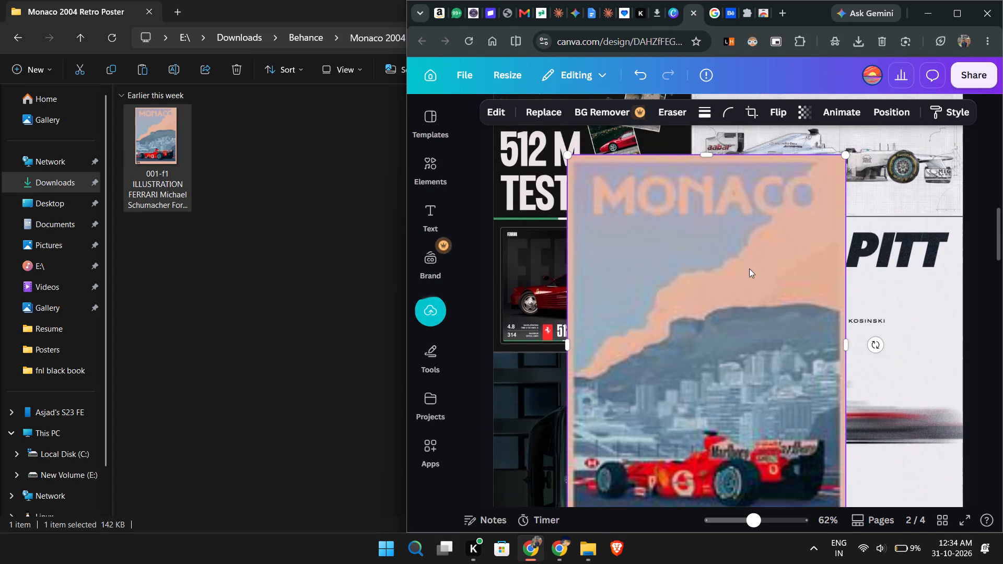
Switch to File Explorer, go back to the Behance folder and close the window.
{"action": "key", "text": "alt+Tab"}
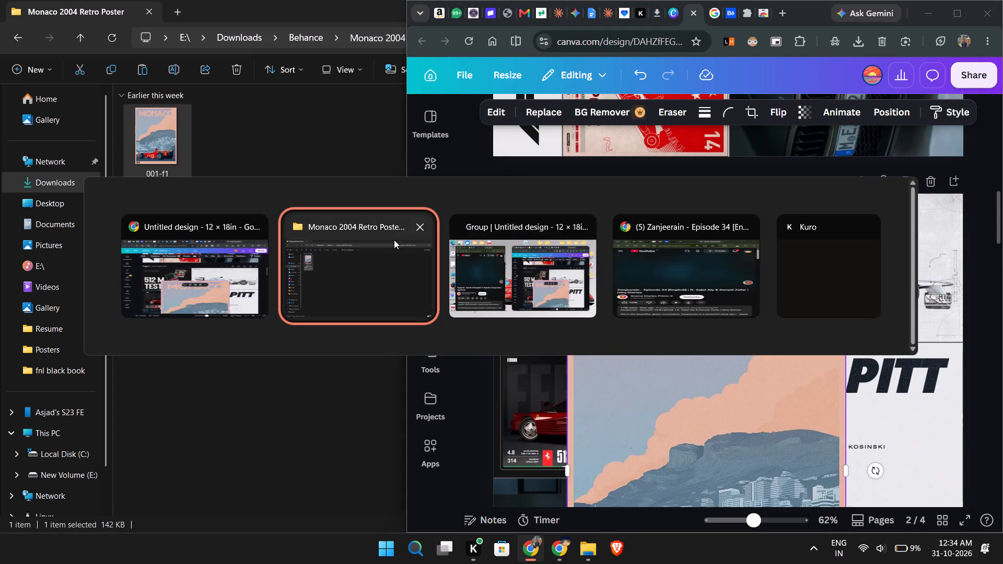
{"action": "left_click", "coordinate": [7, 29]}
{"action": "left_click", "coordinate": [16, 34]}
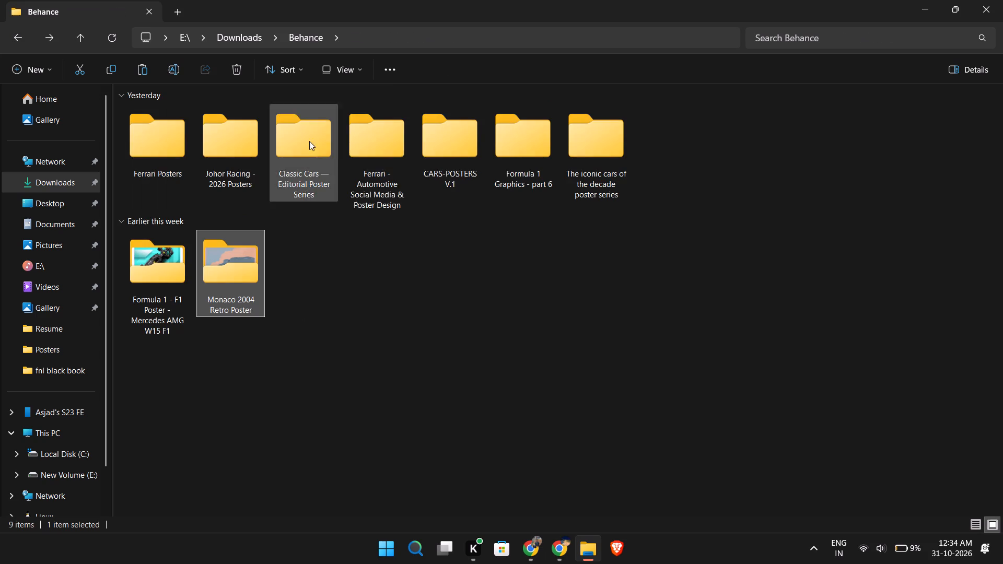
{"action": "left_click", "coordinate": [1001, 1]}
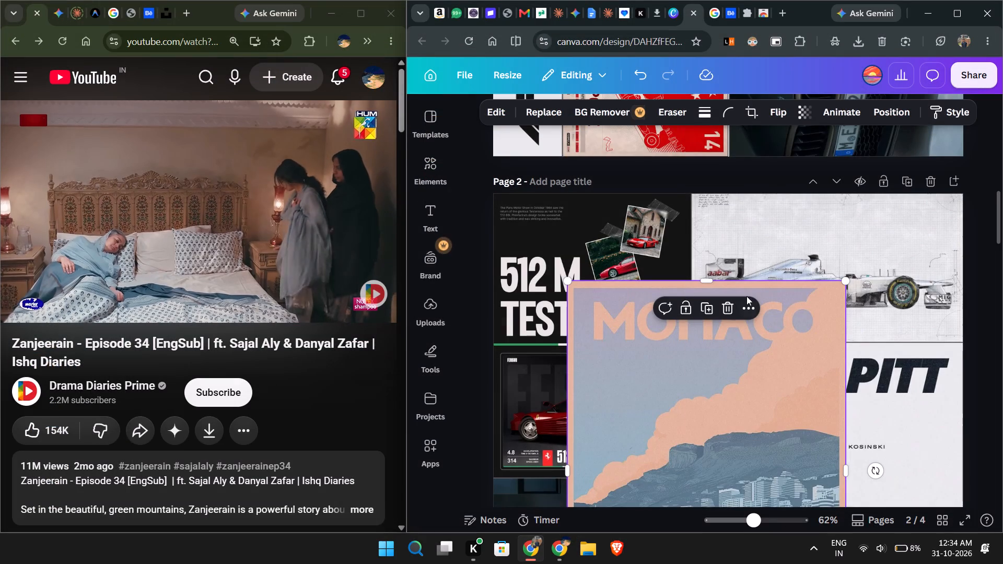
Align the Monaco poster with page 2's top-right corner and scale it down from its lower-left corner.
{"action": "scroll", "coordinate": [747, 296], "scroll_direction": "down", "scroll_amount": 1}
{"action": "scroll", "coordinate": [710, 314], "scroll_direction": "up", "scroll_amount": 1}
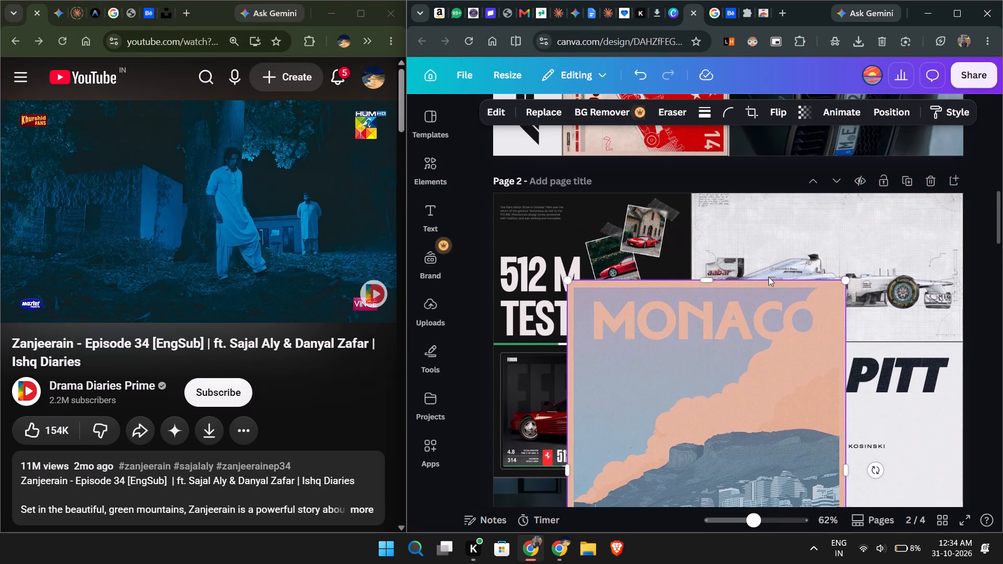
{"action": "left_click_drag", "start_coordinate": [791, 417], "coordinate": [899, 327]}
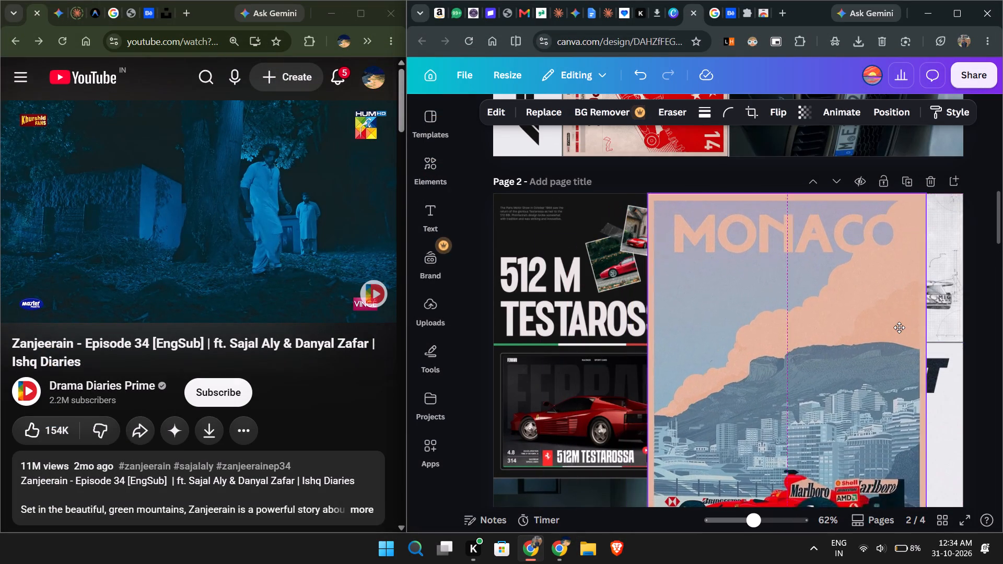
{"action": "left_click_drag", "start_coordinate": [899, 327], "coordinate": [912, 328]}
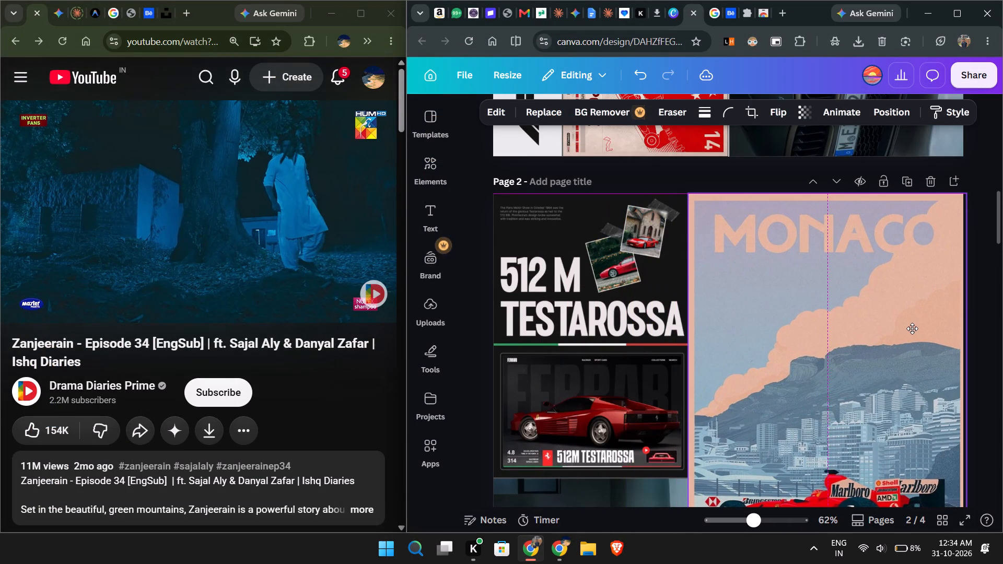
{"action": "left_click_drag", "start_coordinate": [912, 328], "coordinate": [908, 328]}
{"action": "scroll", "coordinate": [908, 328], "scroll_direction": "down", "scroll_amount": 3}
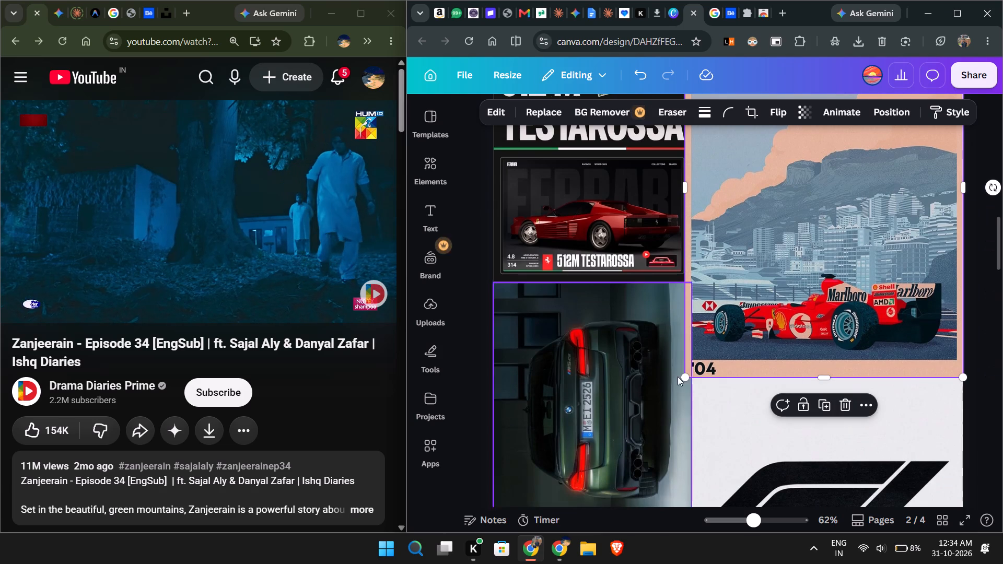
{"action": "left_click_drag", "start_coordinate": [690, 376], "coordinate": [777, 282]}
{"action": "scroll", "coordinate": [777, 282], "scroll_direction": "up", "scroll_amount": 2}
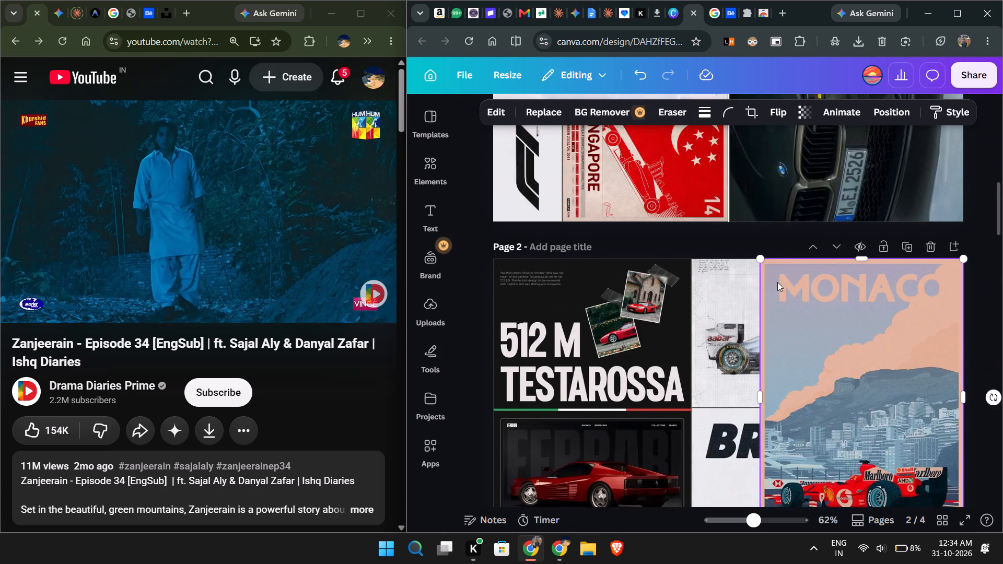
Move the Monaco poster over the 512 M Testarossa images, overhanging page 2's left edge.
{"action": "scroll", "coordinate": [777, 282], "scroll_direction": "down", "scroll_amount": 5}
{"action": "scroll", "coordinate": [777, 281], "scroll_direction": "up", "scroll_amount": 1}
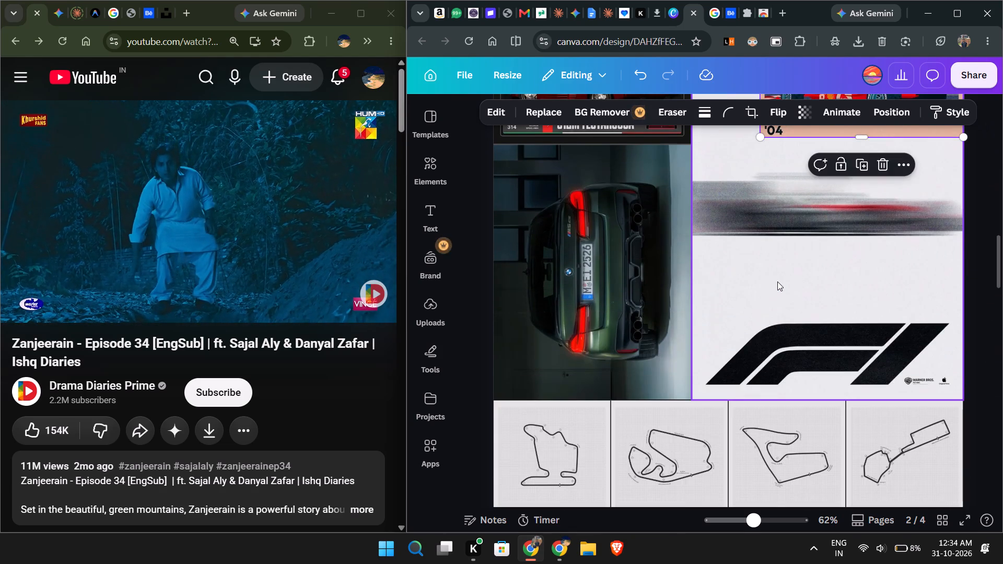
{"action": "left_click_drag", "start_coordinate": [821, 213], "coordinate": [524, 191]}
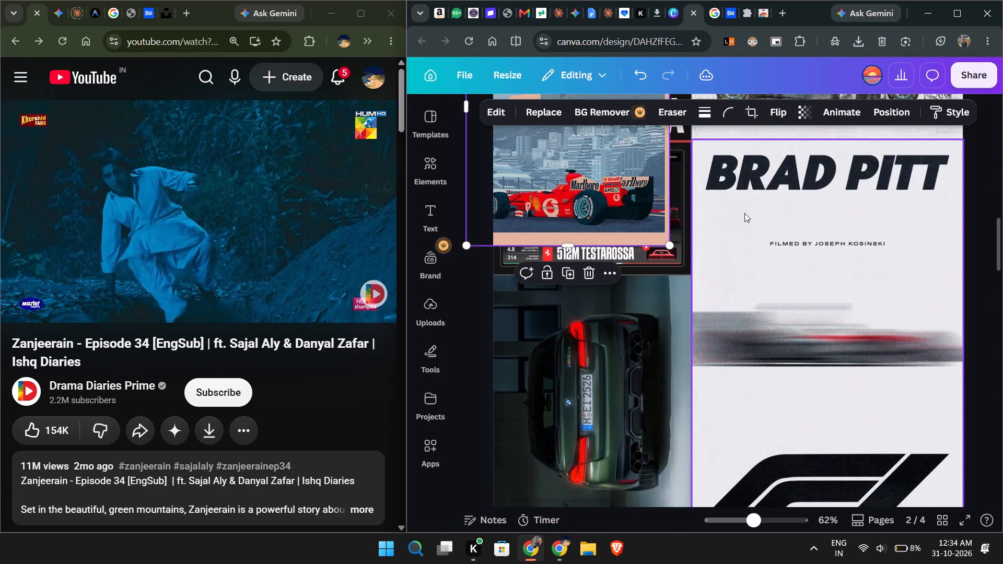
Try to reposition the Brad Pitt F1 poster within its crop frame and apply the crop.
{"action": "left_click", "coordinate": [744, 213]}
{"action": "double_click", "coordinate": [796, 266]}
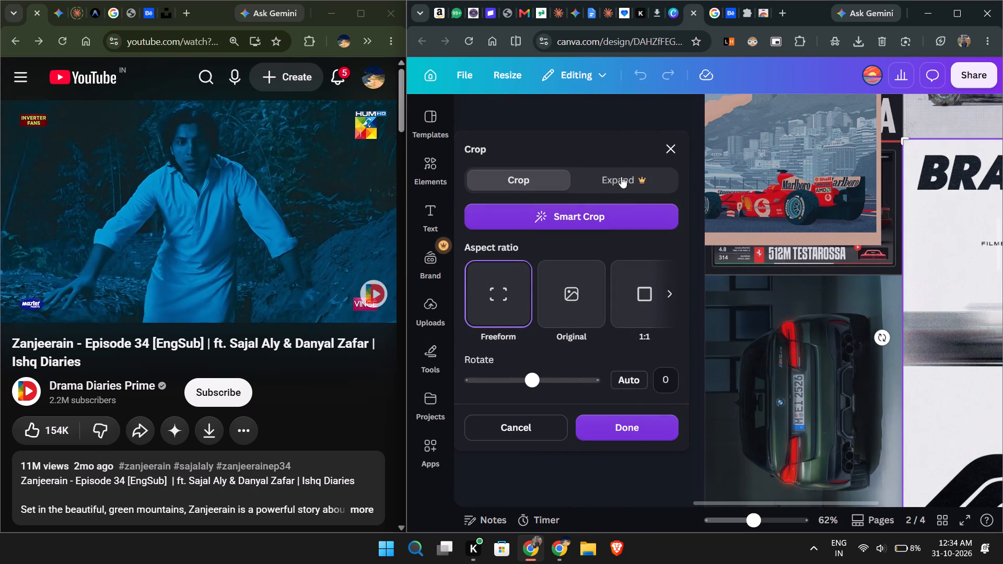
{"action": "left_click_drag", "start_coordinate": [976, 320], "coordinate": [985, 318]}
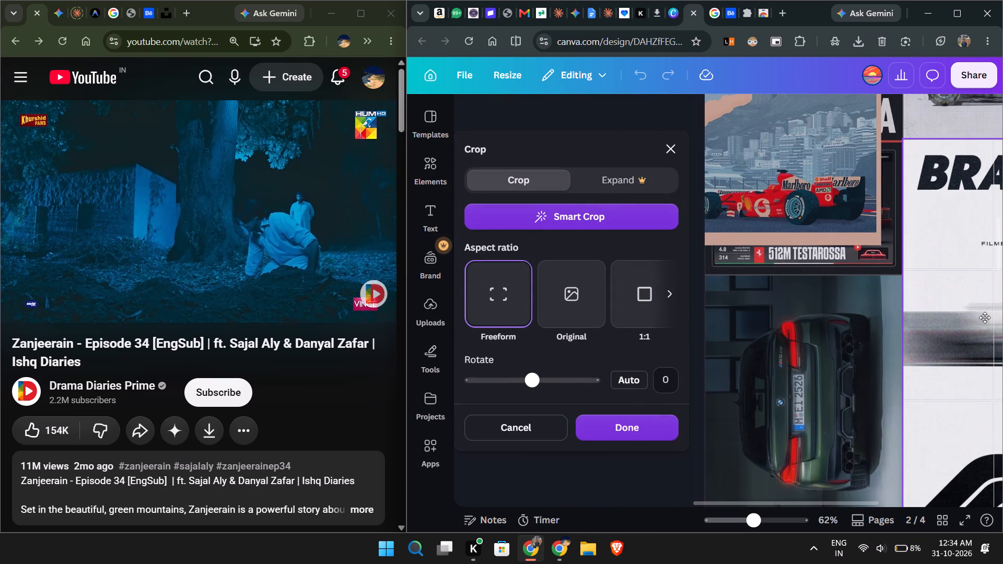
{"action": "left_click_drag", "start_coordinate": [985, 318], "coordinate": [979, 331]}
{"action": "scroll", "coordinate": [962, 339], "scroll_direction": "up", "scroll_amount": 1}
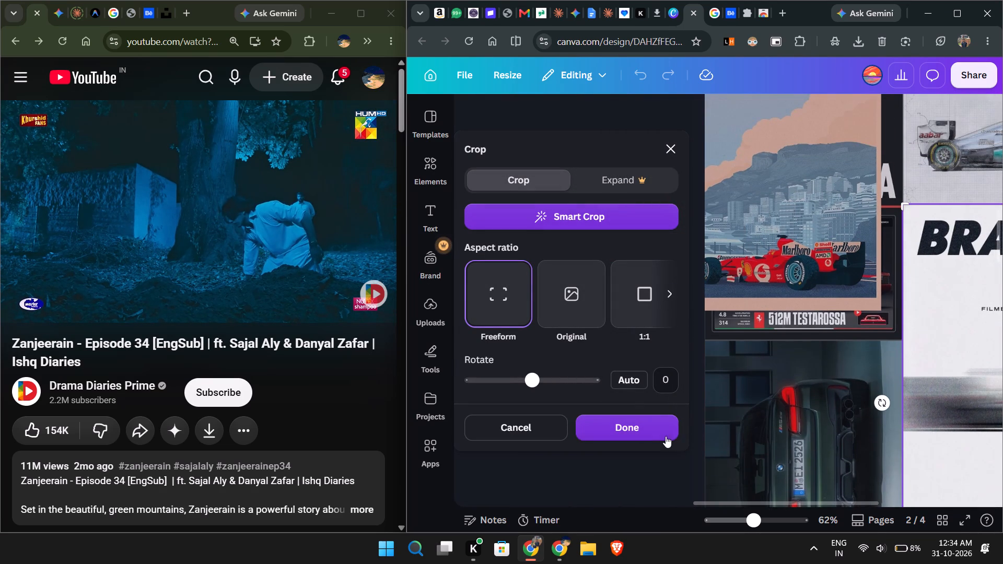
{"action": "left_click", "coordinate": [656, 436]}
Examine page 2's layout around the Brad Pitt poster, the Mercedes car image and the Monaco poster.
{"action": "scroll", "coordinate": [934, 446], "scroll_direction": "down", "scroll_amount": 1}
{"action": "scroll", "coordinate": [868, 393], "scroll_direction": "up", "scroll_amount": 2}
{"action": "scroll", "coordinate": [803, 359], "scroll_direction": "up", "scroll_amount": 1}
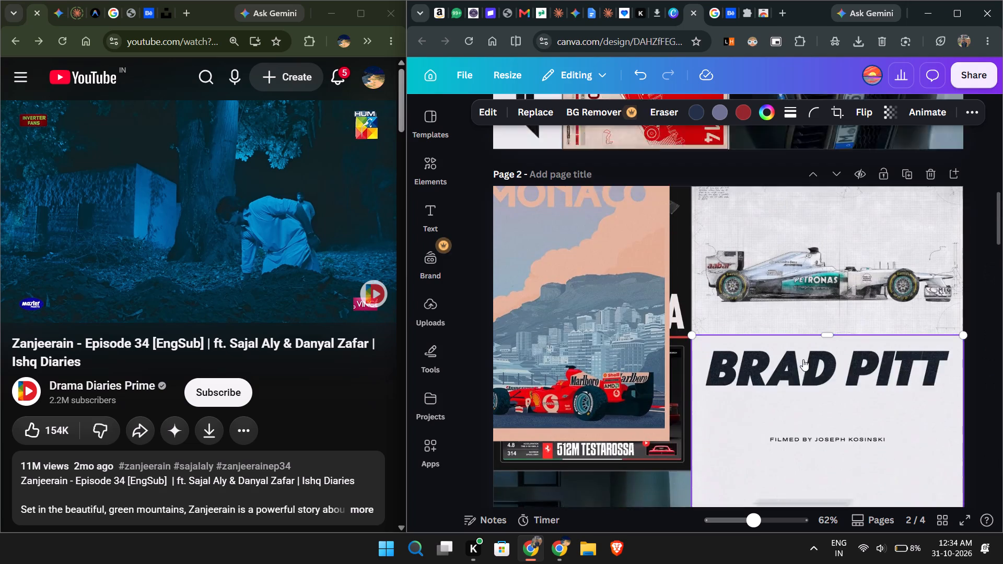
{"action": "scroll", "coordinate": [825, 370], "scroll_direction": "down", "scroll_amount": 3}
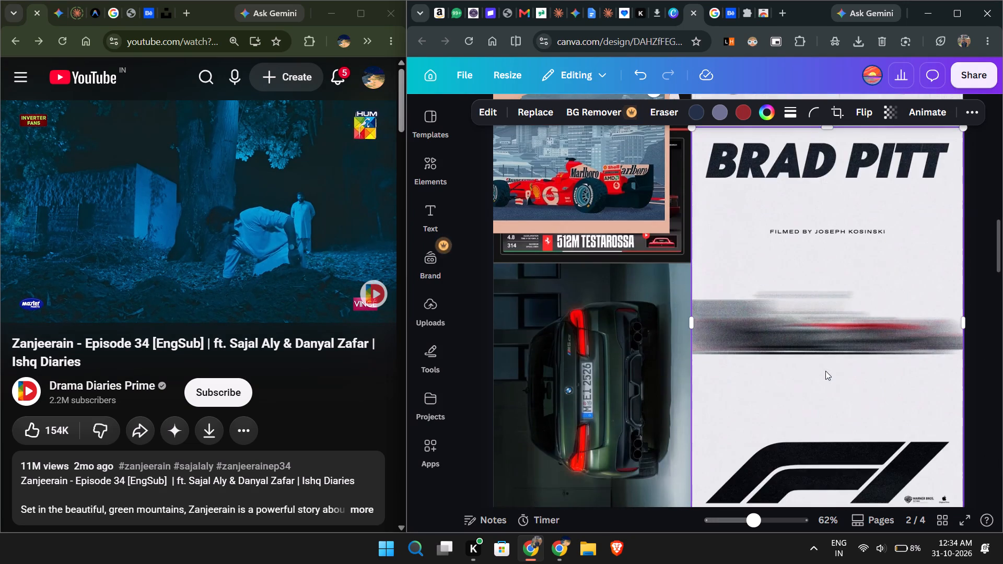
{"action": "scroll", "coordinate": [825, 371], "scroll_direction": "down", "scroll_amount": 2}
{"action": "scroll", "coordinate": [825, 371], "scroll_direction": "up", "scroll_amount": 2}
{"action": "scroll", "coordinate": [825, 371], "scroll_direction": "down", "scroll_amount": 1}
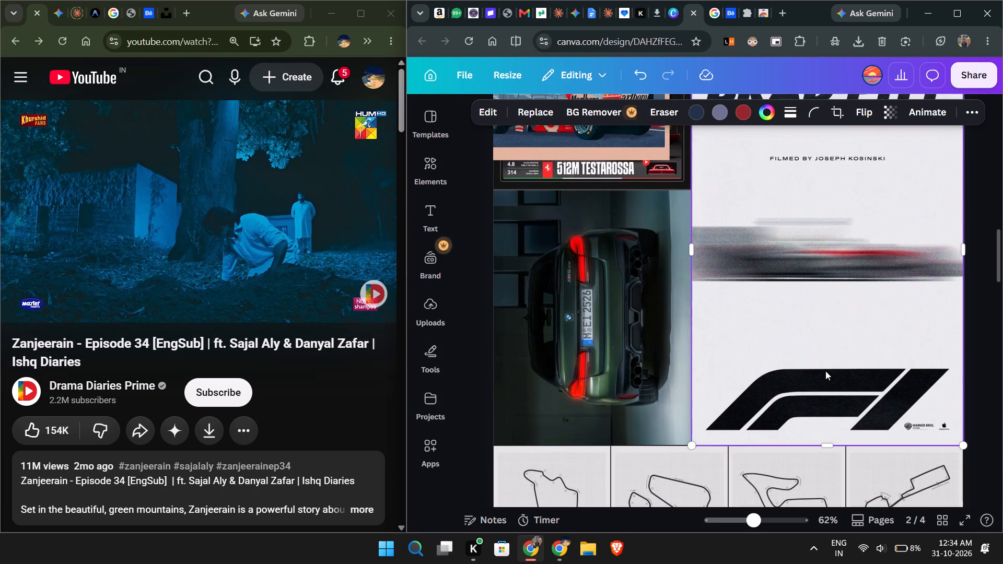
{"action": "scroll", "coordinate": [762, 372], "scroll_direction": "up", "scroll_amount": 2}
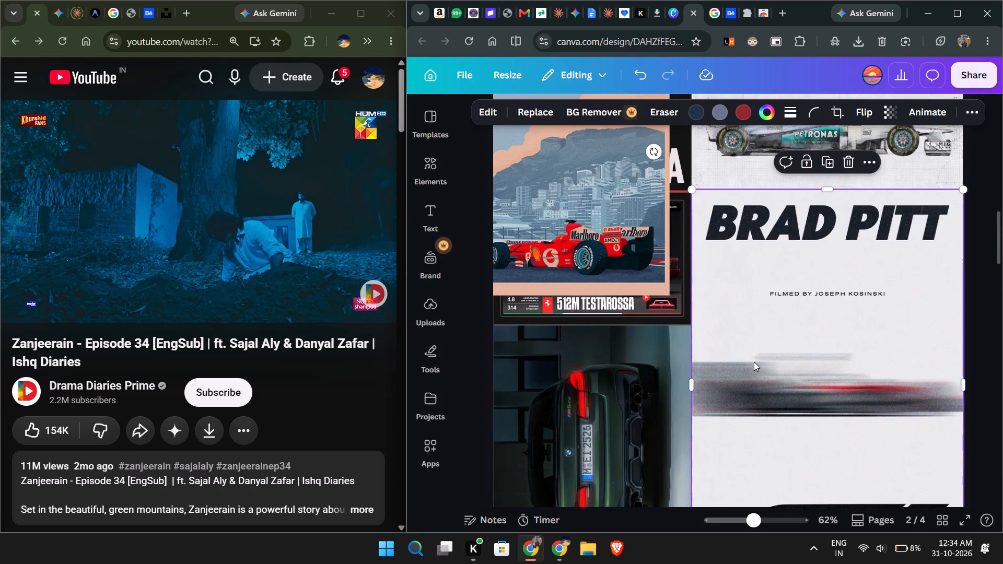
{"action": "scroll", "coordinate": [754, 362], "scroll_direction": "up", "scroll_amount": 2}
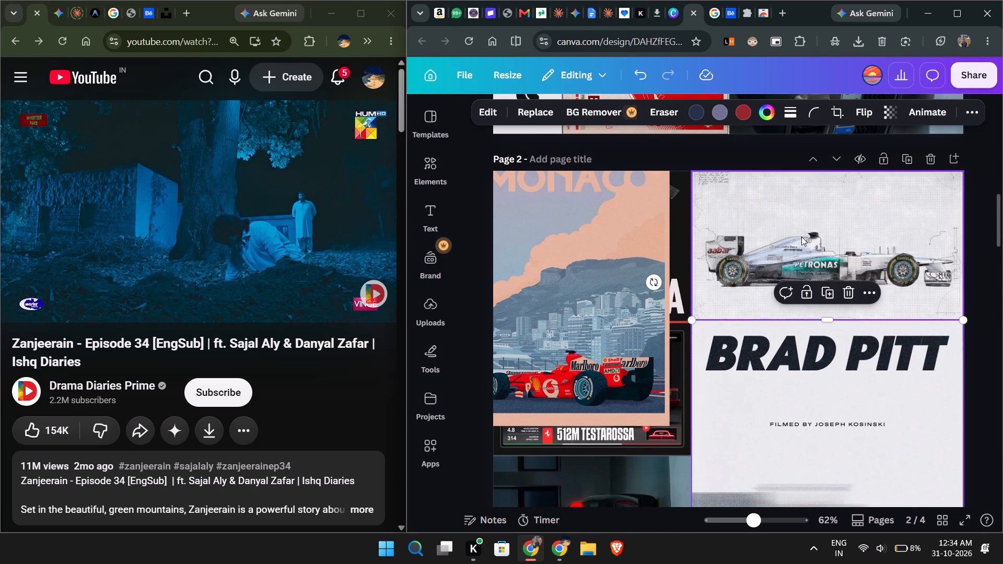
Move the Mercedes car image down behind the Brad Pitt poster, clearing page 2's top-right area.
{"action": "left_click", "coordinate": [801, 237]}
{"action": "left_click_drag", "start_coordinate": [801, 242], "coordinate": [788, 430]}
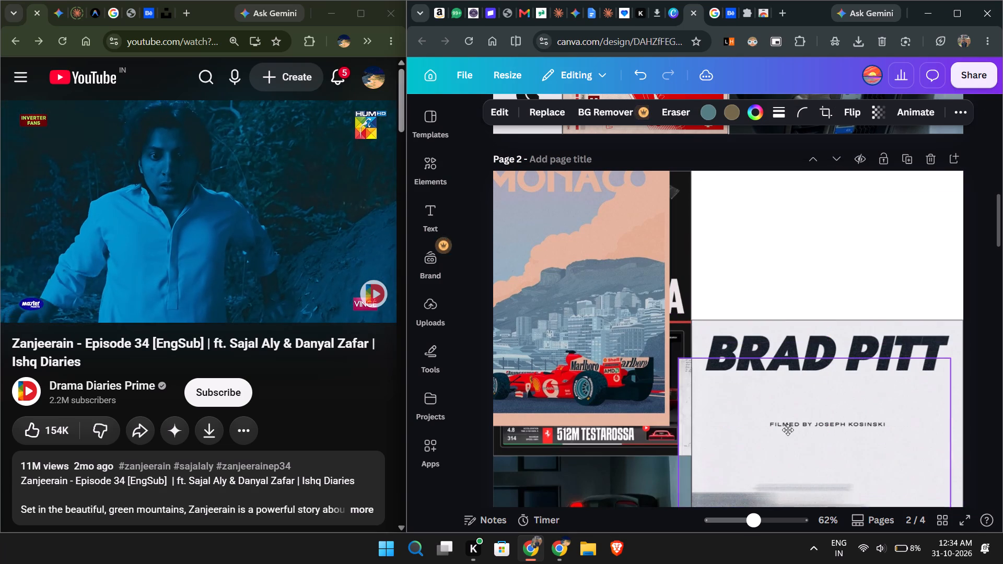
{"action": "left_click_drag", "start_coordinate": [788, 430], "coordinate": [794, 433]}
Rotate the Monaco poster 90° counterclockwise and place it in the empty area above the Brad Pitt poster.
{"action": "left_click_drag", "start_coordinate": [579, 361], "coordinate": [657, 315]}
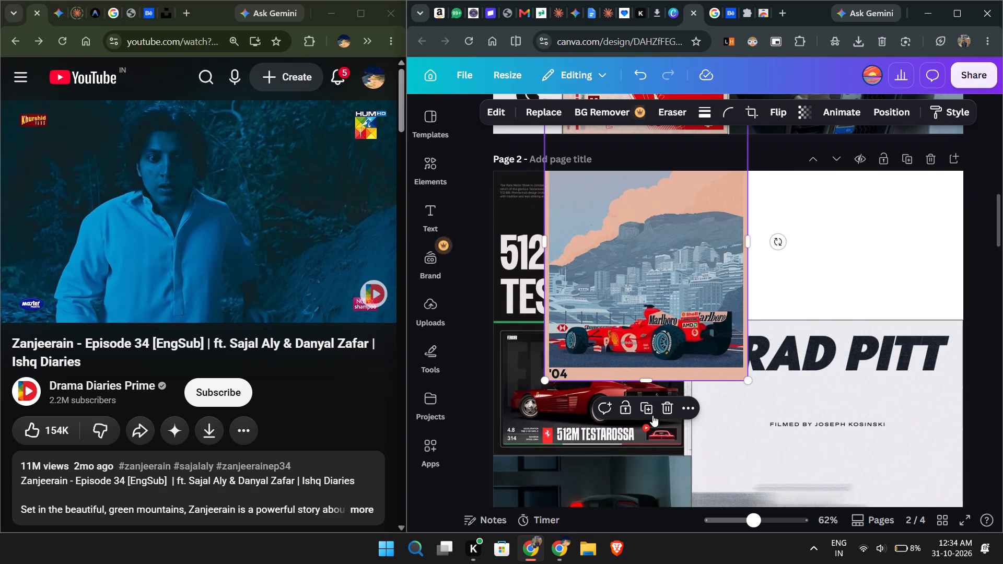
{"action": "left_click_drag", "start_coordinate": [779, 244], "coordinate": [776, 215]}
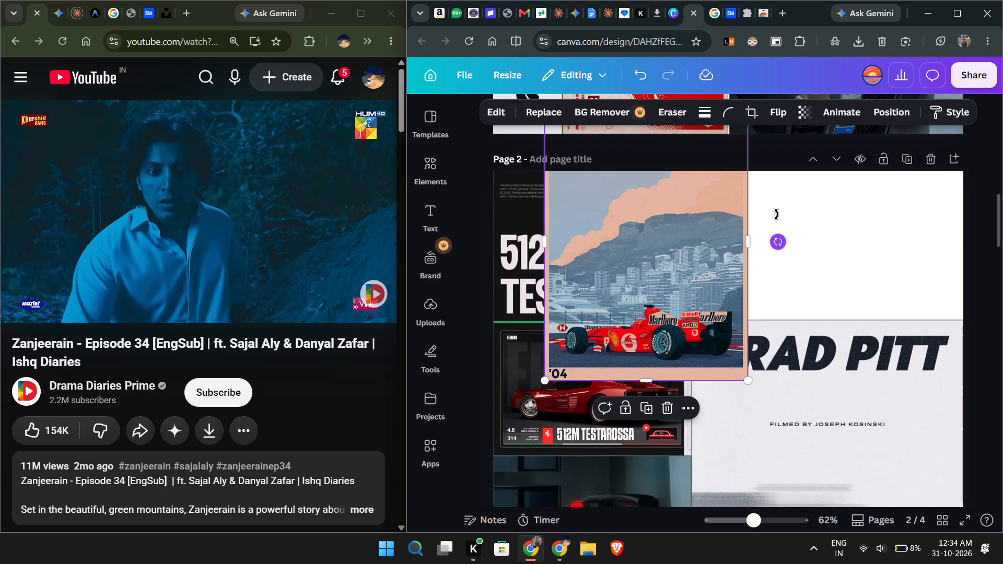
{"action": "left_click_drag", "start_coordinate": [776, 215], "coordinate": [643, 146]}
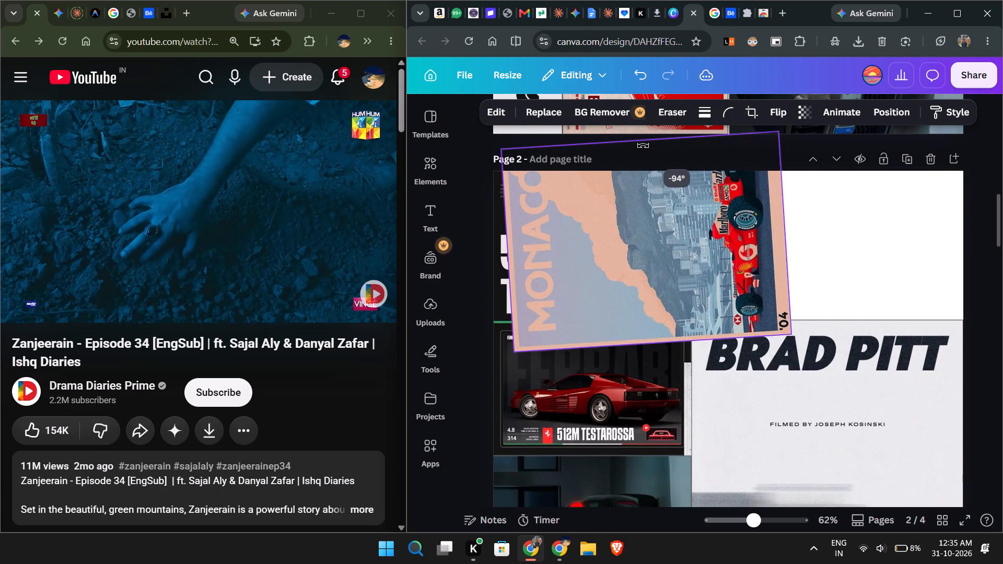
{"action": "left_click_drag", "start_coordinate": [643, 146], "coordinate": [647, 147]}
{"action": "left_click_drag", "start_coordinate": [631, 261], "coordinate": [772, 233]}
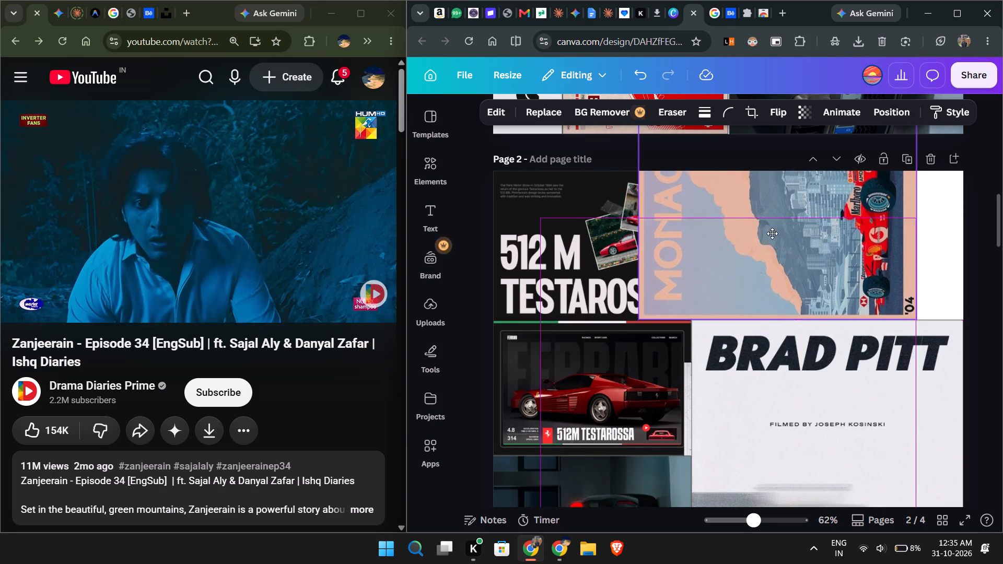
{"action": "left_click_drag", "start_coordinate": [772, 233], "coordinate": [814, 239]}
Scale the rotated Monaco poster down to about 3.7 × 5.1 in so it fits above the Brad Pitt poster.
{"action": "scroll", "coordinate": [909, 266], "scroll_direction": "up", "scroll_amount": 1}
{"action": "left_click_drag", "start_coordinate": [968, 182], "coordinate": [964, 198]}
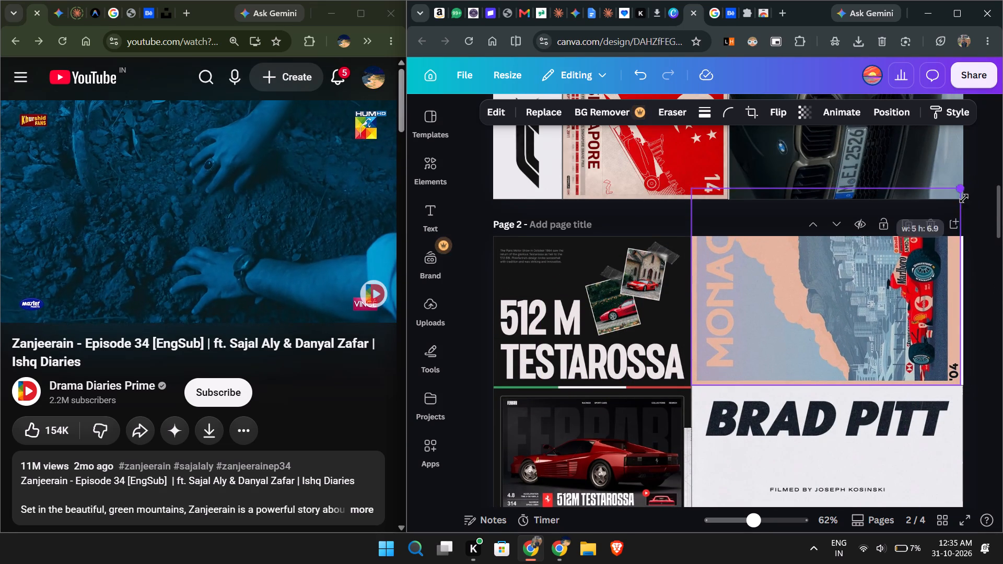
{"action": "left_click_drag", "start_coordinate": [964, 198], "coordinate": [907, 260]}
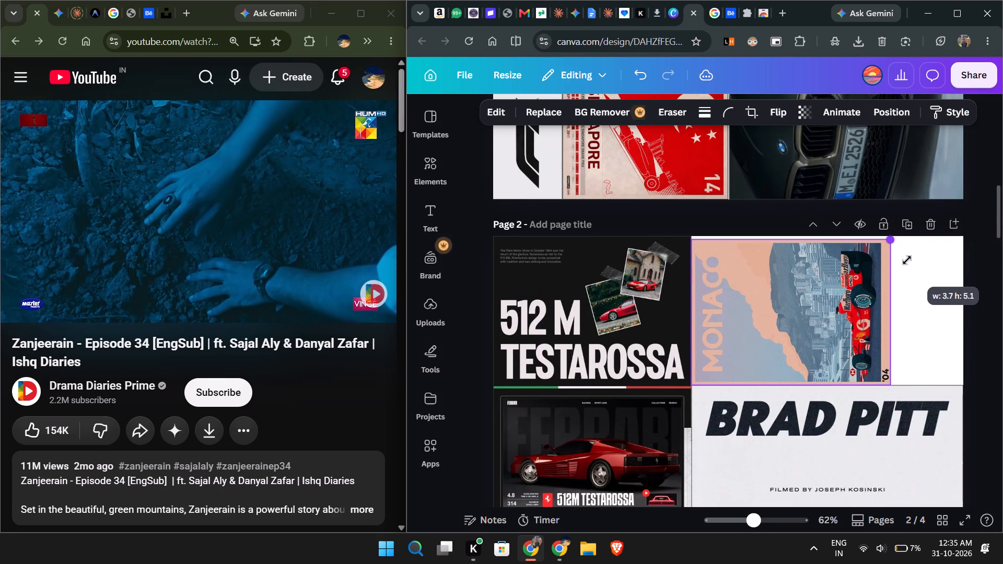
{"action": "left_click_drag", "start_coordinate": [907, 260], "coordinate": [911, 252]}
{"action": "scroll", "coordinate": [902, 322], "scroll_direction": "up", "scroll_amount": 2}
{"action": "scroll", "coordinate": [902, 322], "scroll_direction": "down", "scroll_amount": 5}
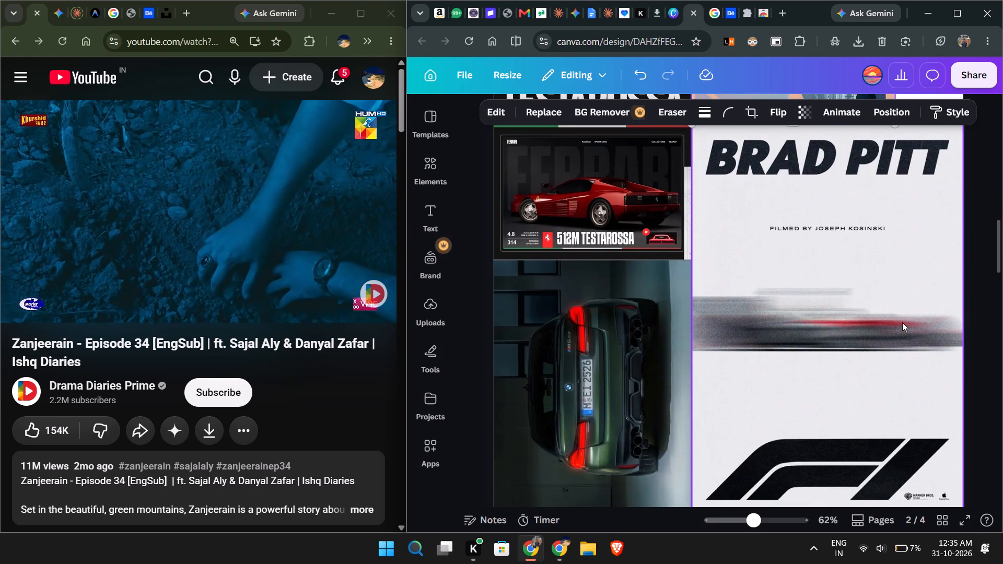
{"action": "scroll", "coordinate": [902, 322], "scroll_direction": "up", "scroll_amount": 1}
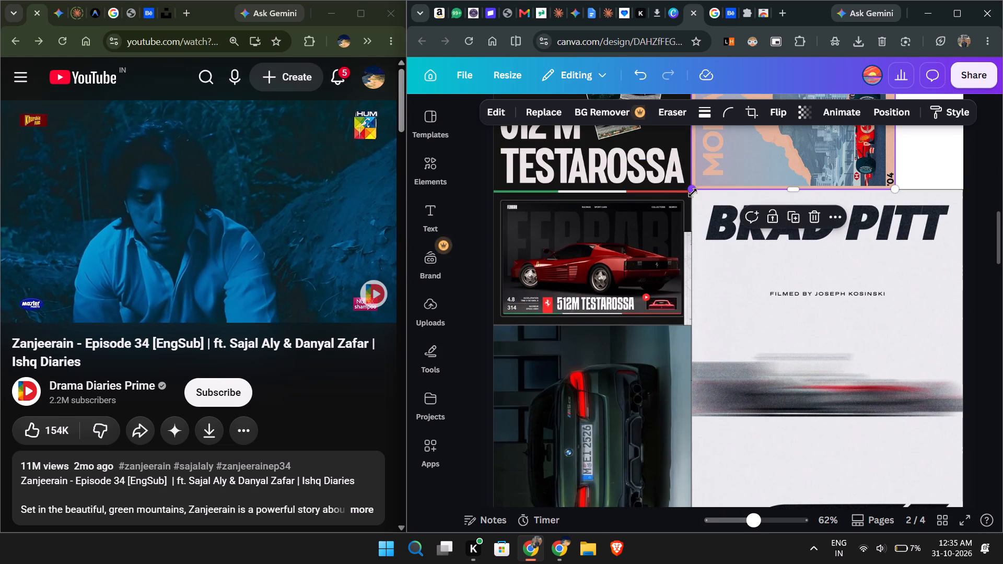
{"action": "left_click_drag", "start_coordinate": [693, 189], "coordinate": [701, 197]}
{"action": "left_click_drag", "start_coordinate": [692, 189], "coordinate": [745, 248]}
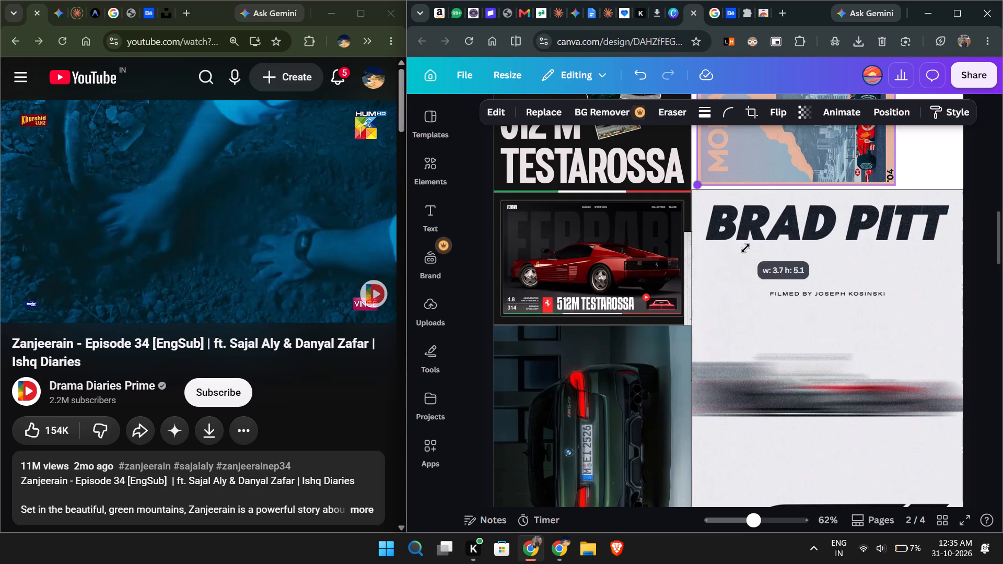
{"action": "left_click_drag", "start_coordinate": [745, 248], "coordinate": [746, 249]}
Scale the Brad Pitt poster down from its top-left corner, keeping its lower-right corner in place.
{"action": "left_click", "coordinate": [740, 239]}
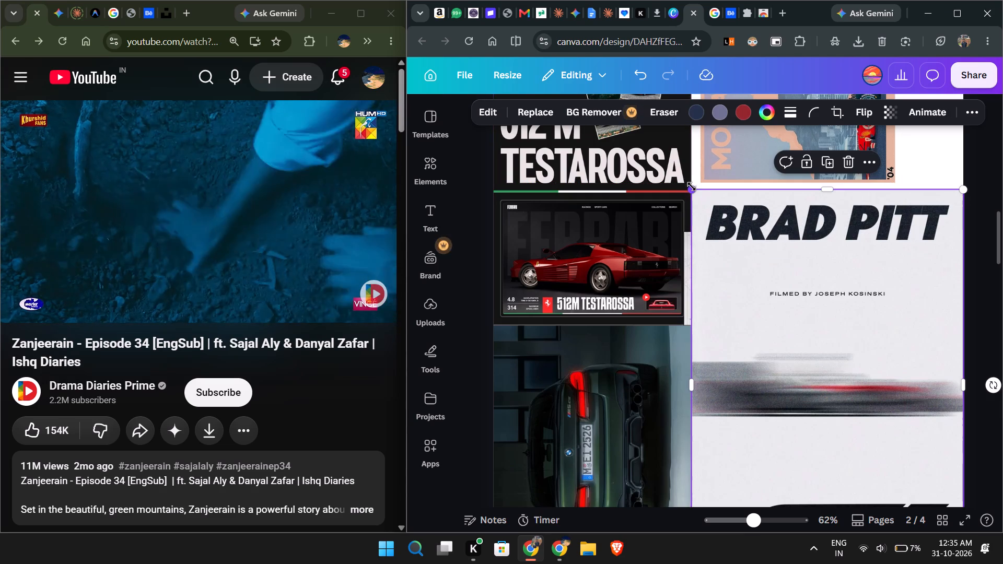
{"action": "left_click_drag", "start_coordinate": [692, 186], "coordinate": [721, 227]}
Move the 512 M Testarossa image and the Monaco poster down the page to clear the top of page 2.
{"action": "scroll", "coordinate": [721, 227], "scroll_direction": "down", "scroll_amount": 2}
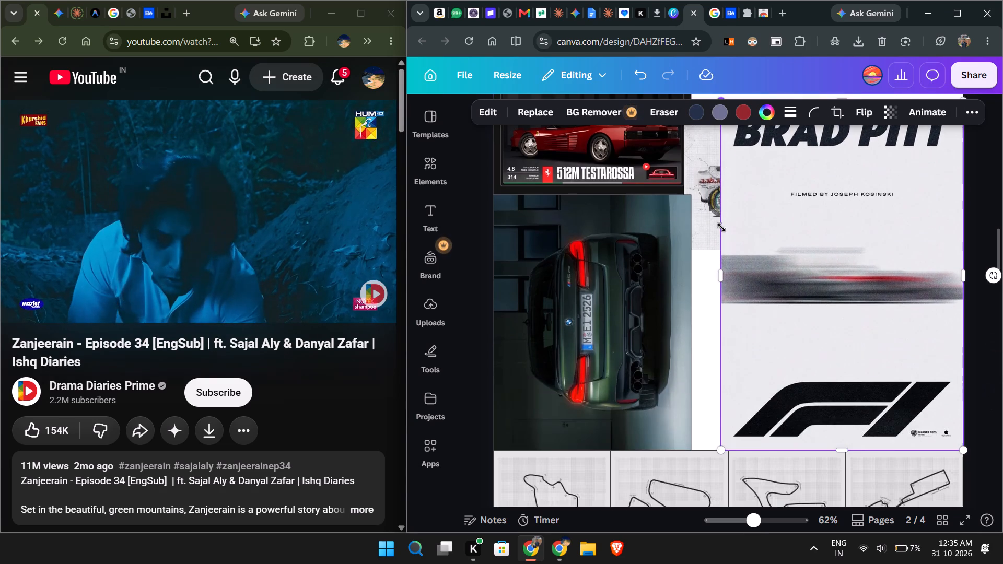
{"action": "scroll", "coordinate": [721, 228], "scroll_direction": "down", "scroll_amount": 2}
{"action": "scroll", "coordinate": [721, 228], "scroll_direction": "up", "scroll_amount": 6}
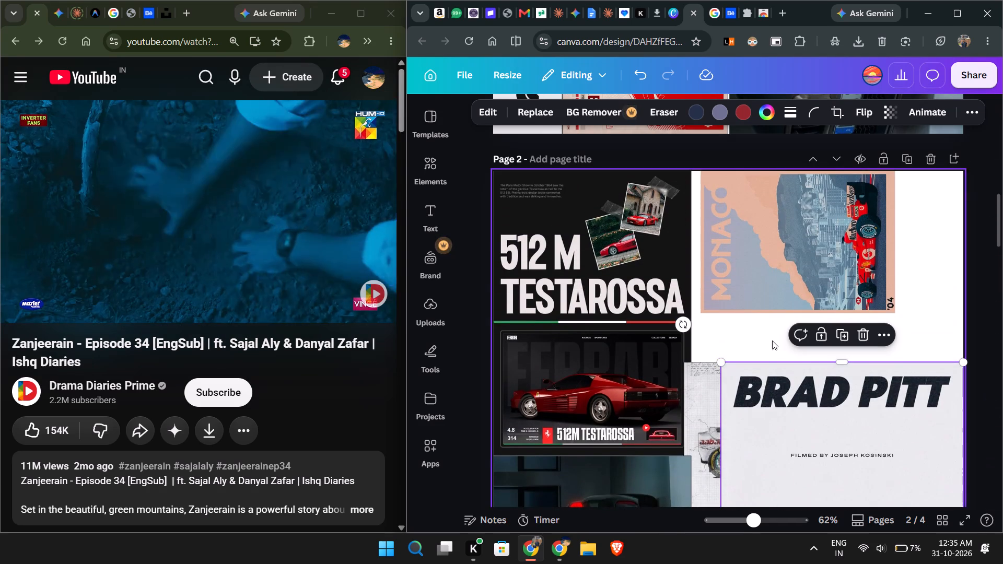
{"action": "left_click_drag", "start_coordinate": [606, 323], "coordinate": [649, 515]}
{"action": "left_click_drag", "start_coordinate": [813, 246], "coordinate": [688, 479]}
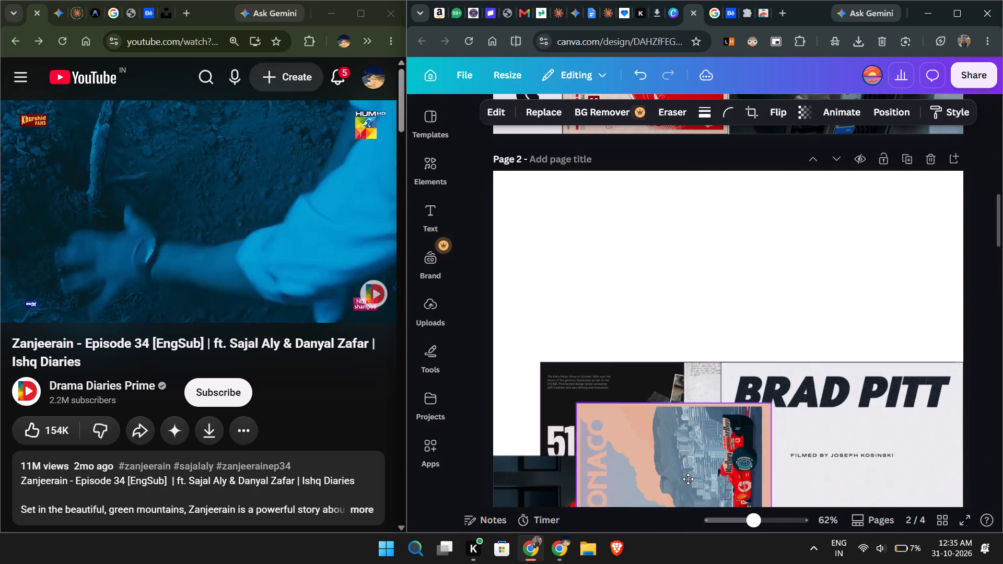
{"action": "left_click_drag", "start_coordinate": [688, 479], "coordinate": [678, 511]}
Rotate the Brad Pitt poster 90° counterclockwise and align it with page 2's top-left corner.
{"action": "left_click_drag", "start_coordinate": [882, 455], "coordinate": [652, 266]}
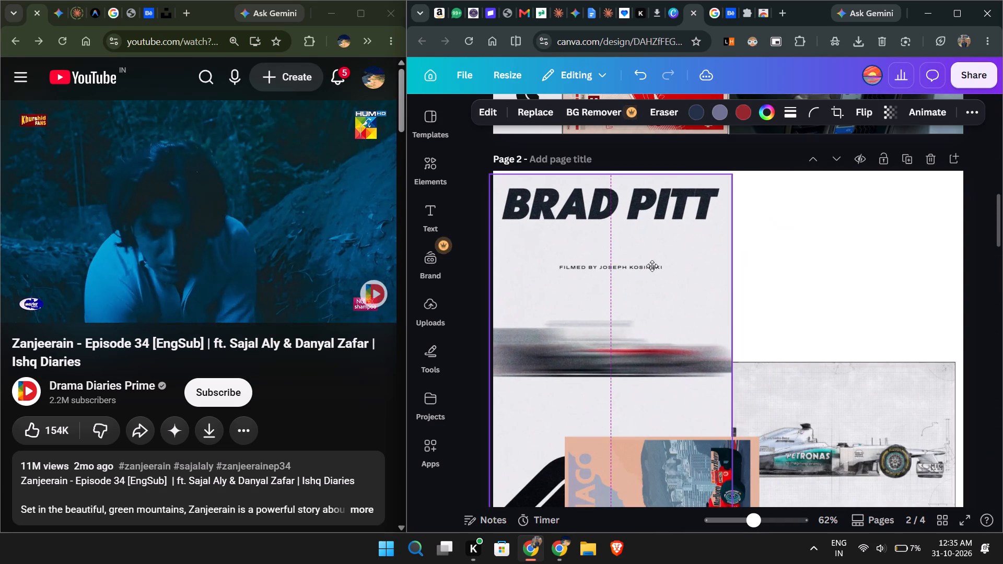
{"action": "left_click_drag", "start_coordinate": [652, 266], "coordinate": [655, 261]}
{"action": "left_click_drag", "start_coordinate": [769, 347], "coordinate": [745, 254]}
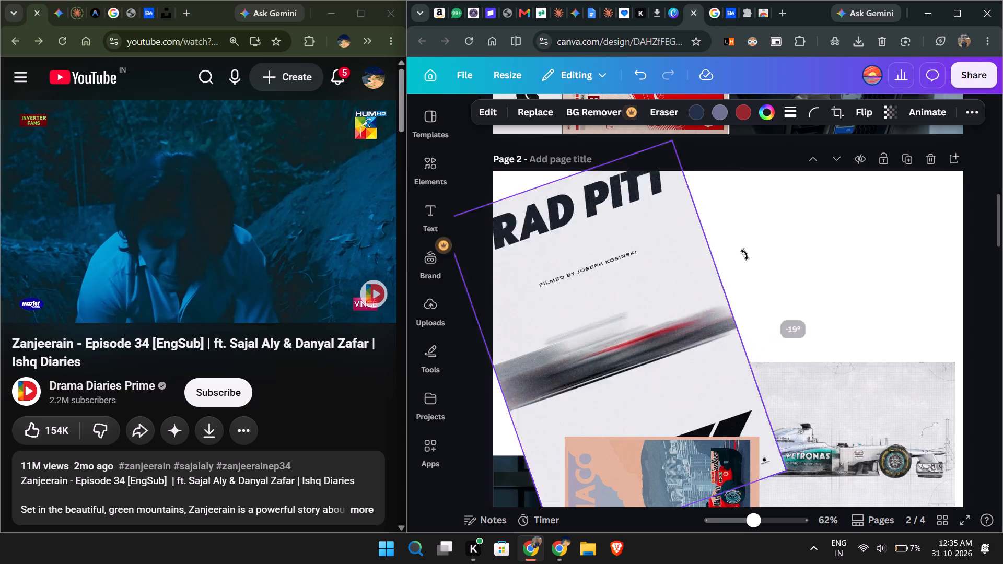
{"action": "left_click_drag", "start_coordinate": [745, 254], "coordinate": [614, 146]}
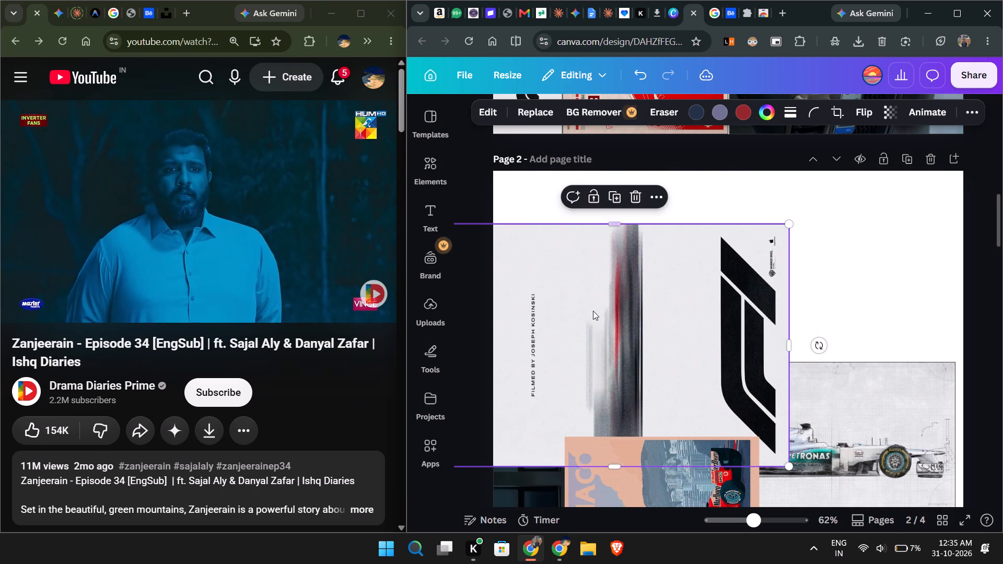
{"action": "left_click_drag", "start_coordinate": [593, 312], "coordinate": [640, 261]}
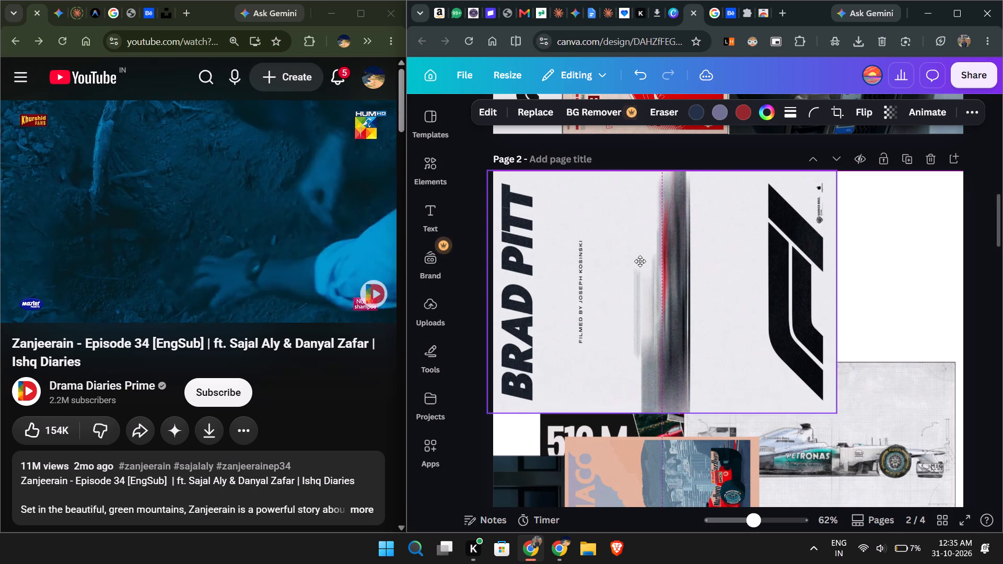
{"action": "left_click_drag", "start_coordinate": [640, 261], "coordinate": [646, 262]}
Move the Monaco poster to page 2's right edge, directly above the circuit posters.
{"action": "scroll", "coordinate": [905, 374], "scroll_direction": "down", "scroll_amount": 1}
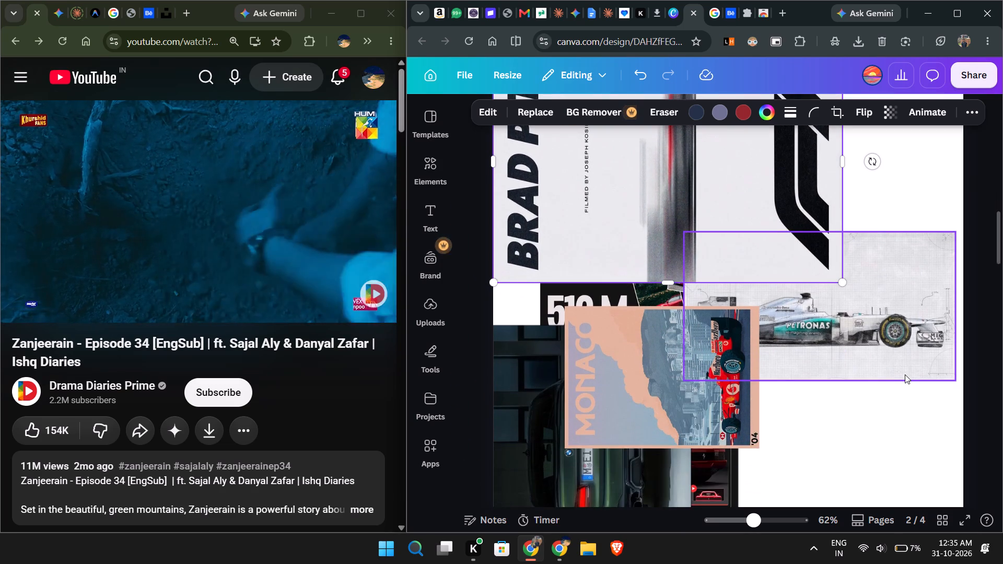
{"action": "scroll", "coordinate": [905, 374], "scroll_direction": "down", "scroll_amount": 1}
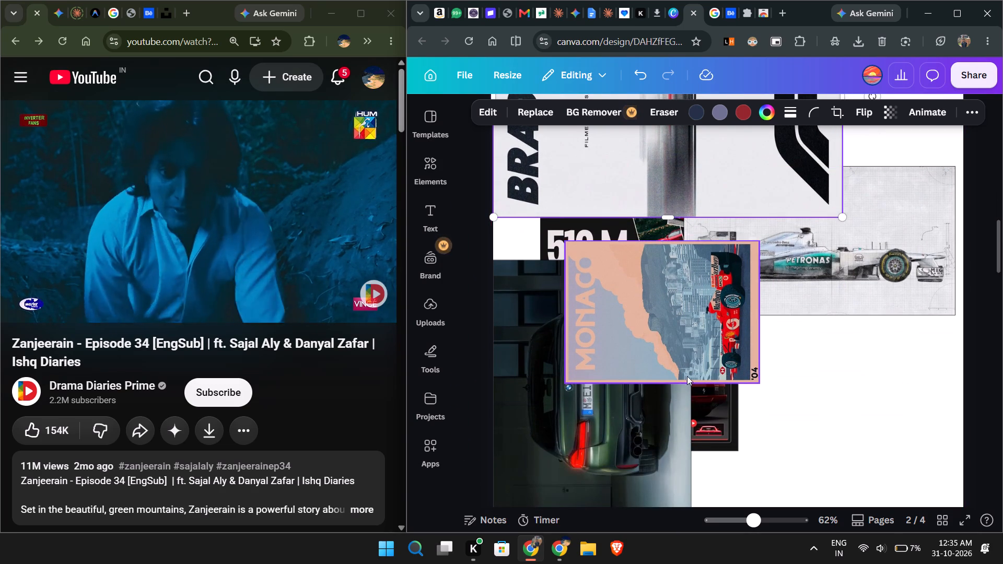
{"action": "left_click_drag", "start_coordinate": [684, 354], "coordinate": [894, 355]}
{"action": "scroll", "coordinate": [651, 392], "scroll_direction": "down", "scroll_amount": 1}
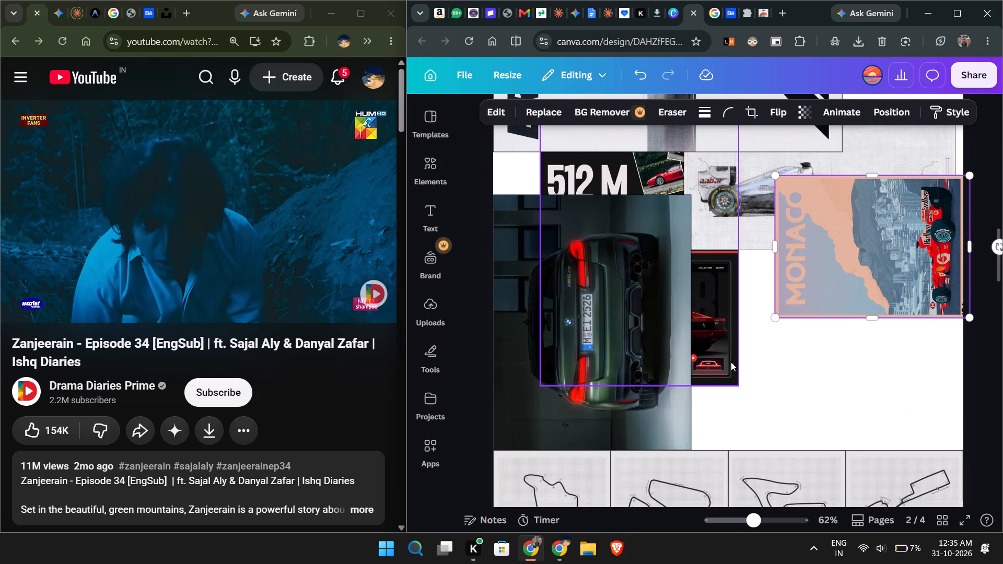
{"action": "left_click_drag", "start_coordinate": [825, 295], "coordinate": [823, 421]}
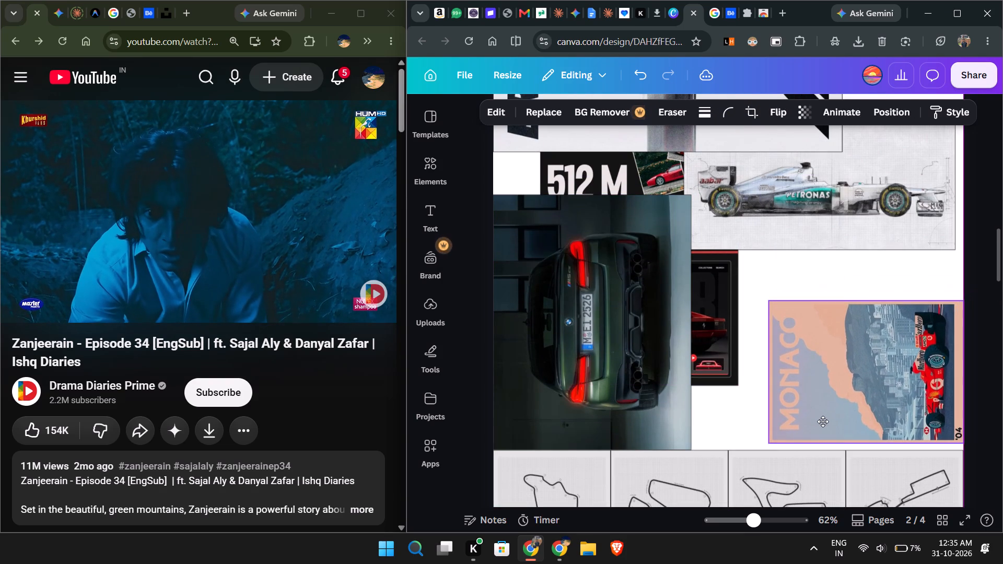
{"action": "left_click_drag", "start_coordinate": [823, 421], "coordinate": [822, 424]}
Move the Hungaroring circuit poster from the bottom row into page 2's top-right corner.
{"action": "scroll", "coordinate": [822, 424], "scroll_direction": "up", "scroll_amount": 2}
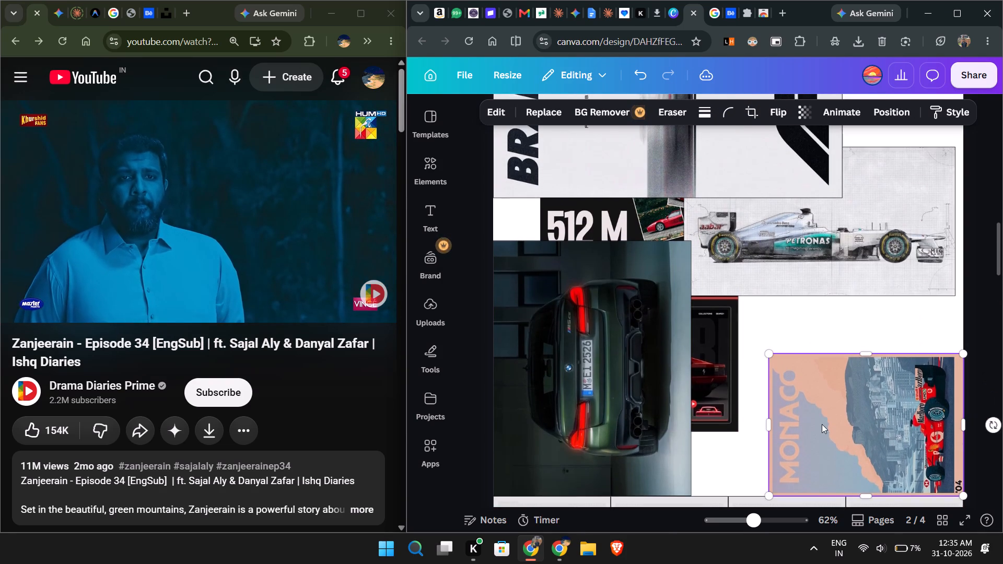
{"action": "scroll", "coordinate": [822, 424], "scroll_direction": "up", "scroll_amount": 1}
{"action": "scroll", "coordinate": [822, 424], "scroll_direction": "down", "scroll_amount": 7}
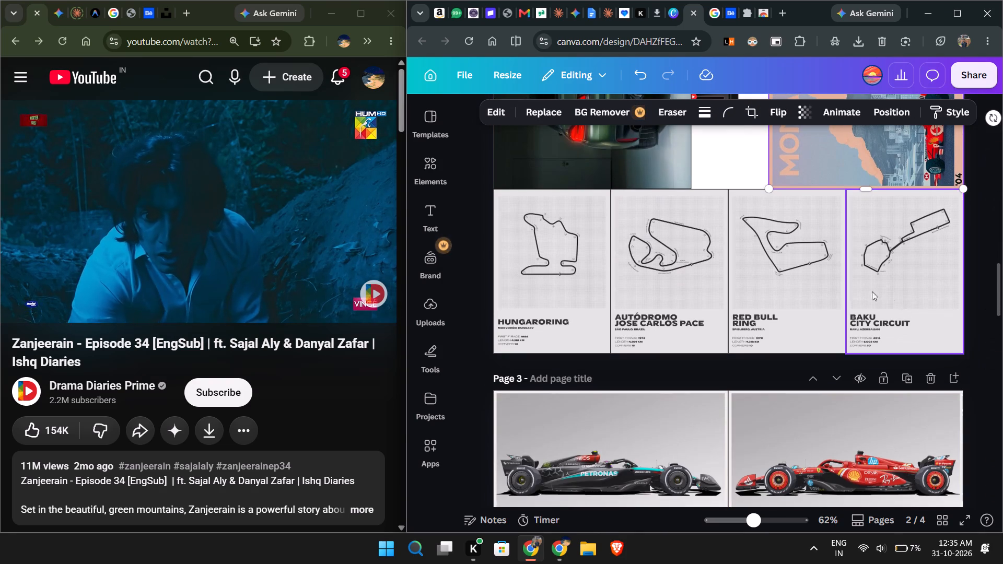
{"action": "left_click_drag", "start_coordinate": [584, 301], "coordinate": [789, 192]}
{"action": "scroll", "coordinate": [790, 192], "scroll_direction": "up", "scroll_amount": 3}
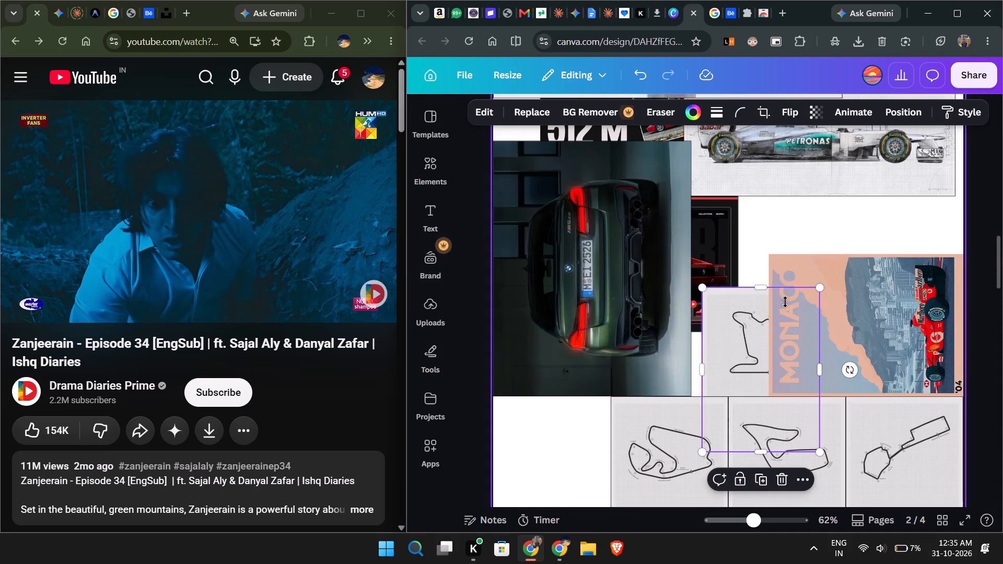
{"action": "left_click_drag", "start_coordinate": [771, 345], "coordinate": [850, 194]}
{"action": "scroll", "coordinate": [850, 193], "scroll_direction": "up", "scroll_amount": 3}
{"action": "left_click_drag", "start_coordinate": [820, 456], "coordinate": [872, 249]}
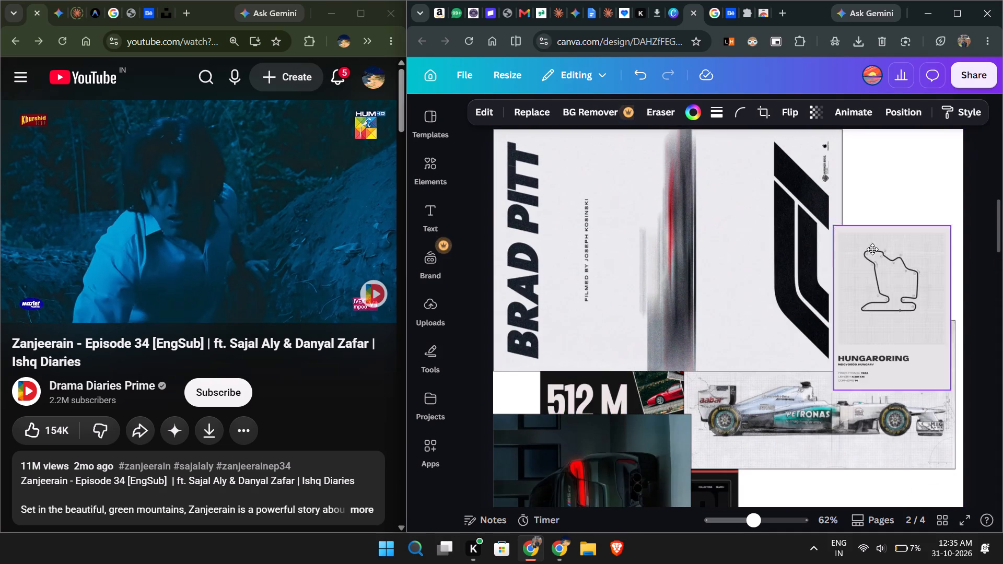
{"action": "left_click_drag", "start_coordinate": [872, 249], "coordinate": [874, 185]}
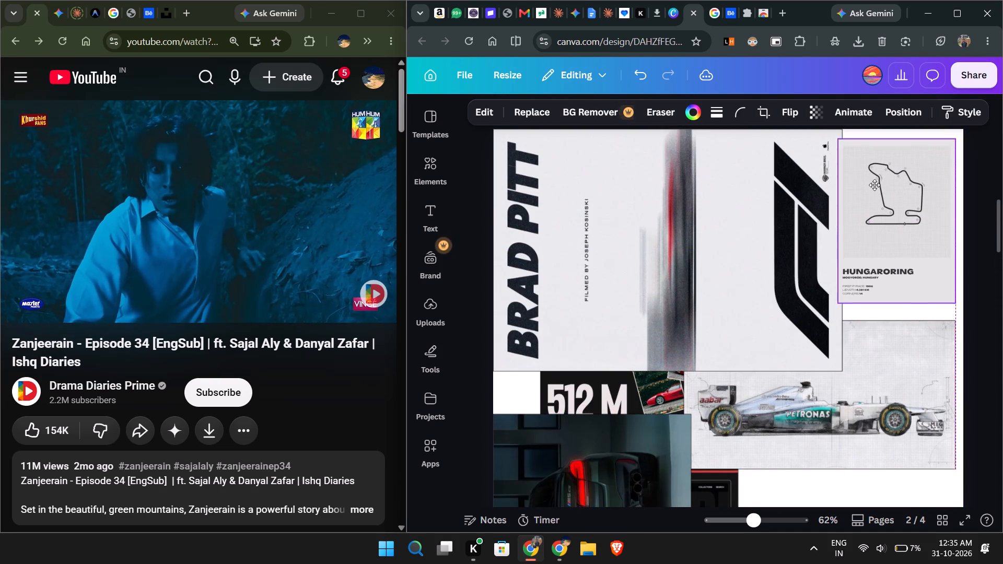
{"action": "left_click_drag", "start_coordinate": [874, 185], "coordinate": [881, 176]}
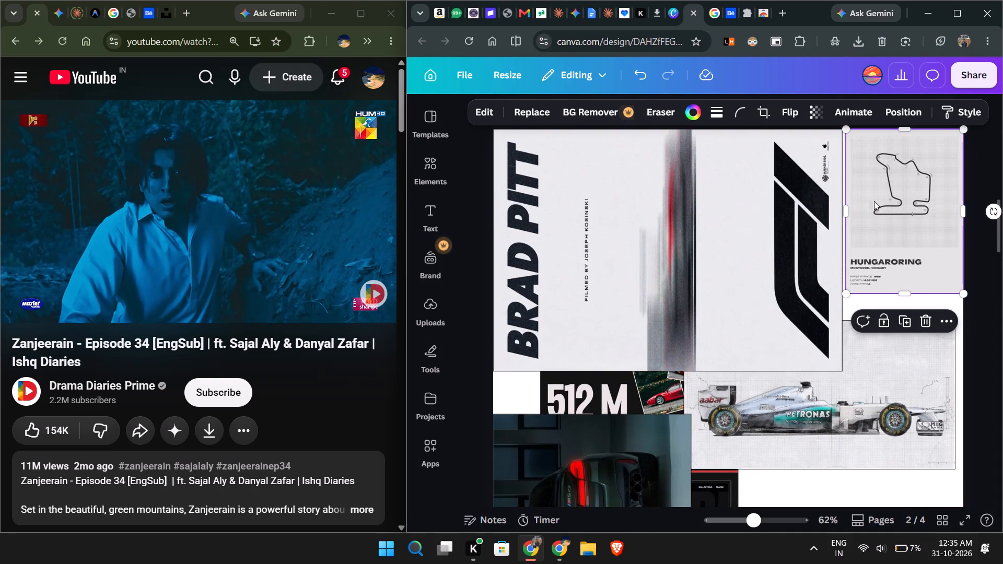
Move the Mercedes car image down and align it with page 2's right edge.
{"action": "left_click", "coordinate": [867, 388]}
{"action": "left_click_drag", "start_coordinate": [867, 388], "coordinate": [874, 475]}
Enlarge the Brad Pitt poster slightly from its lower-right corner to meet the Hungaroring poster's left edge.
{"action": "left_click", "coordinate": [771, 335]}
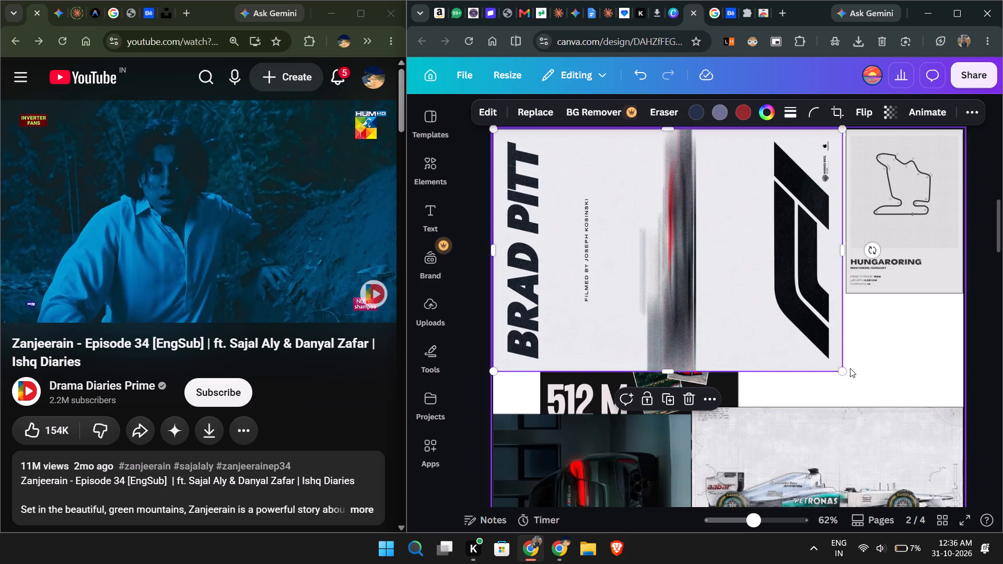
{"action": "left_click", "coordinate": [845, 369]}
Move the Autódromo José Carlos Pace poster directly below the Hungaroring poster along page 2's right edge.
{"action": "scroll", "coordinate": [849, 370], "scroll_direction": "down", "scroll_amount": 5}
{"action": "left_click_drag", "start_coordinate": [649, 440], "coordinate": [817, 181]}
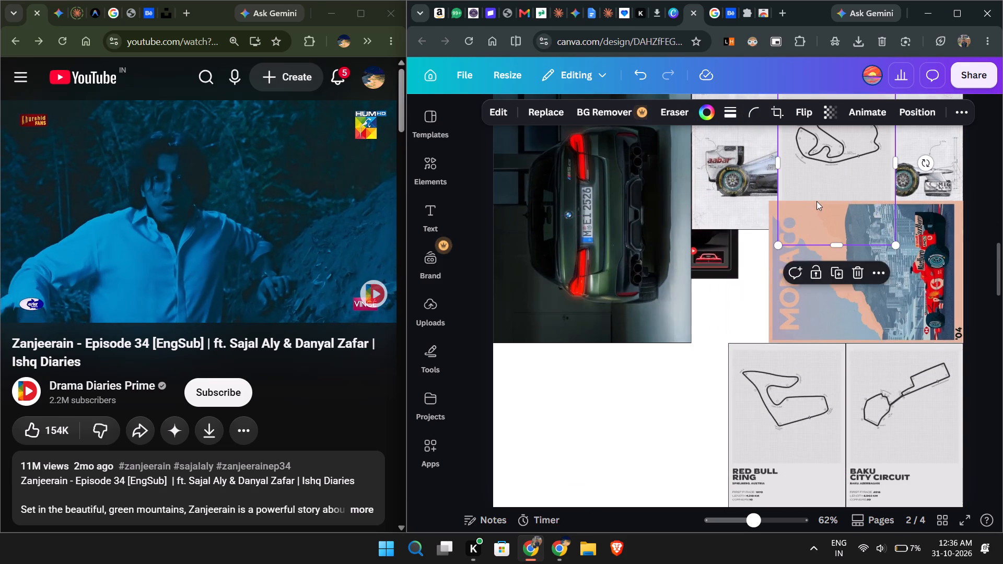
{"action": "scroll", "coordinate": [817, 201], "scroll_direction": "up", "scroll_amount": 2}
{"action": "left_click_drag", "start_coordinate": [825, 271], "coordinate": [897, 172]}
{"action": "scroll", "coordinate": [882, 195], "scroll_direction": "up", "scroll_amount": 2}
{"action": "left_click_drag", "start_coordinate": [925, 426], "coordinate": [919, 420]}
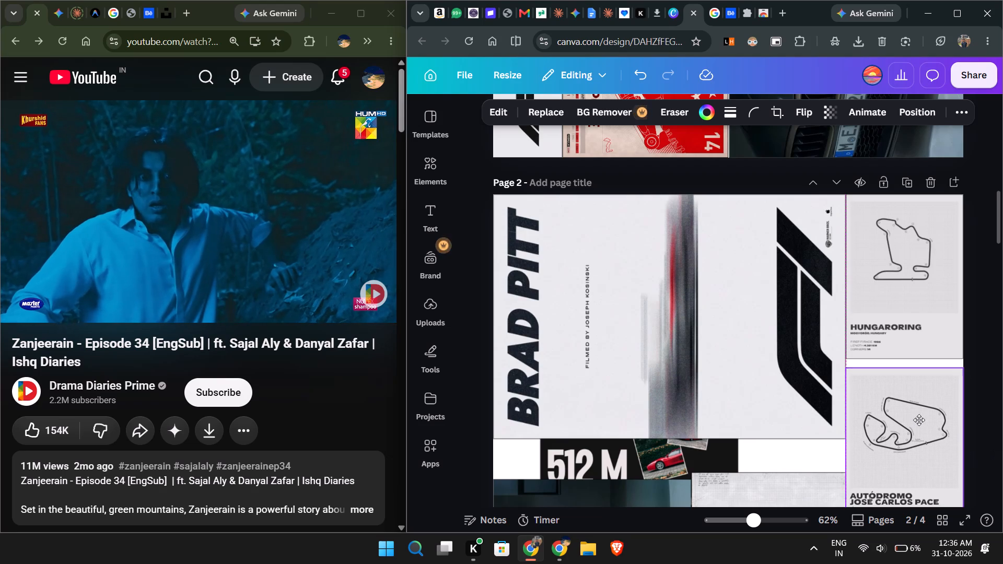
{"action": "left_click_drag", "start_coordinate": [919, 420], "coordinate": [919, 413]}
{"action": "left_click", "coordinate": [552, 307]}
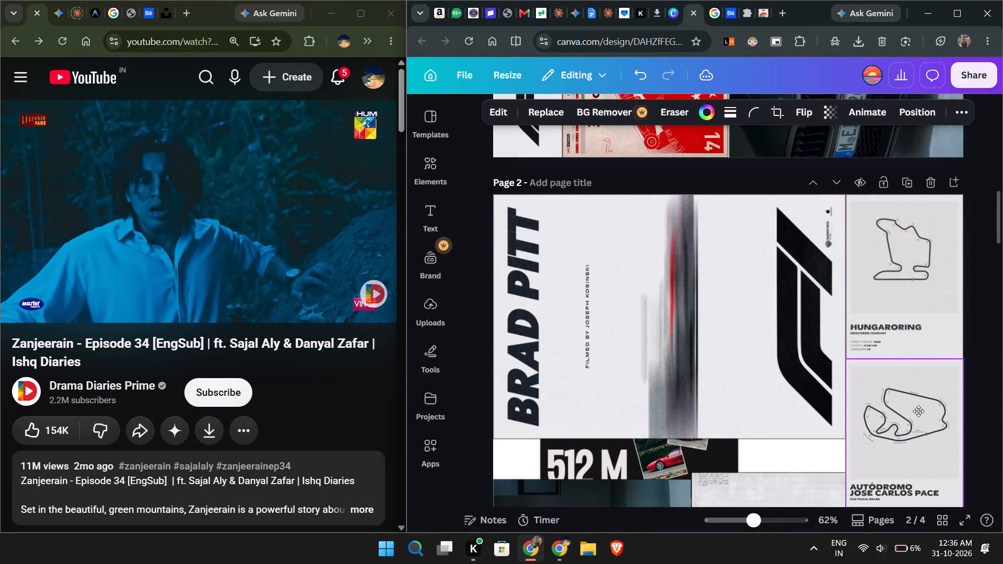
{"action": "left_click", "coordinate": [918, 411]}
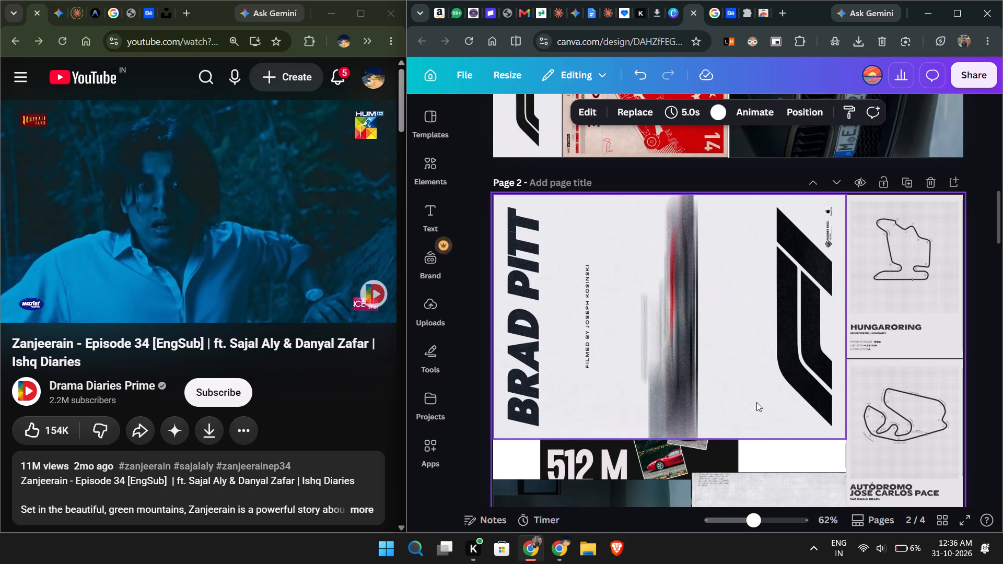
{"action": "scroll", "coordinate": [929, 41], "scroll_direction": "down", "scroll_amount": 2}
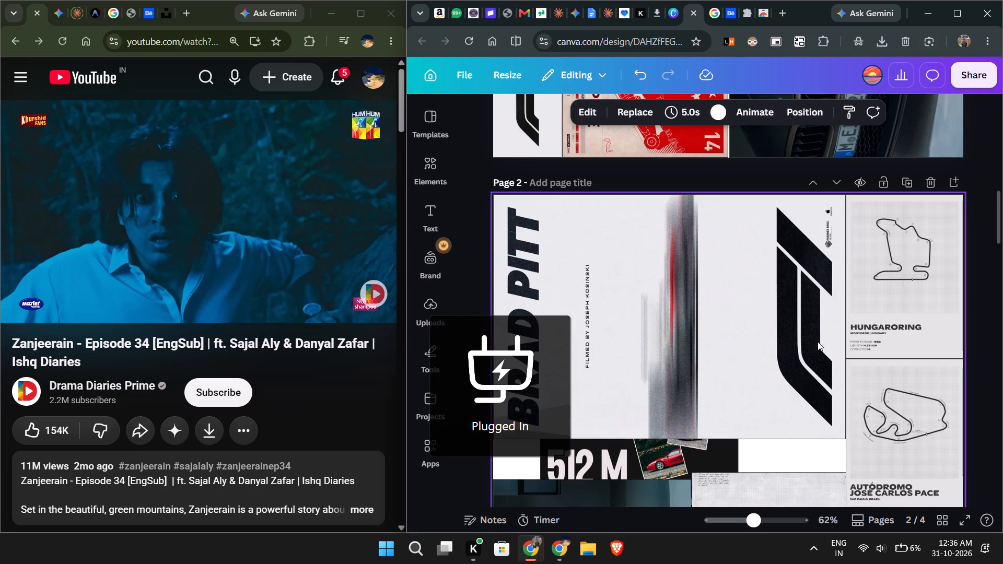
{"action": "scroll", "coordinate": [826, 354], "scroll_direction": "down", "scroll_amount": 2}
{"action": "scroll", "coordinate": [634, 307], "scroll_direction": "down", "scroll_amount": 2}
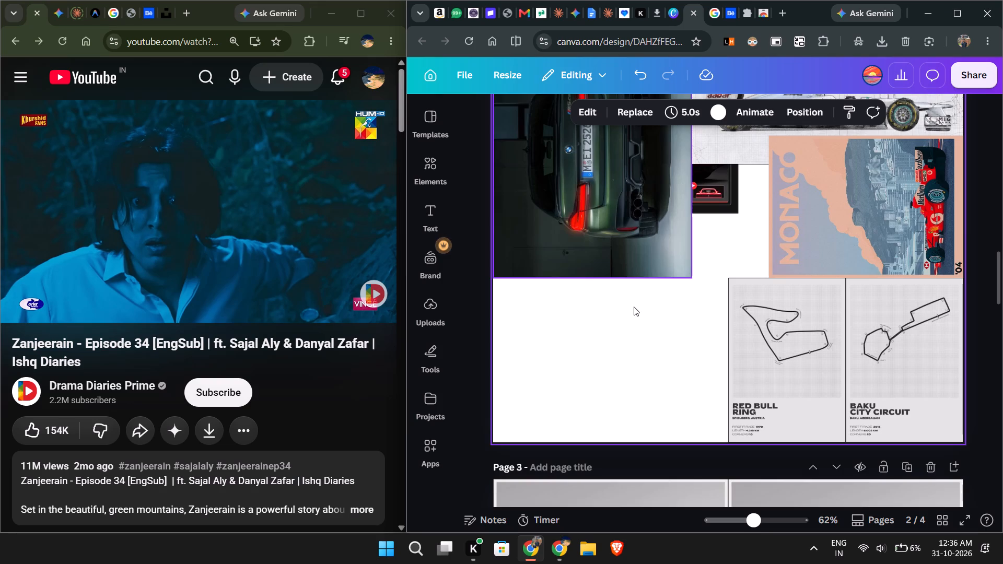
Move the BMW image aside and place the 512 M Testarossa poster directly below the Brad Pitt poster at page 2's left edge.
{"action": "scroll", "coordinate": [634, 307], "scroll_direction": "up", "scroll_amount": 2}
{"action": "left_click_drag", "start_coordinate": [620, 299], "coordinate": [798, 192]}
{"action": "left_click_drag", "start_coordinate": [622, 262], "coordinate": [596, 308]}
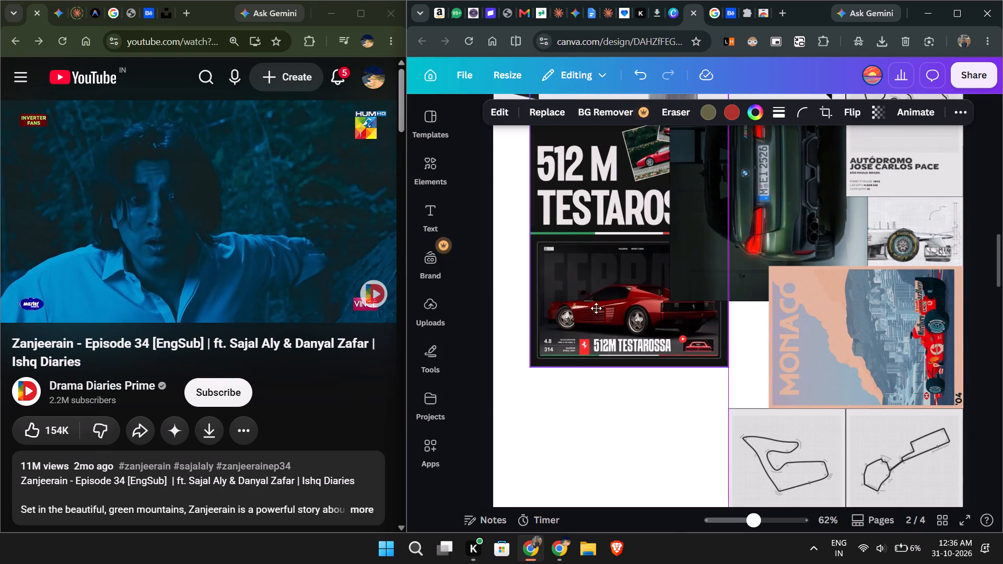
{"action": "left_click_drag", "start_coordinate": [596, 308], "coordinate": [592, 311]}
{"action": "scroll", "coordinate": [577, 308], "scroll_direction": "up", "scroll_amount": 2}
{"action": "scroll", "coordinate": [587, 372], "scroll_direction": "down", "scroll_amount": 3}
{"action": "scroll", "coordinate": [615, 290], "scroll_direction": "up", "scroll_amount": 1}
{"action": "left_click_drag", "start_coordinate": [596, 334], "coordinate": [571, 341]}
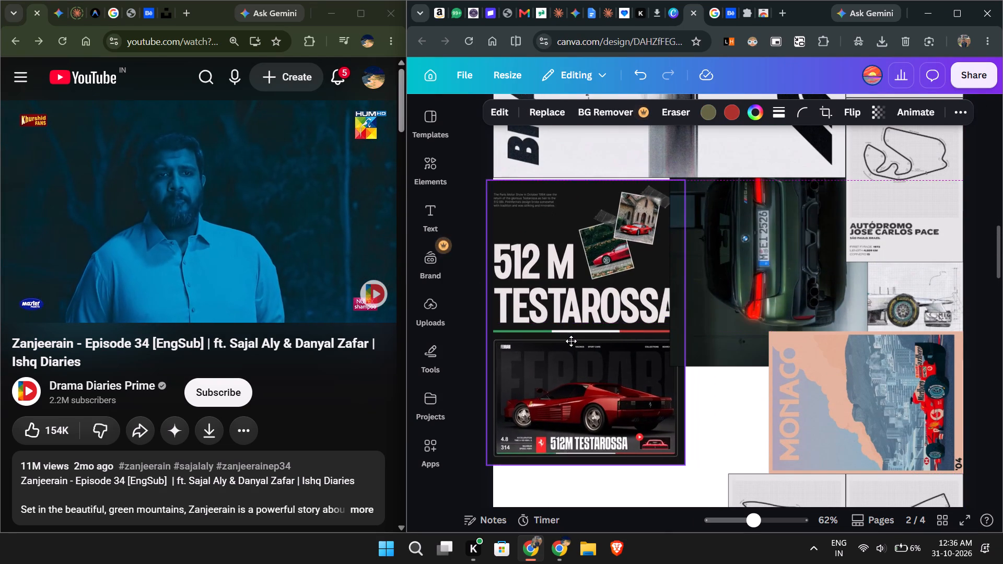
{"action": "left_click_drag", "start_coordinate": [571, 341], "coordinate": [577, 335]}
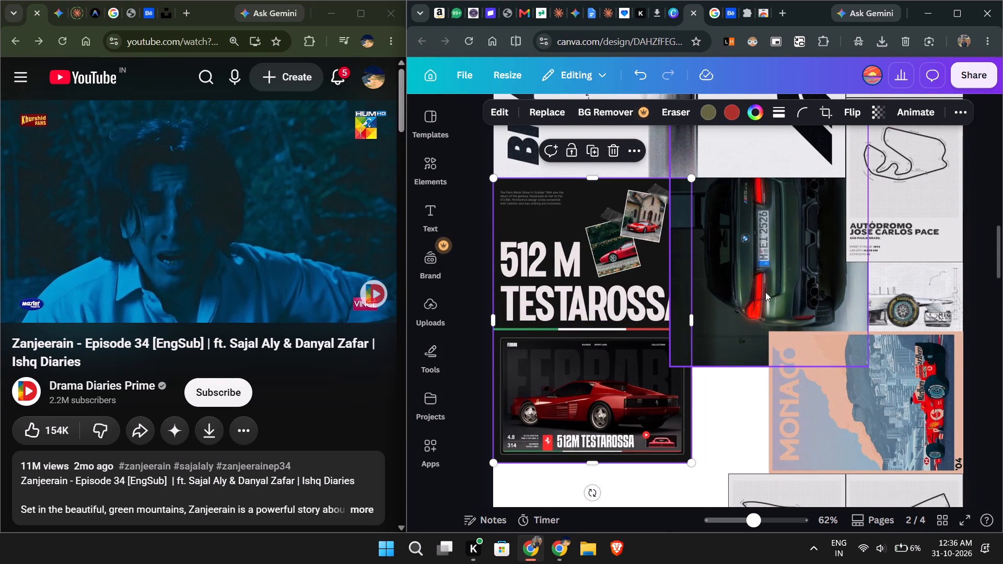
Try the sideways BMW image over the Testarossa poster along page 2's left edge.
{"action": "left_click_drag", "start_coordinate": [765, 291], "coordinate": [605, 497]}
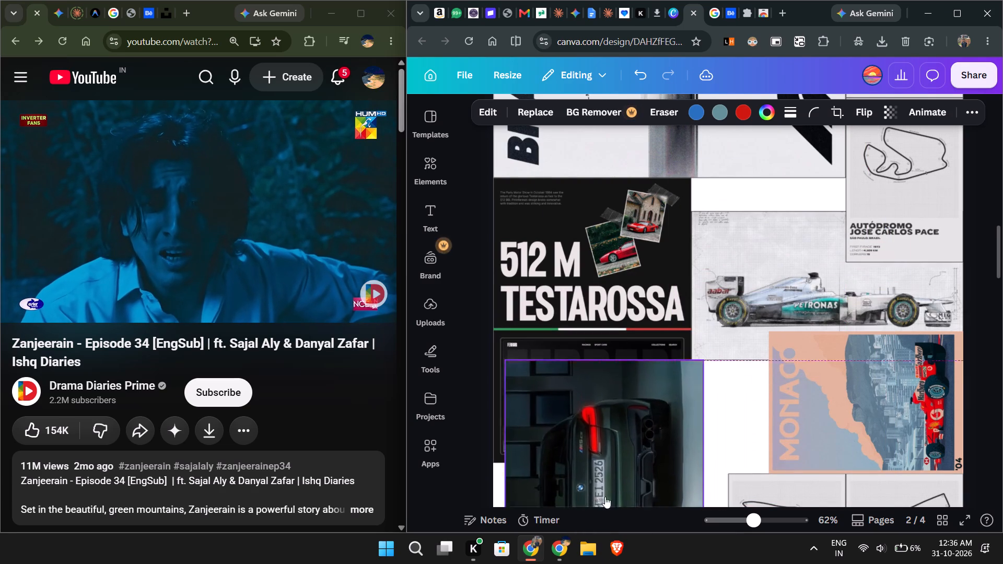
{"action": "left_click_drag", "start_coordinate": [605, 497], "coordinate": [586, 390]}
Move the Monaco poster to page 2's bottom-left corner and enlarge it to meet the Red Bull Ring poster's left edge.
{"action": "scroll", "coordinate": [841, 386], "scroll_direction": "down", "scroll_amount": 3}
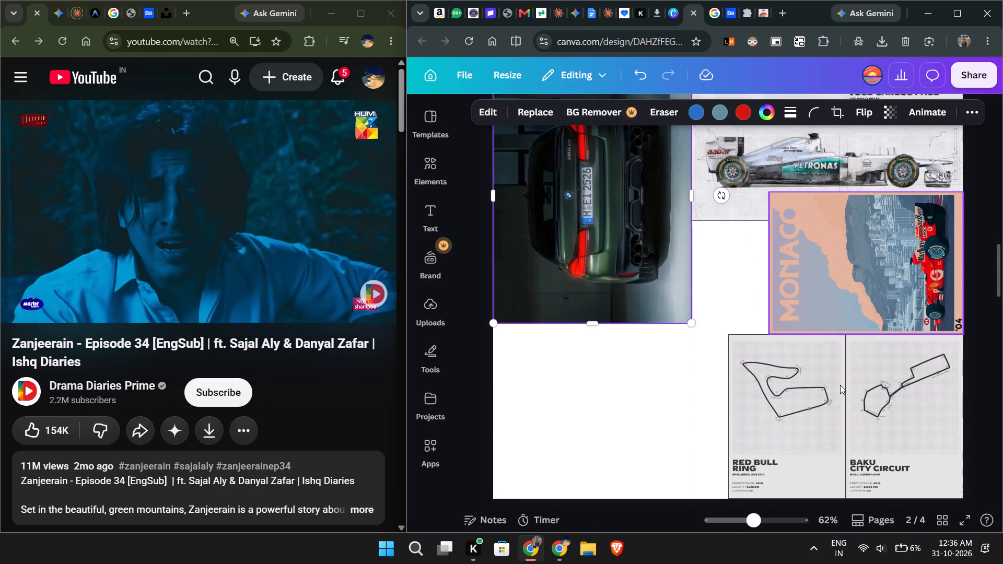
{"action": "left_click_drag", "start_coordinate": [878, 200], "coordinate": [606, 364]}
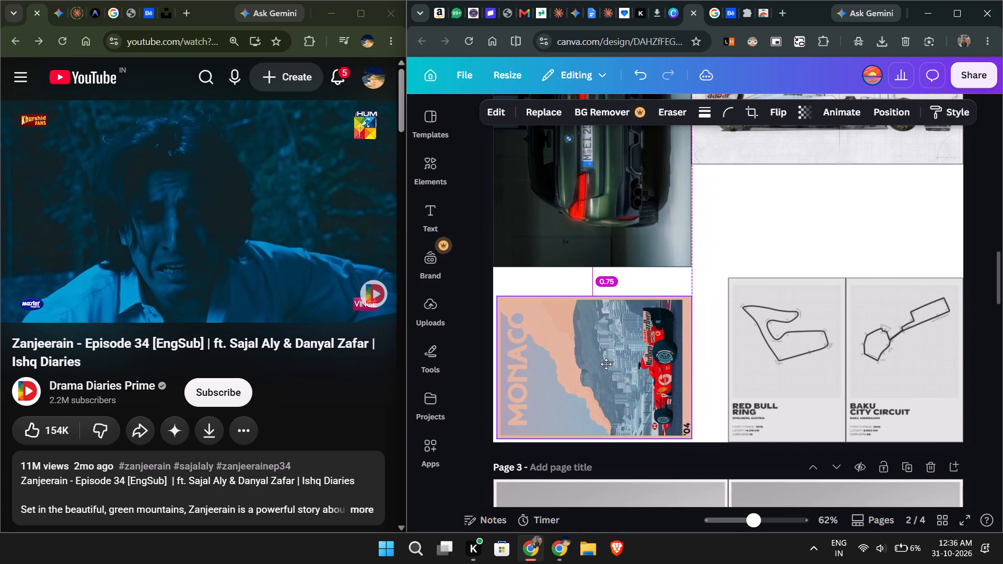
{"action": "left_click_drag", "start_coordinate": [606, 364], "coordinate": [602, 366]}
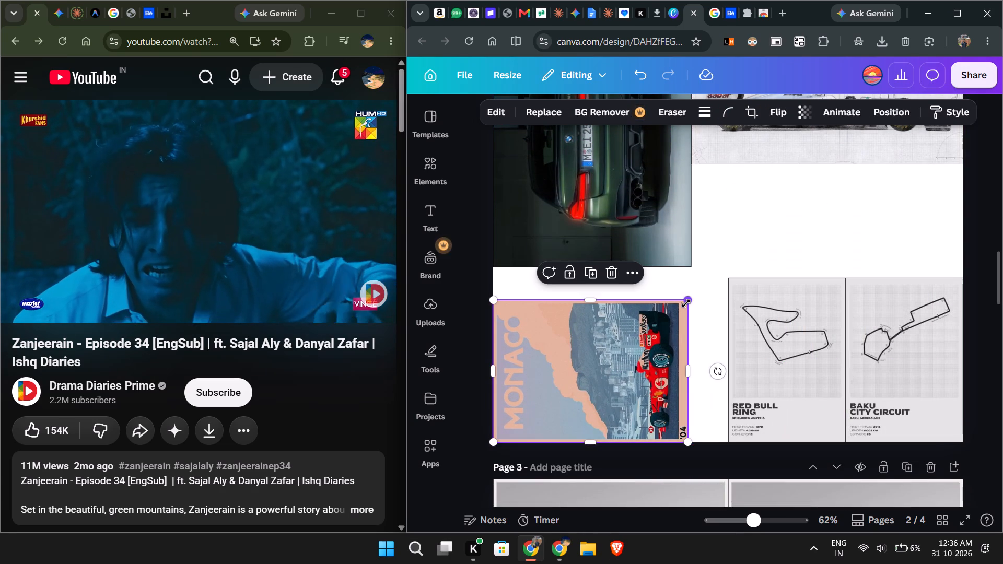
{"action": "left_click_drag", "start_coordinate": [686, 303], "coordinate": [729, 278]}
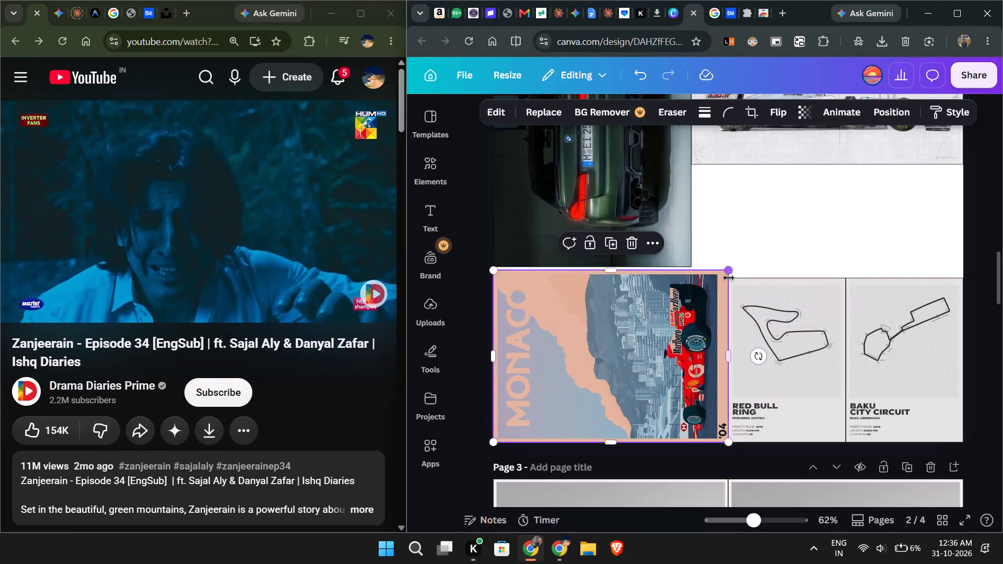
Shift the BMW image off the Testarossa poster and enlarge that poster slightly to meet the Monaco poster's top edge.
{"action": "scroll", "coordinate": [726, 268], "scroll_direction": "up", "scroll_amount": 2}
{"action": "left_click_drag", "start_coordinate": [633, 295], "coordinate": [896, 429]}
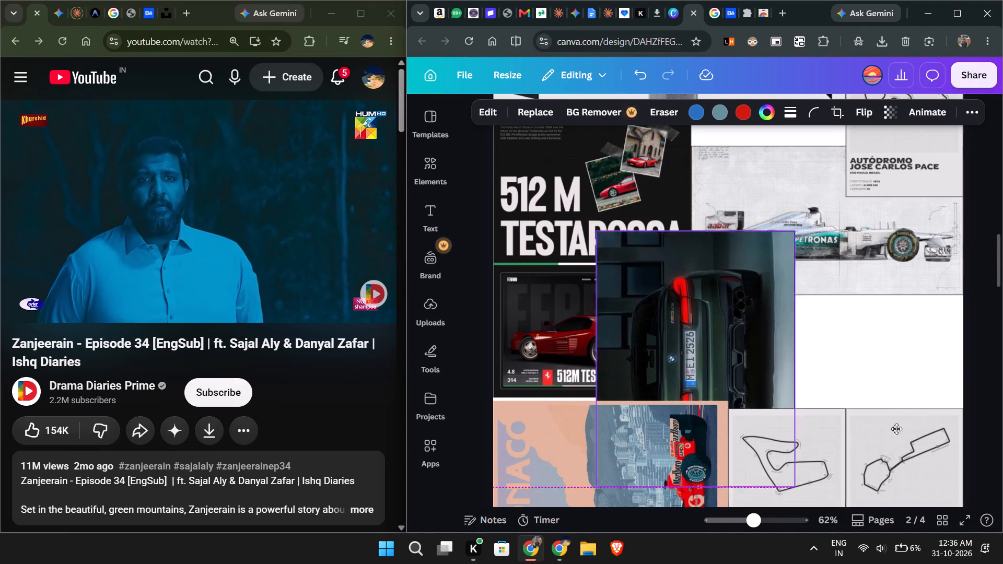
{"action": "left_click_drag", "start_coordinate": [896, 429], "coordinate": [924, 365]}
{"action": "scroll", "coordinate": [646, 358], "scroll_direction": "up", "scroll_amount": 1}
{"action": "scroll", "coordinate": [633, 365], "scroll_direction": "down", "scroll_amount": 1}
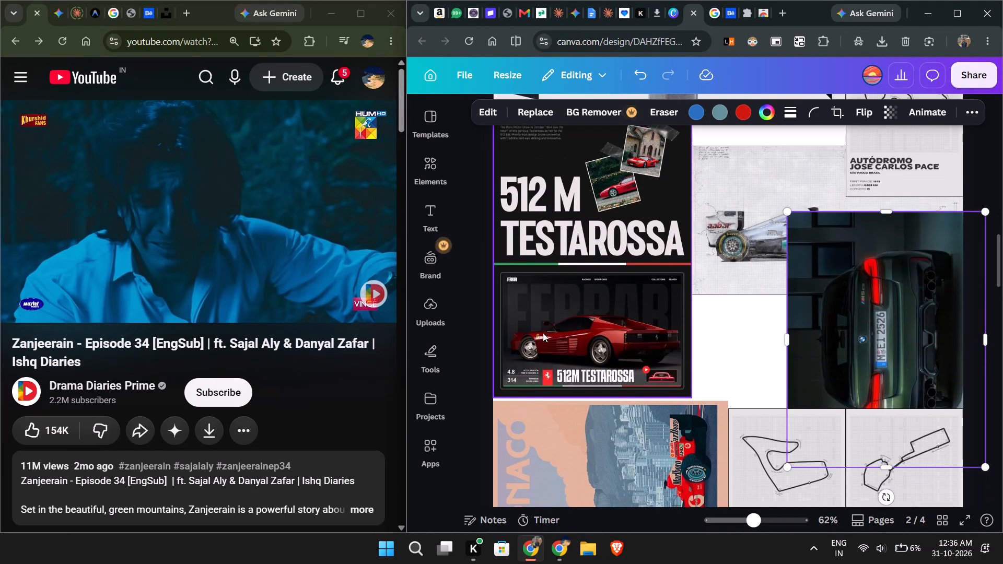
{"action": "left_click", "coordinate": [530, 330]}
{"action": "left_click_drag", "start_coordinate": [690, 396], "coordinate": [696, 401]}
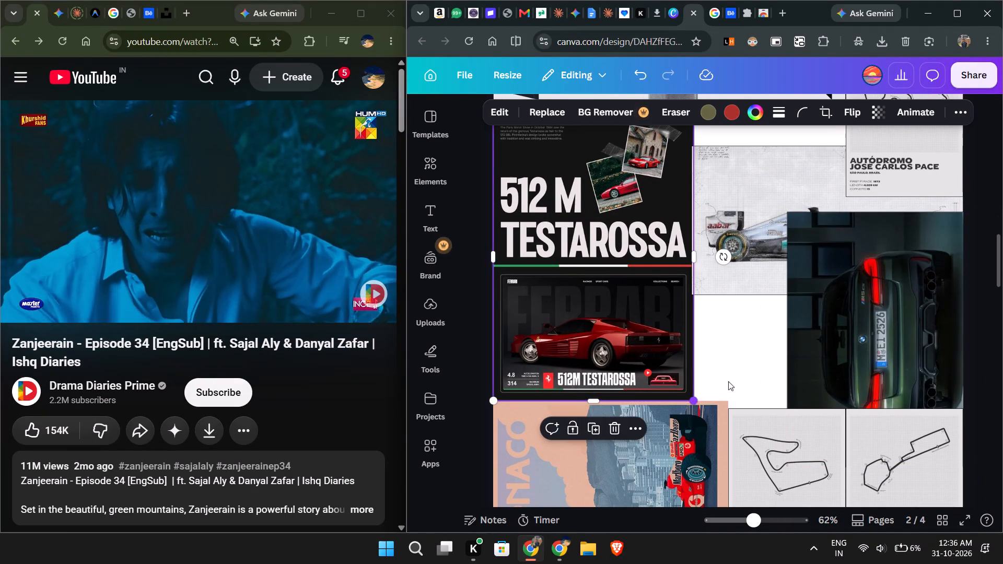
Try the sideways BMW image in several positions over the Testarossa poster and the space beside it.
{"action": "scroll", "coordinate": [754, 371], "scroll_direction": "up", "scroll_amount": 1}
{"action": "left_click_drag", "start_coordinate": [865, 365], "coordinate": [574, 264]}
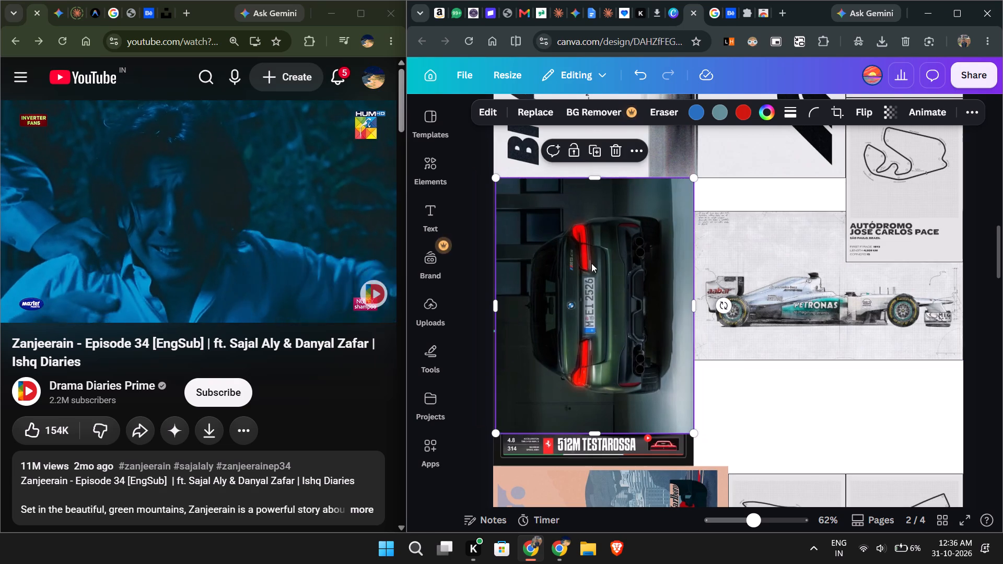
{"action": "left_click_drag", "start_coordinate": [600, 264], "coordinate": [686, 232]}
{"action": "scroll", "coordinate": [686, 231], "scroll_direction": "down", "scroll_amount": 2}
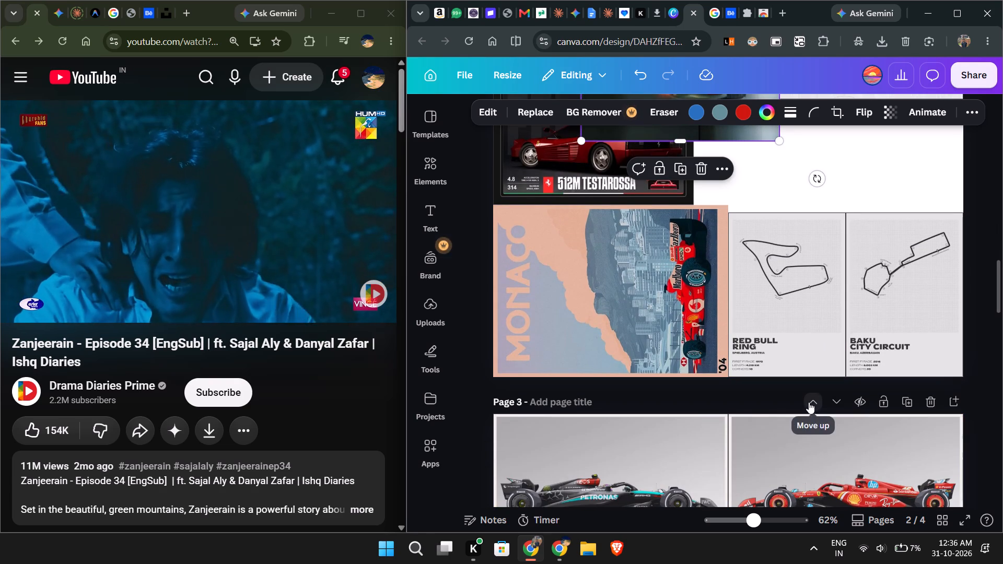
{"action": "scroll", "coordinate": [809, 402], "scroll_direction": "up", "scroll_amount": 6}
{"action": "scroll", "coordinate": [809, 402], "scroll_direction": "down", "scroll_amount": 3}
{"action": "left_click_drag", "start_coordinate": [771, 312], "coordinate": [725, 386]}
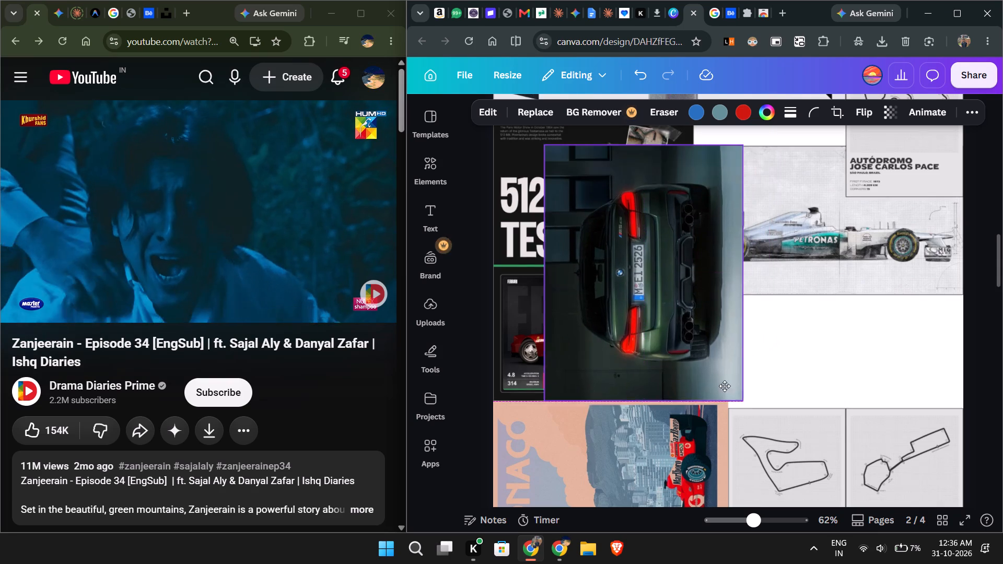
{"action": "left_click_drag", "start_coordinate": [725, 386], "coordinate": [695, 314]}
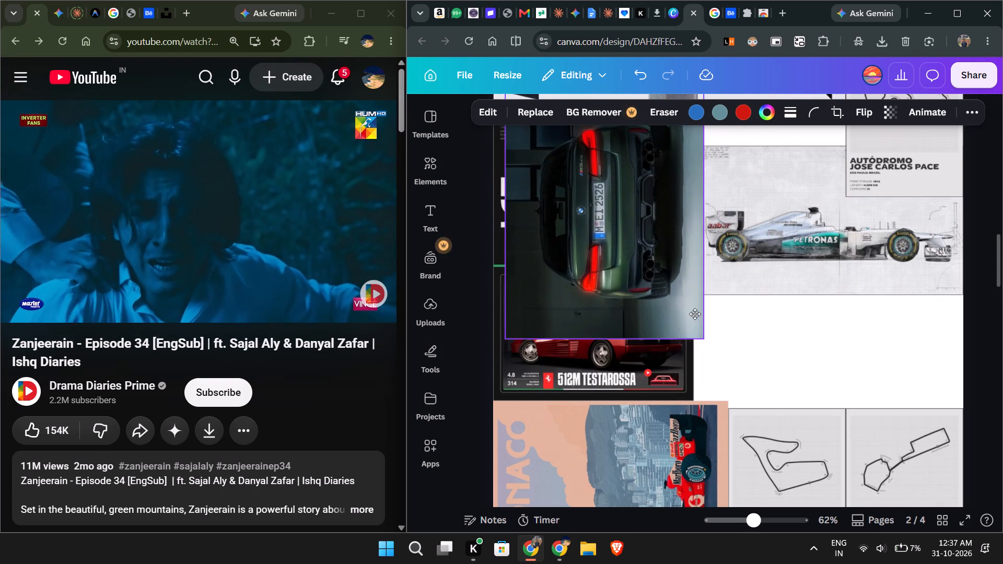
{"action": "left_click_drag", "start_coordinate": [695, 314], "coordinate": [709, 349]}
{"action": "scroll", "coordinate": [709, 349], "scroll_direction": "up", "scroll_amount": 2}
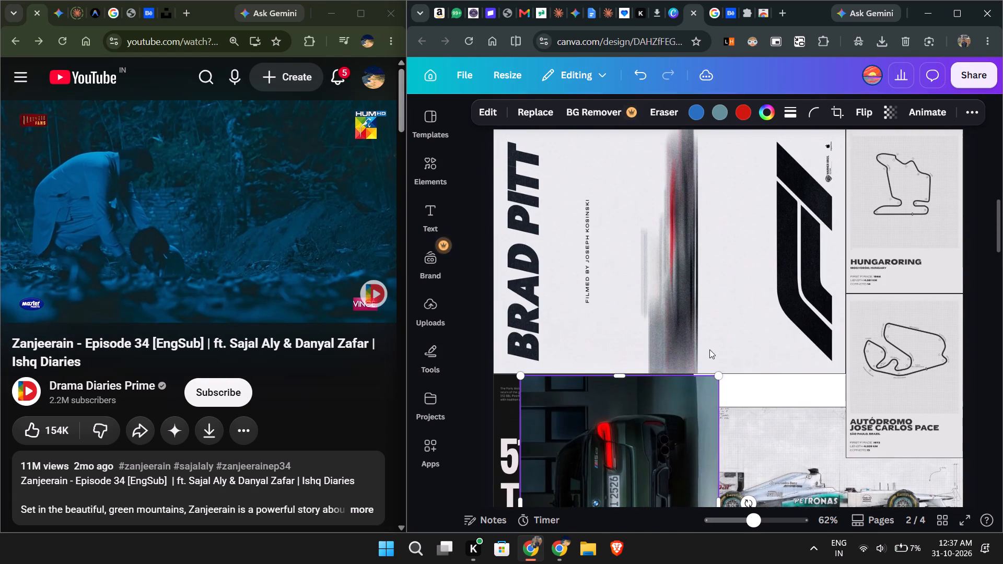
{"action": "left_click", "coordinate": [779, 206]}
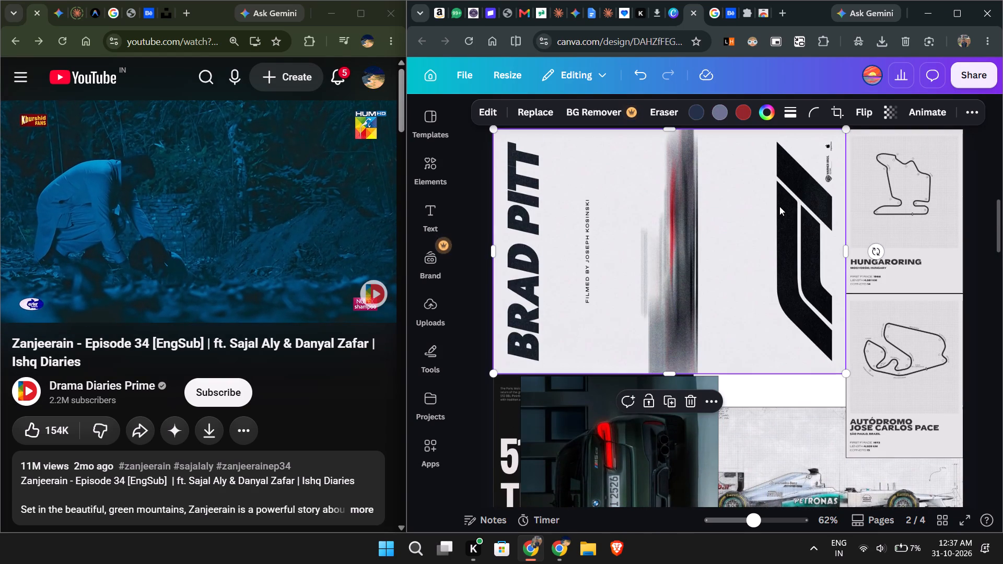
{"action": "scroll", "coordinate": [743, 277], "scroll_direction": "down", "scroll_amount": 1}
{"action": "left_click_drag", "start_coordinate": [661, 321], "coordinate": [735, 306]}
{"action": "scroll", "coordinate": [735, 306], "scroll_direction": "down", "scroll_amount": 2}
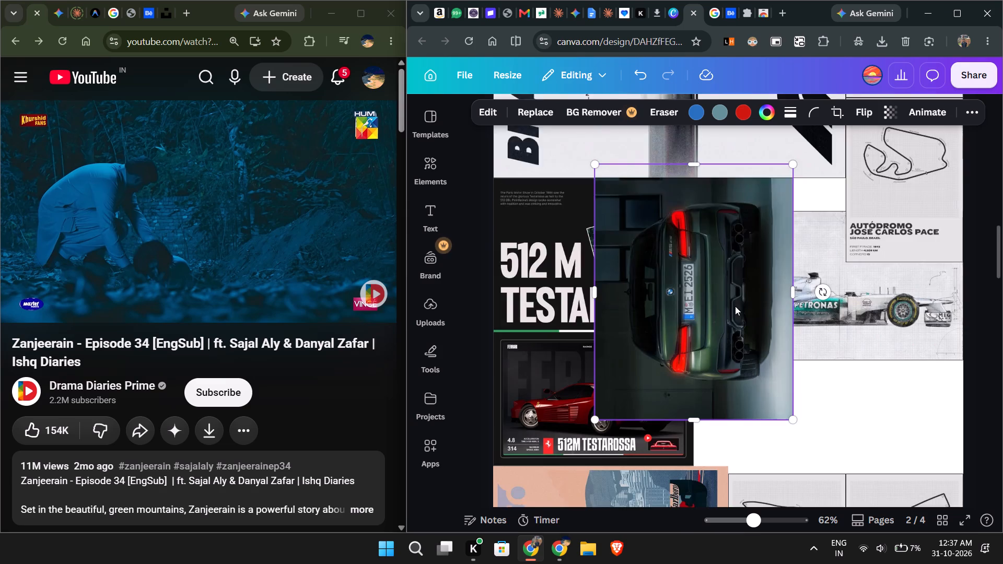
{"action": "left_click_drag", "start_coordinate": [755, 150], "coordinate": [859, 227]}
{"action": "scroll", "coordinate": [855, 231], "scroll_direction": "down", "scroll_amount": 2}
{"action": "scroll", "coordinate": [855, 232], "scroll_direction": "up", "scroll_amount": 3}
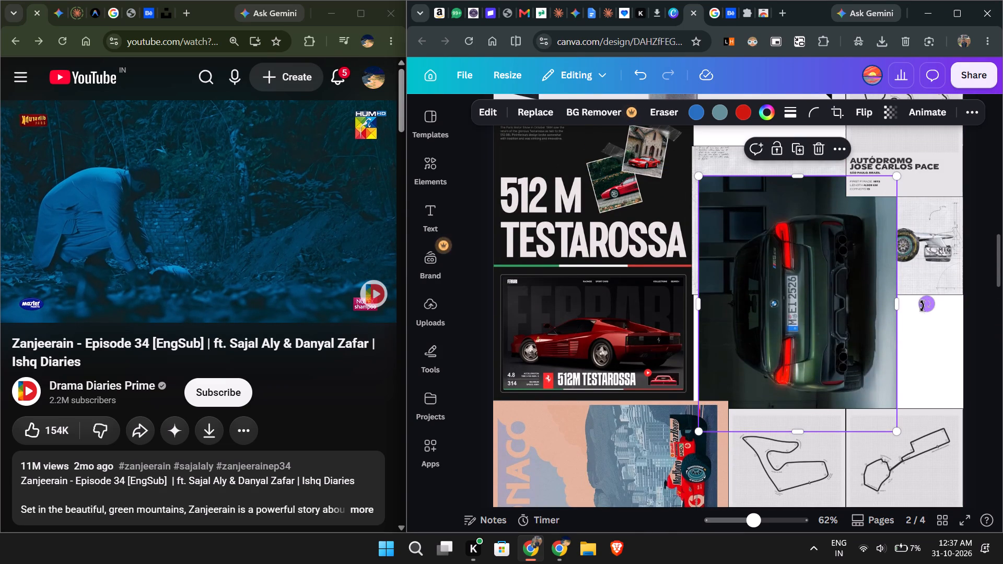
Rotate the BMW image upright and move it against the Testarossa poster's right edge, above the circuit posters.
{"action": "left_click_drag", "start_coordinate": [922, 305], "coordinate": [800, 416]}
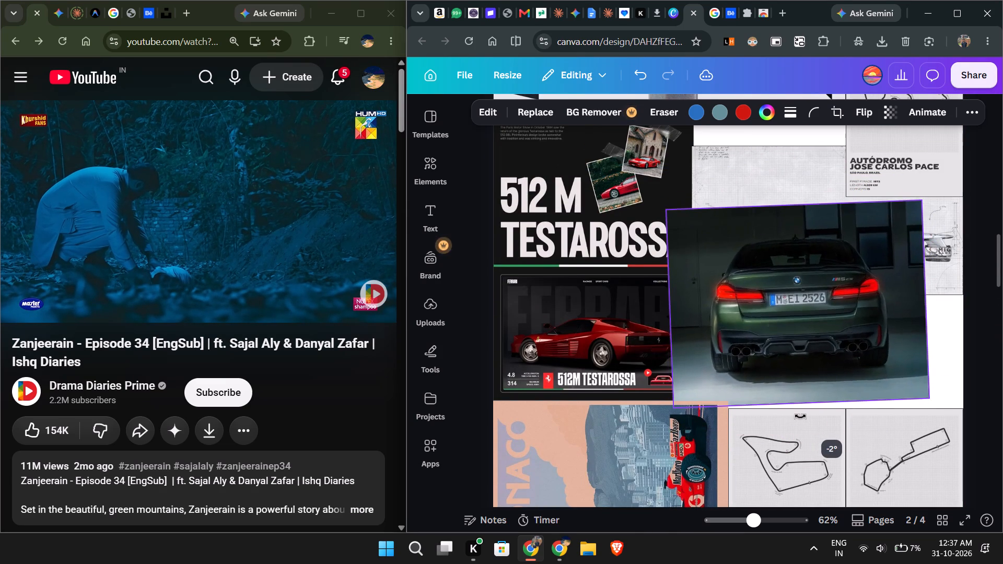
{"action": "left_click_drag", "start_coordinate": [800, 416], "coordinate": [797, 417]}
{"action": "left_click_drag", "start_coordinate": [776, 338], "coordinate": [810, 346]}
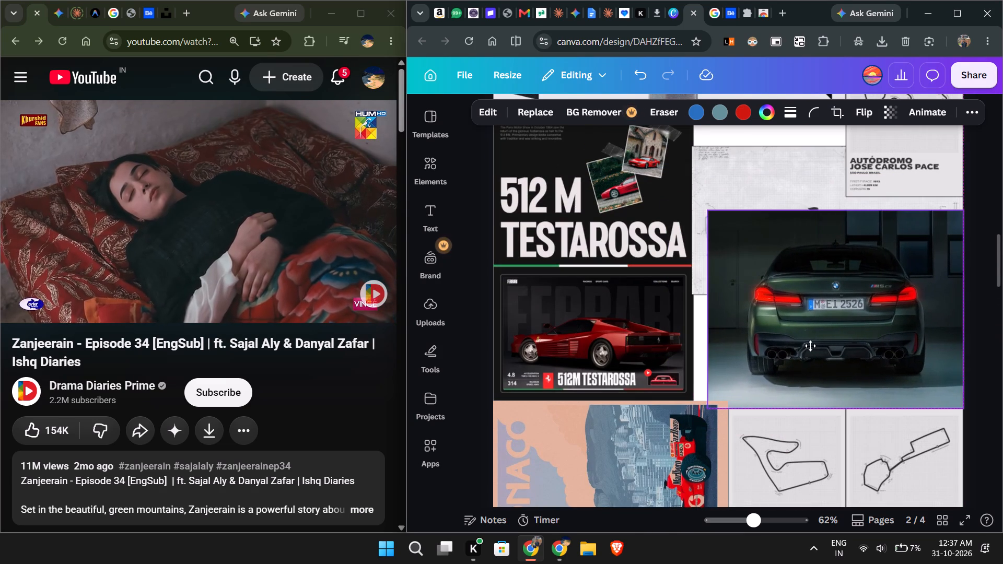
{"action": "left_click_drag", "start_coordinate": [810, 346], "coordinate": [814, 347]}
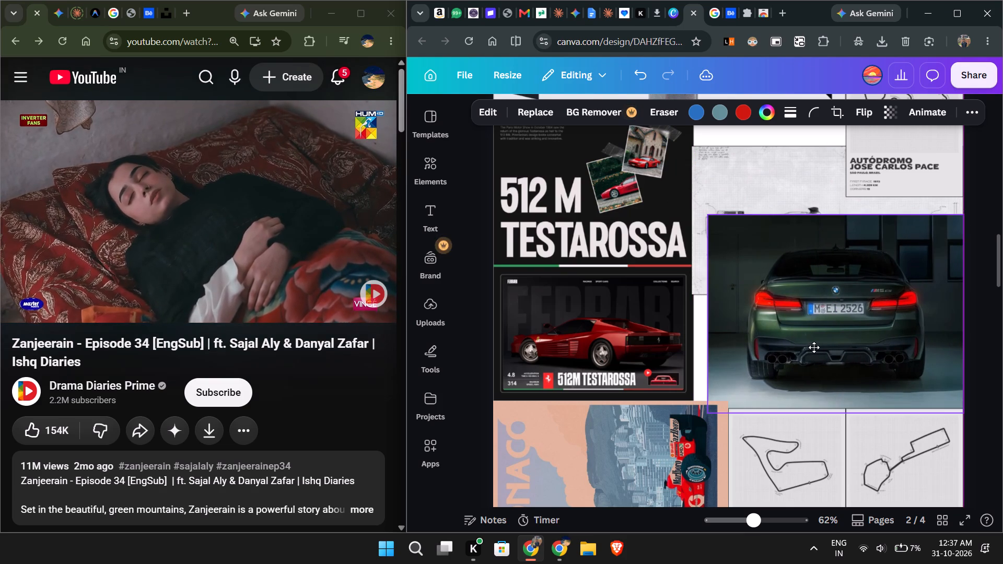
{"action": "left_click_drag", "start_coordinate": [814, 347], "coordinate": [811, 340]}
{"action": "left_click_drag", "start_coordinate": [847, 281], "coordinate": [846, 370]}
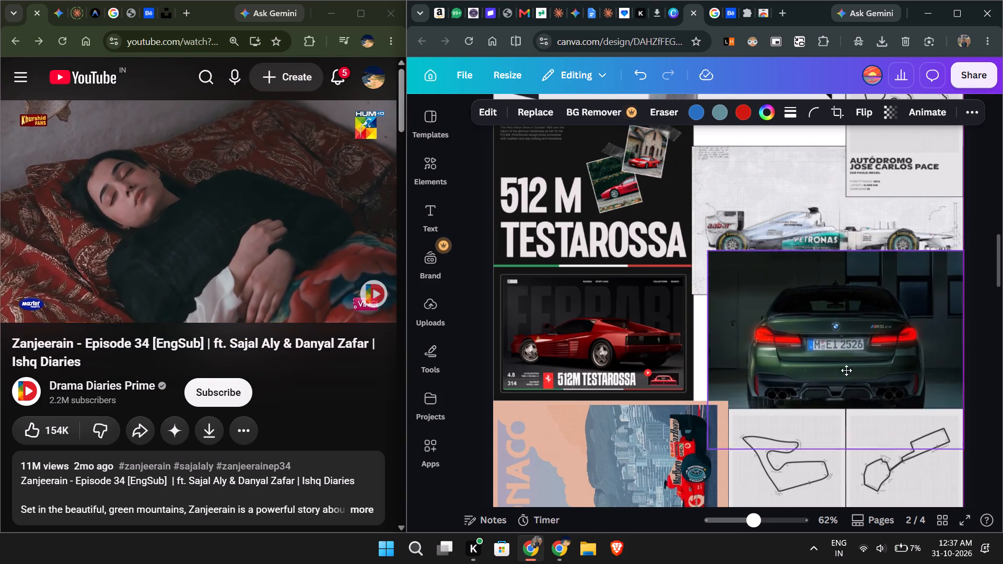
{"action": "left_click_drag", "start_coordinate": [846, 370], "coordinate": [830, 346]}
Rotate the Mercedes car image a quarter turn counterclockwise and place it below the Brad Pitt poster, against the Testarossa poster's right edge.
{"action": "scroll", "coordinate": [830, 344], "scroll_direction": "up", "scroll_amount": 1}
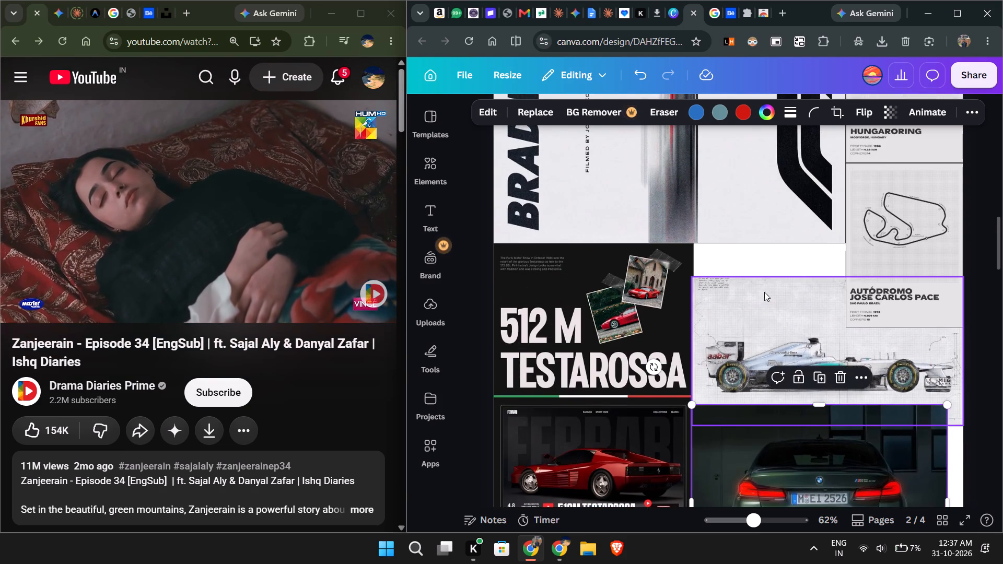
{"action": "left_click_drag", "start_coordinate": [774, 305], "coordinate": [672, 271]}
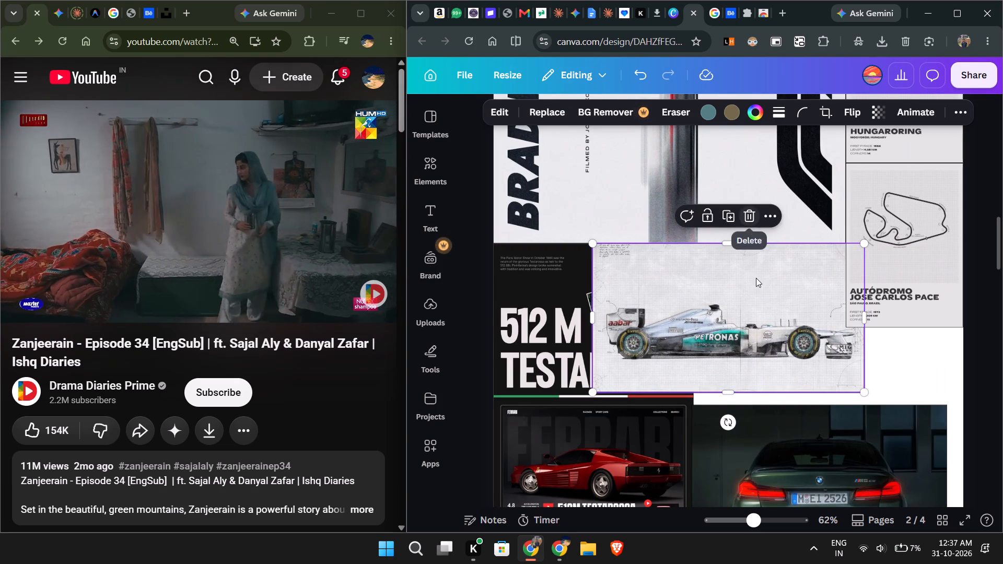
{"action": "left_click_drag", "start_coordinate": [731, 417], "coordinate": [830, 295]}
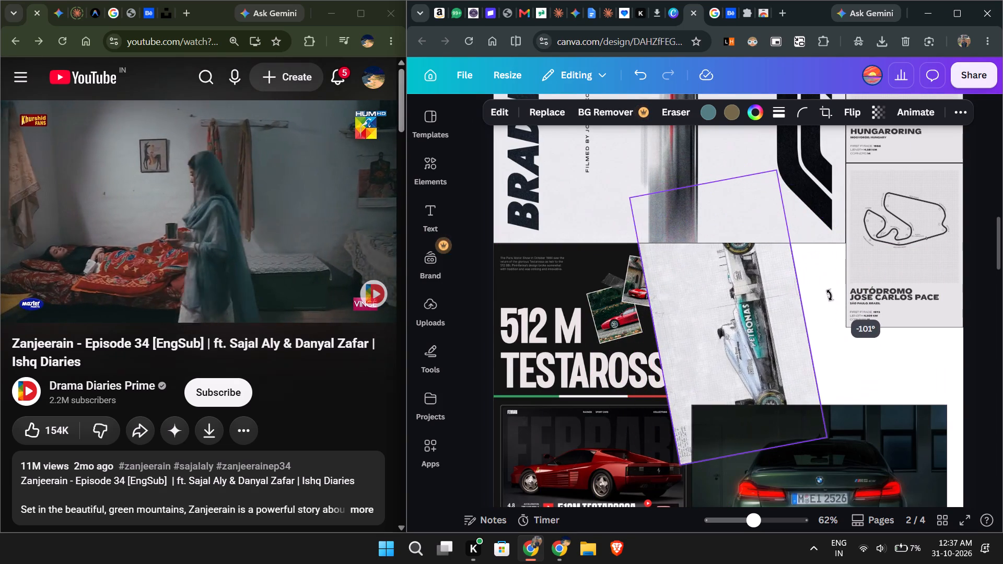
{"action": "left_click_drag", "start_coordinate": [830, 295], "coordinate": [826, 311]}
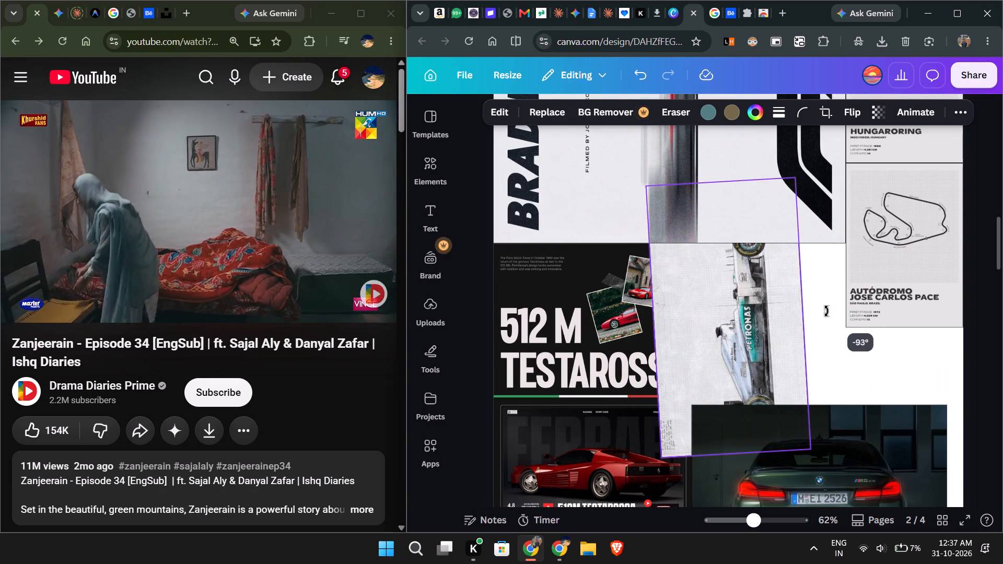
{"action": "left_click_drag", "start_coordinate": [826, 311], "coordinate": [826, 314]}
{"action": "left_click_drag", "start_coordinate": [737, 326], "coordinate": [822, 424]}
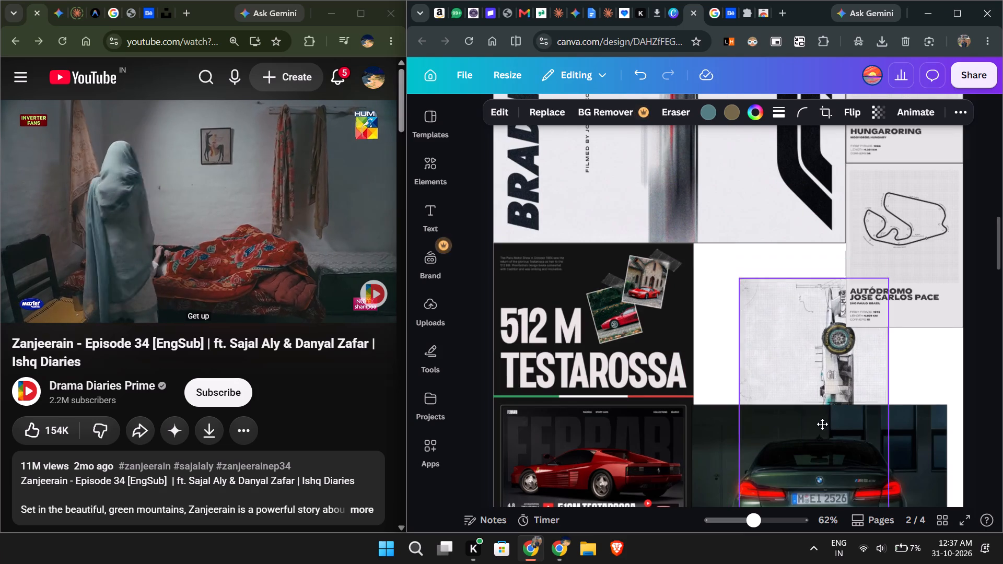
{"action": "left_click_drag", "start_coordinate": [822, 424], "coordinate": [770, 395]}
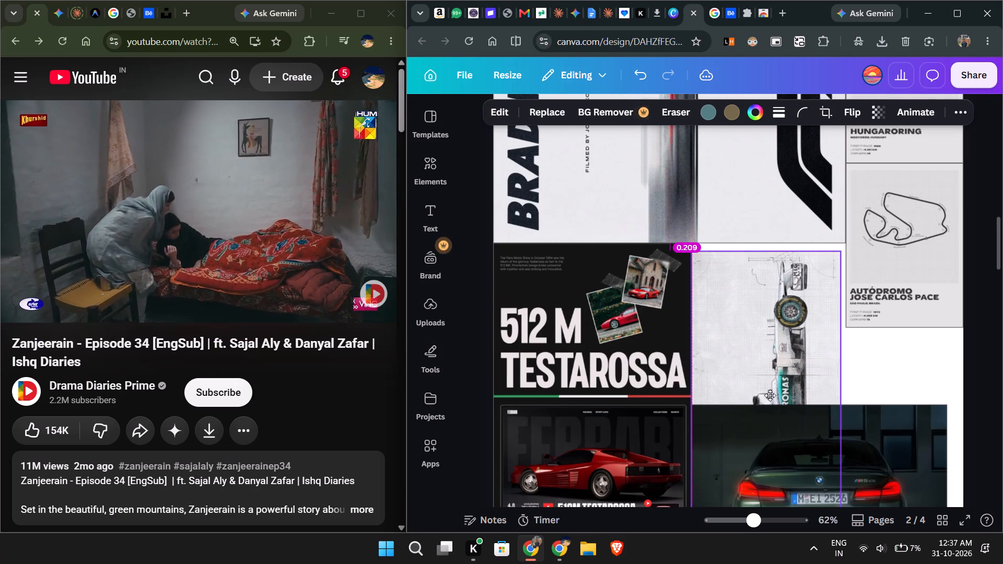
{"action": "left_click_drag", "start_coordinate": [770, 395], "coordinate": [777, 388]}
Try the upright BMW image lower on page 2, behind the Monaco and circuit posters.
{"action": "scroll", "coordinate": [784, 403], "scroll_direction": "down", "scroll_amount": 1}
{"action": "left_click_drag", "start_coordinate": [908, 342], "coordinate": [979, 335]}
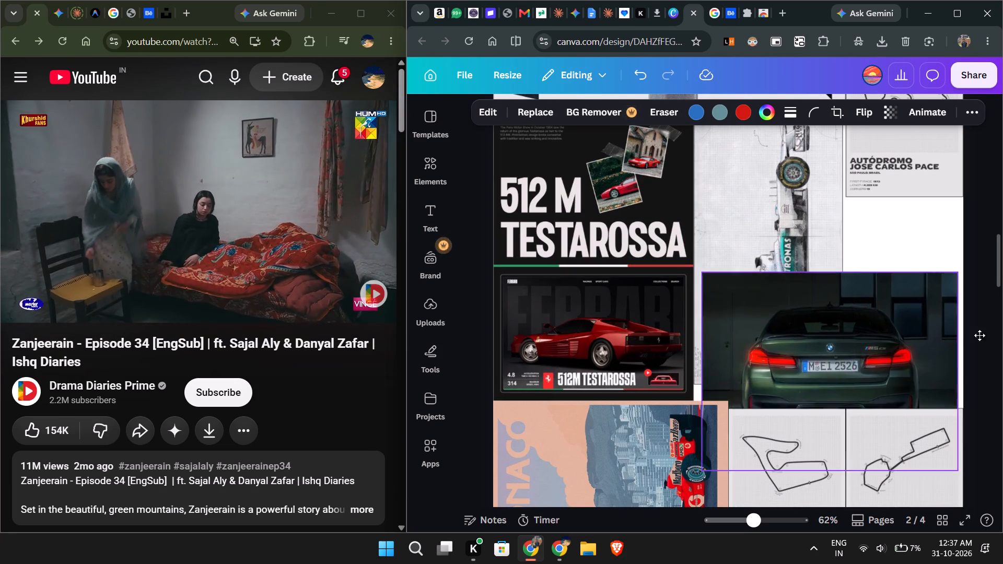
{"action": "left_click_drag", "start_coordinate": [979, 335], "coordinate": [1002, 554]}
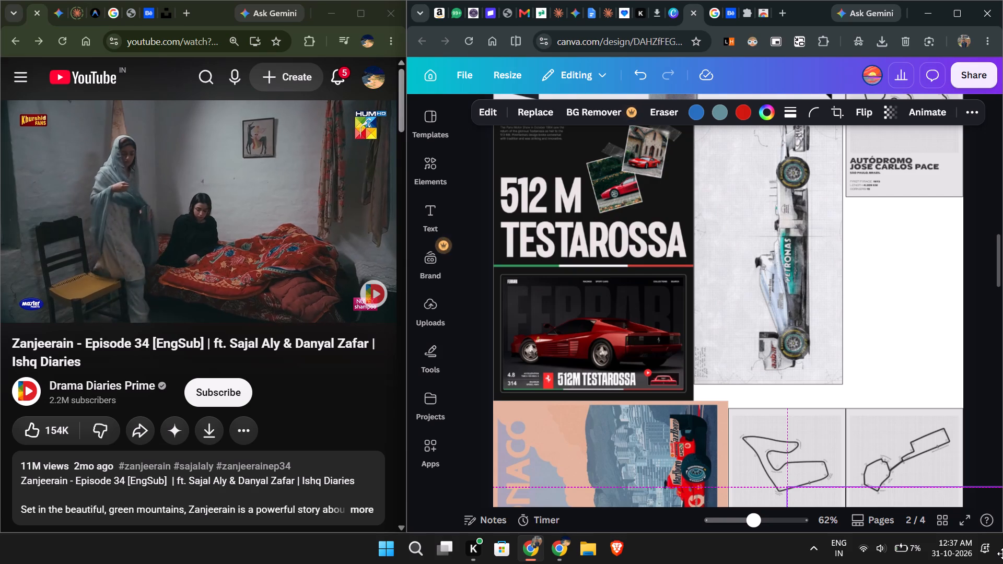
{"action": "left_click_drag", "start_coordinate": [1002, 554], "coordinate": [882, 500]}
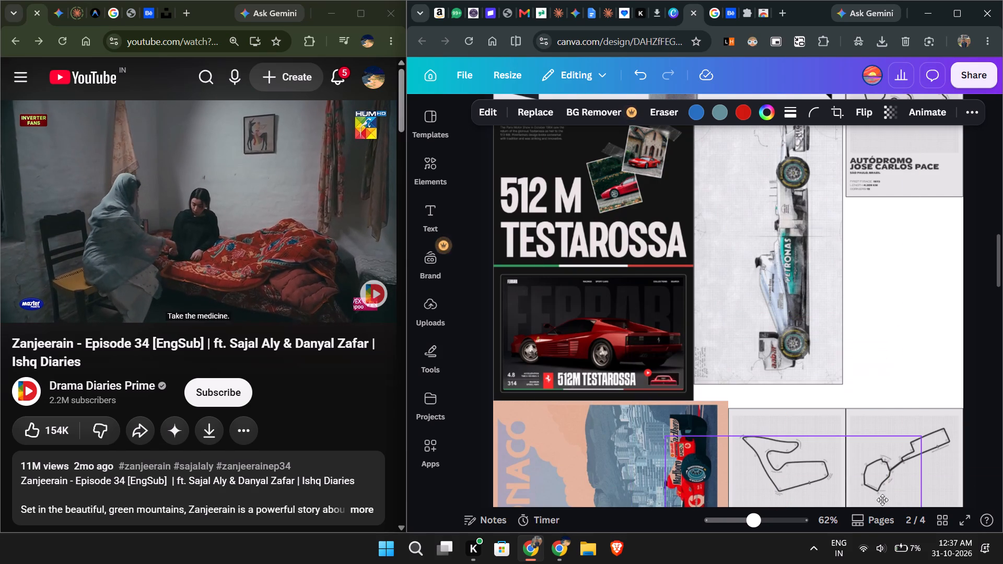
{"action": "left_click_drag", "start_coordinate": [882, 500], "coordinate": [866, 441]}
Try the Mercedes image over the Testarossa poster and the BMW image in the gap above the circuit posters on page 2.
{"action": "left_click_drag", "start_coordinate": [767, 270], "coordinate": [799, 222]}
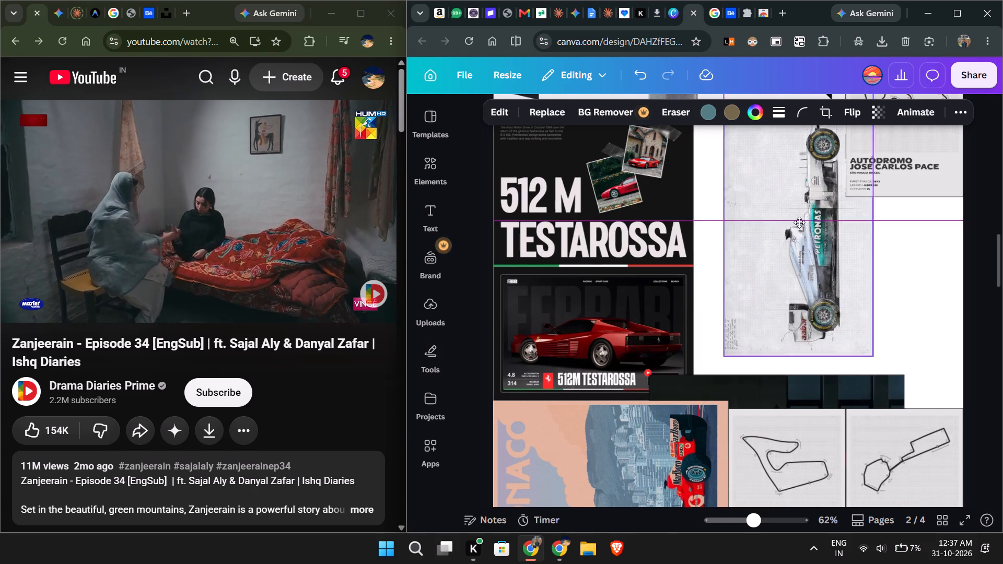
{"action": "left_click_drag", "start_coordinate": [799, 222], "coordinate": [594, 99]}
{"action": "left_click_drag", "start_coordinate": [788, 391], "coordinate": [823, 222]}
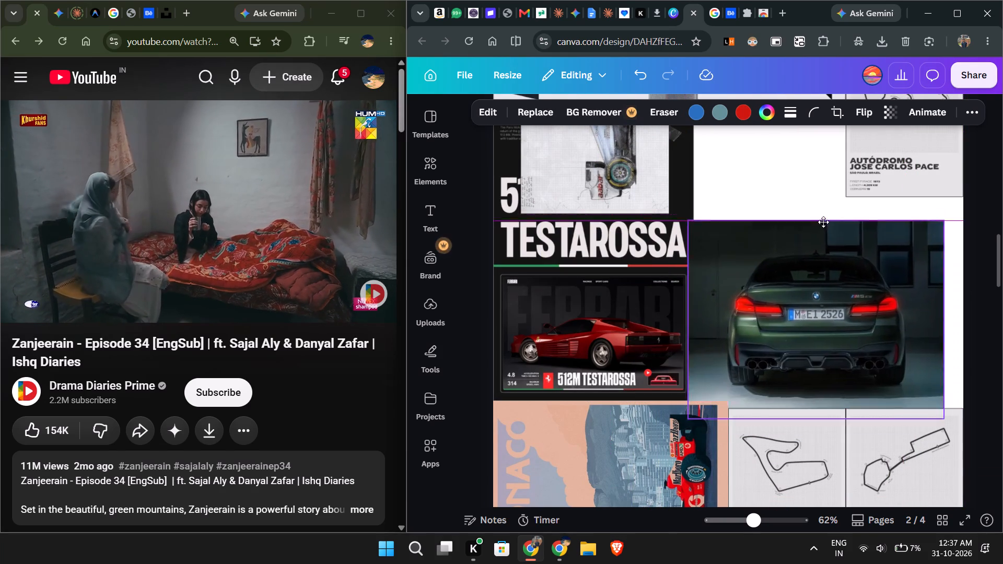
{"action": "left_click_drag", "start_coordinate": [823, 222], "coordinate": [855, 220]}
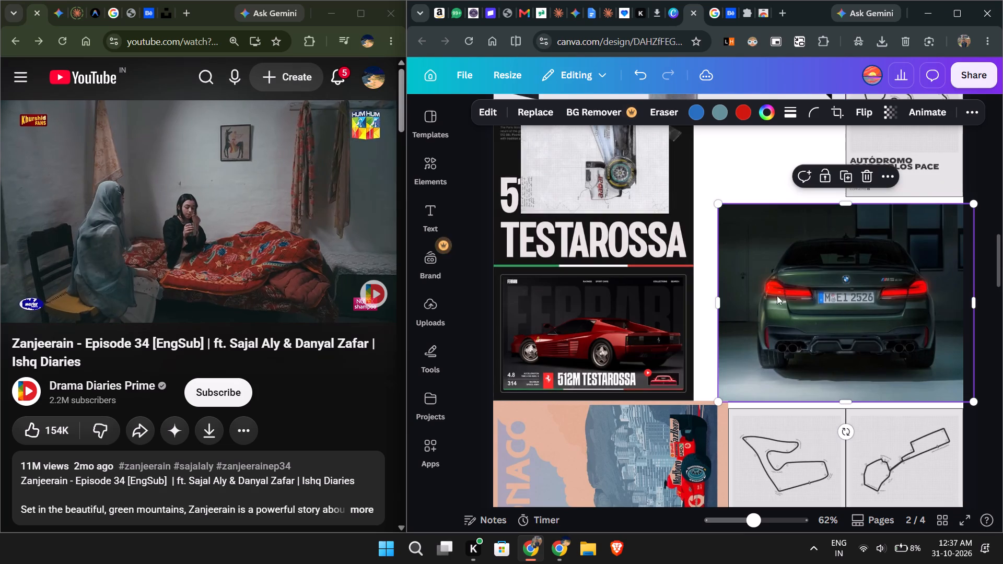
Look over the layout of page 2 and the F1 car images on the following pages.
{"action": "scroll", "coordinate": [773, 297], "scroll_direction": "down", "scroll_amount": 2}
{"action": "scroll", "coordinate": [658, 233], "scroll_direction": "up", "scroll_amount": 1}
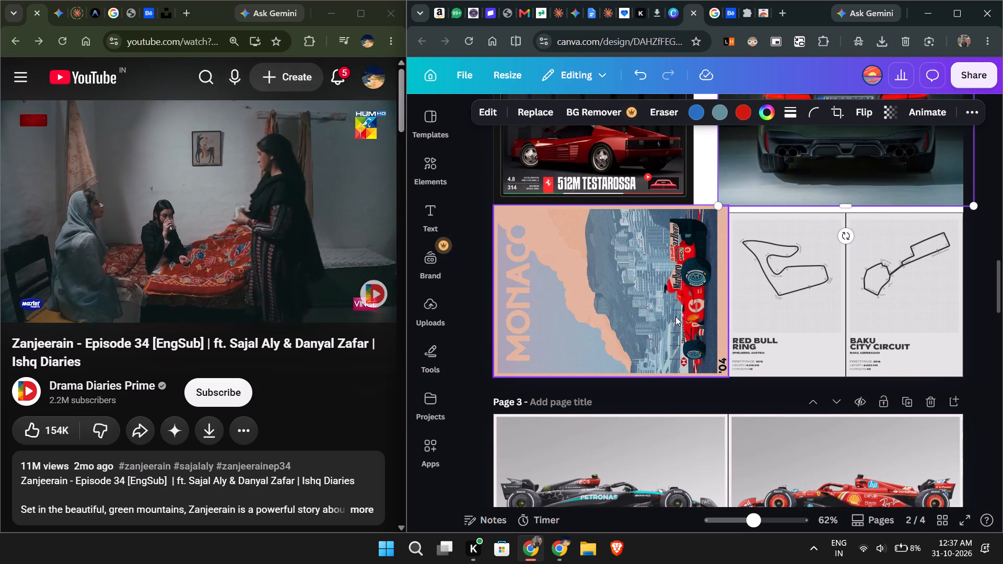
{"action": "scroll", "coordinate": [712, 295], "scroll_direction": "up", "scroll_amount": 6}
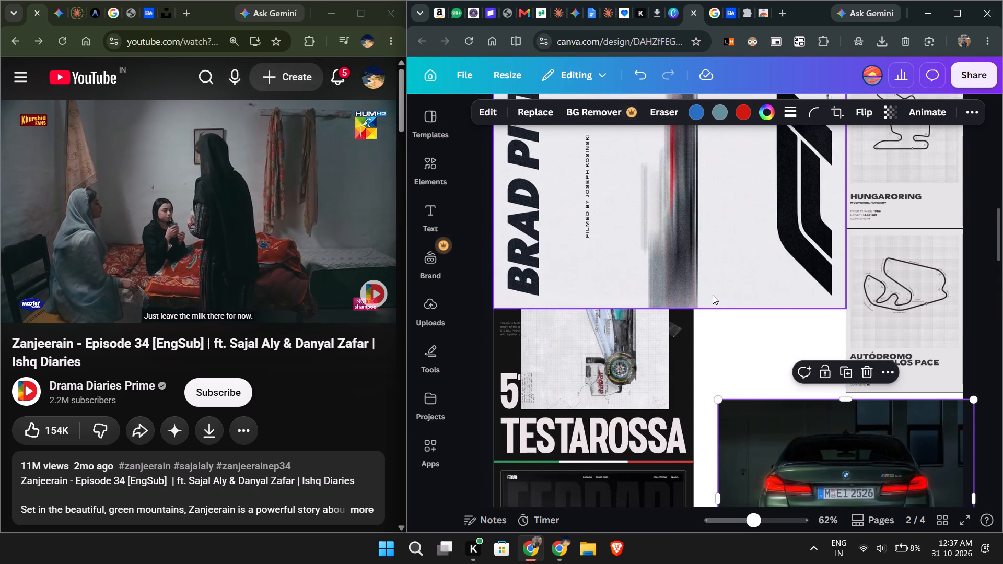
{"action": "scroll", "coordinate": [713, 295], "scroll_direction": "down", "scroll_amount": 3}
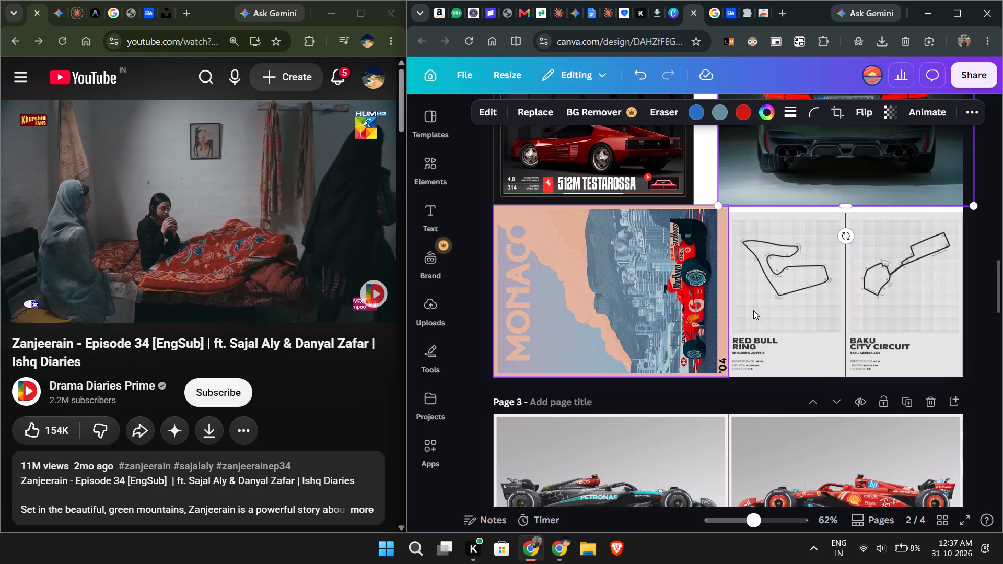
{"action": "left_click", "coordinate": [665, 321]}
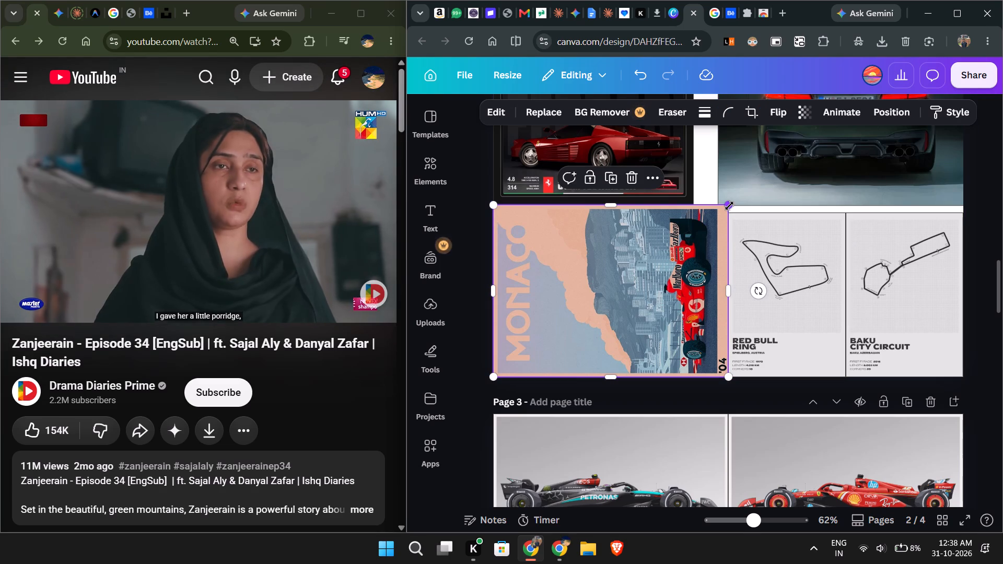
{"action": "scroll", "coordinate": [728, 209], "scroll_direction": "down", "scroll_amount": 8}
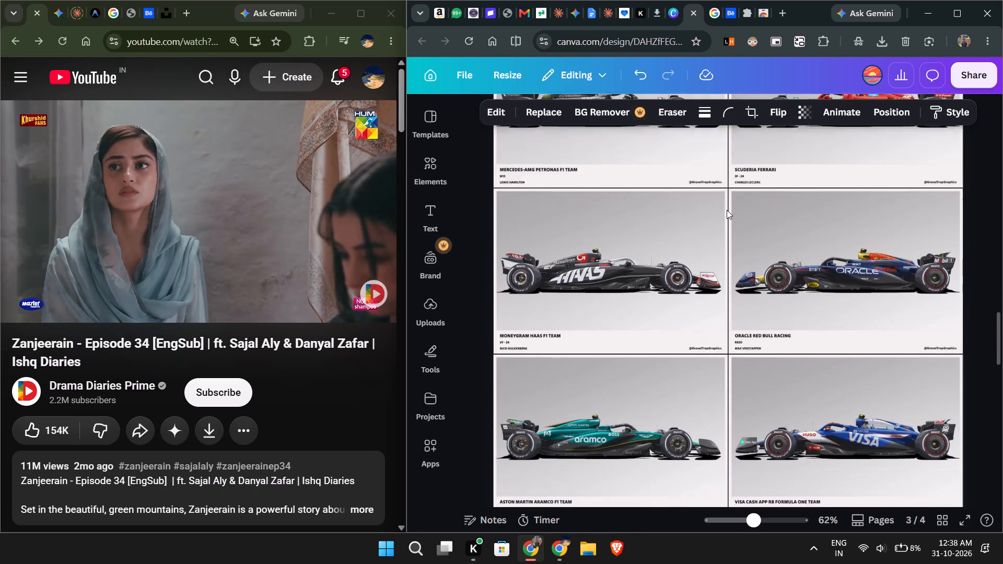
{"action": "scroll", "coordinate": [727, 210], "scroll_direction": "down", "scroll_amount": 4}
{"action": "scroll", "coordinate": [727, 210], "scroll_direction": "up", "scroll_amount": 8}
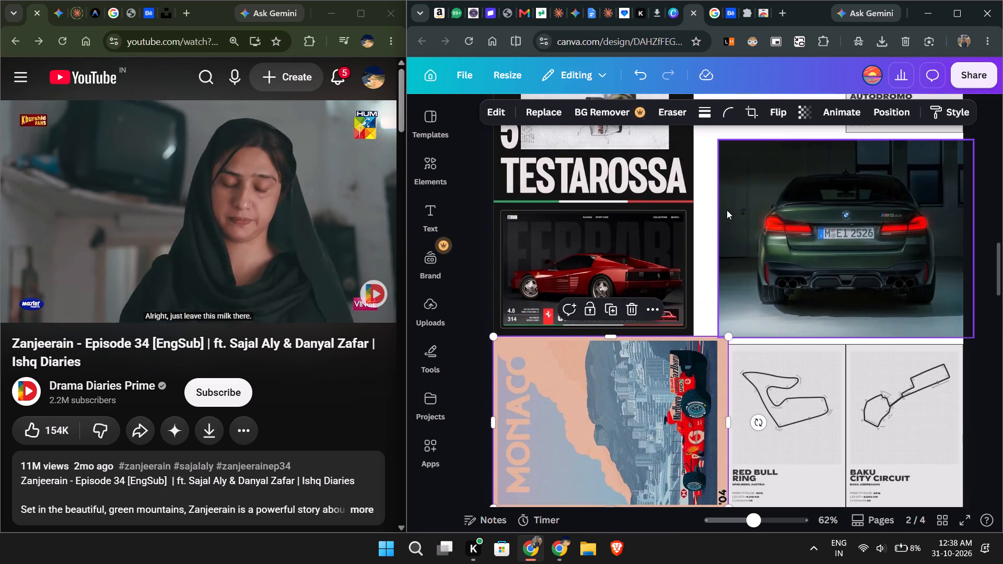
{"action": "scroll", "coordinate": [727, 210], "scroll_direction": "up", "scroll_amount": 1}
{"action": "scroll", "coordinate": [727, 210], "scroll_direction": "down", "scroll_amount": 1}
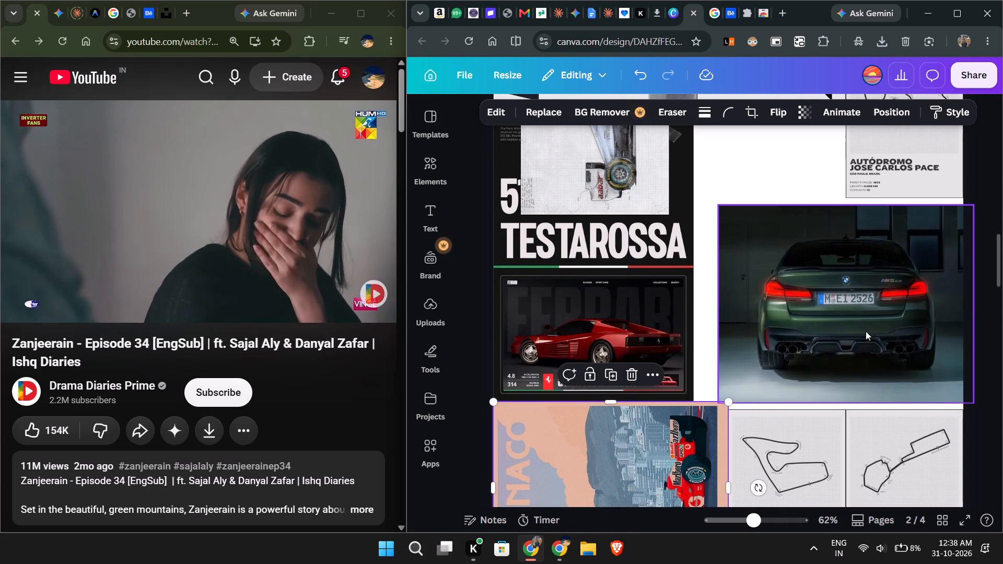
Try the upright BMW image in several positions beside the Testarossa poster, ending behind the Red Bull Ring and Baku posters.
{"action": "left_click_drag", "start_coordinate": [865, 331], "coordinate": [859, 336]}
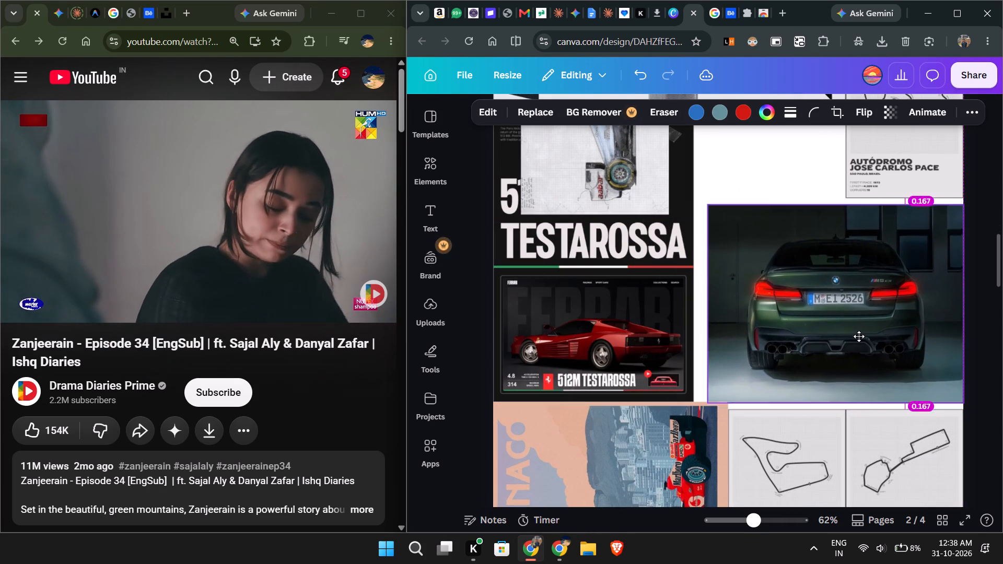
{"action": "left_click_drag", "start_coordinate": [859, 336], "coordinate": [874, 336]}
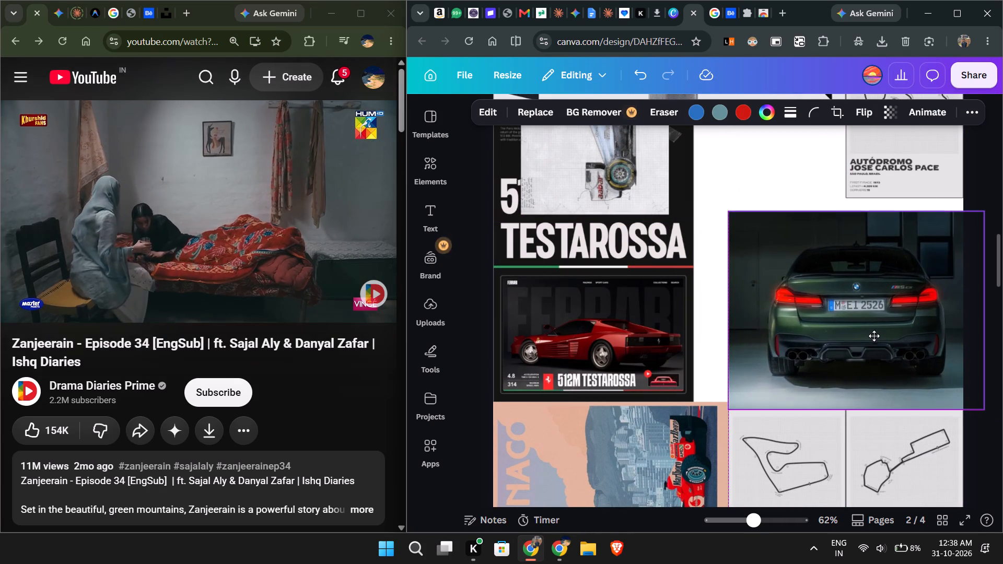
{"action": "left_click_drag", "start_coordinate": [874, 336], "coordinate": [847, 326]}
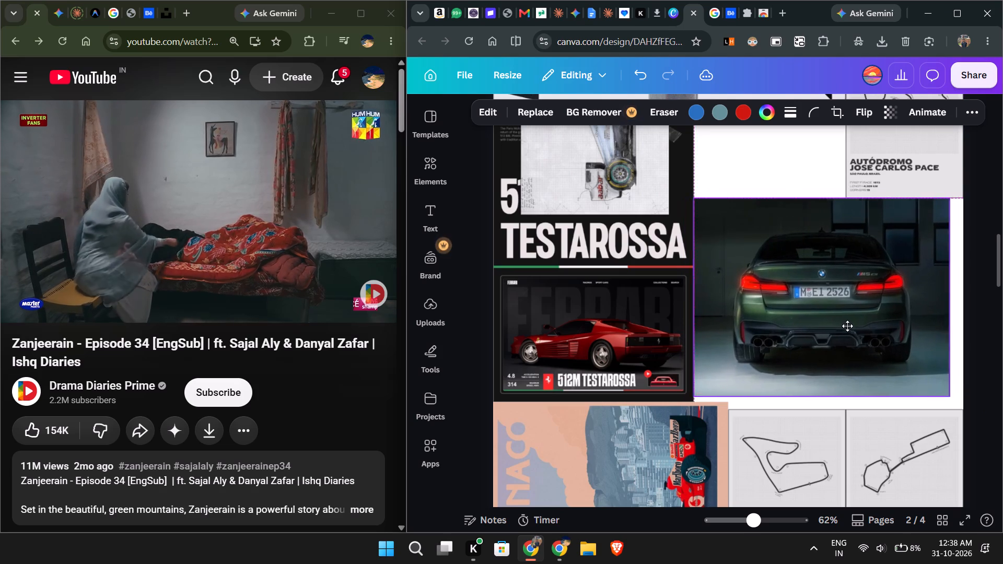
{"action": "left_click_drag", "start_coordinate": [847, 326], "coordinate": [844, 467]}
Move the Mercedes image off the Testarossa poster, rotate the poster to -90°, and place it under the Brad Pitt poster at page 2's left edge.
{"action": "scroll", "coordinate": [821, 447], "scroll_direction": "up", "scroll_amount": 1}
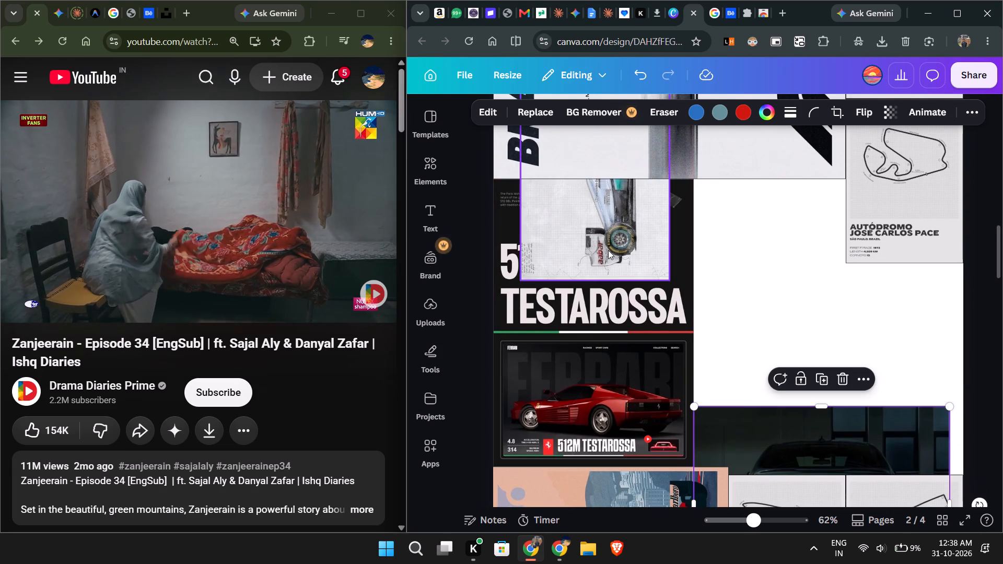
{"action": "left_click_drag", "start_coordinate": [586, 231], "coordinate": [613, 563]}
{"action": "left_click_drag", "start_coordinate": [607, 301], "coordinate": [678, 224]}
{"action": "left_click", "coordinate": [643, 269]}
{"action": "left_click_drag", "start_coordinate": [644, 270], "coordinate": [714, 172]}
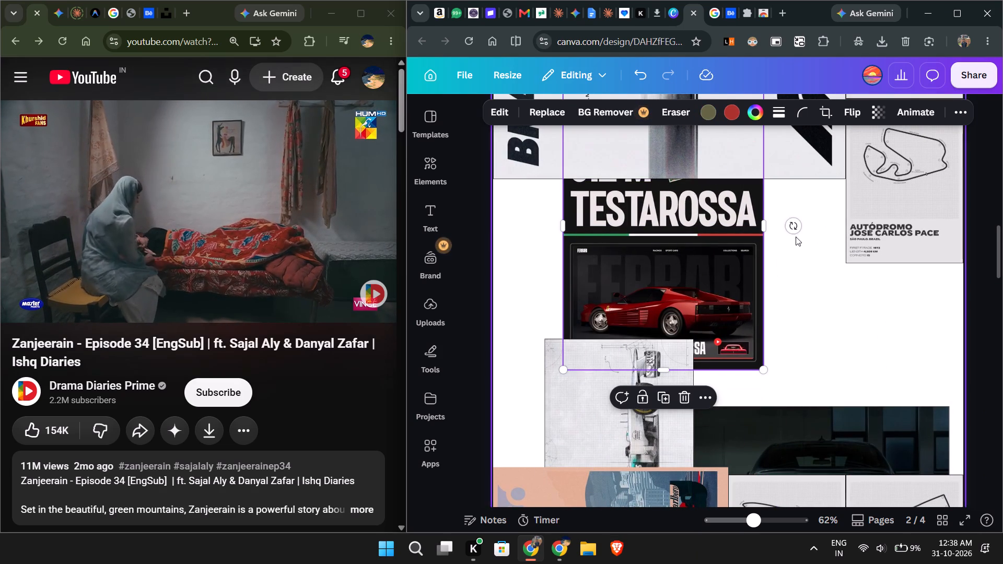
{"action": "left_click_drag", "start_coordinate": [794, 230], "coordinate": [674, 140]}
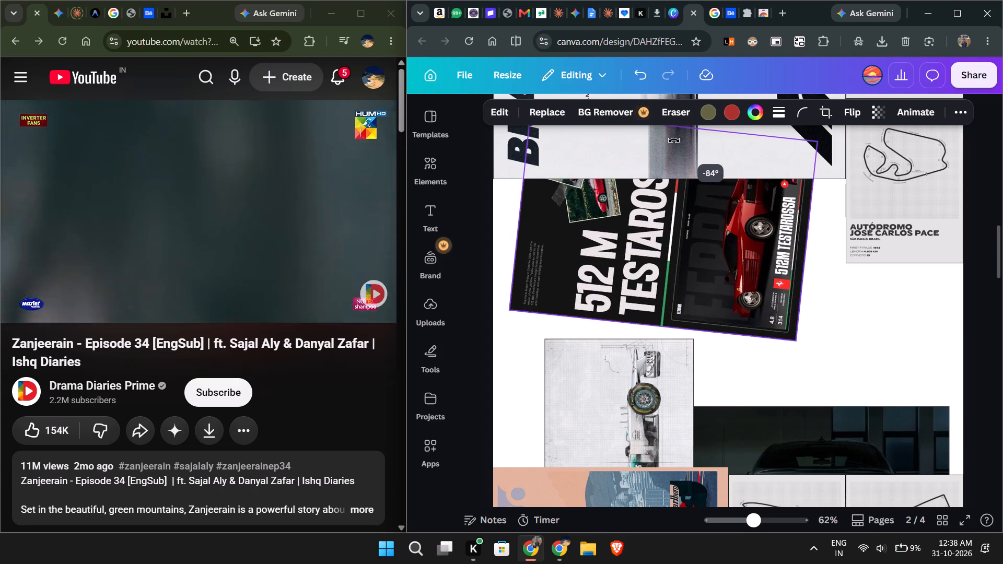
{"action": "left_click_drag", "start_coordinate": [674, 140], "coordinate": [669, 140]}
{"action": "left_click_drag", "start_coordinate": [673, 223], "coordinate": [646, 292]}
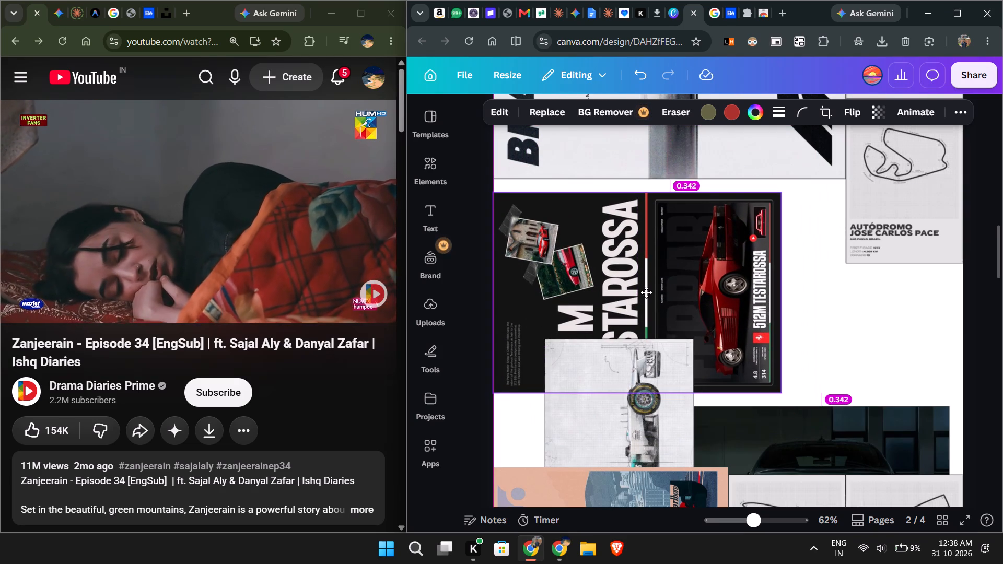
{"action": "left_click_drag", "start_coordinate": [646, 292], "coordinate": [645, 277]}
Rotate the Mercedes image to horizontal and place it directly below the sideways Testarossa poster at the page's left edge.
{"action": "scroll", "coordinate": [645, 279], "scroll_direction": "down", "scroll_amount": 1}
{"action": "left_click_drag", "start_coordinate": [639, 297], "coordinate": [675, 411]}
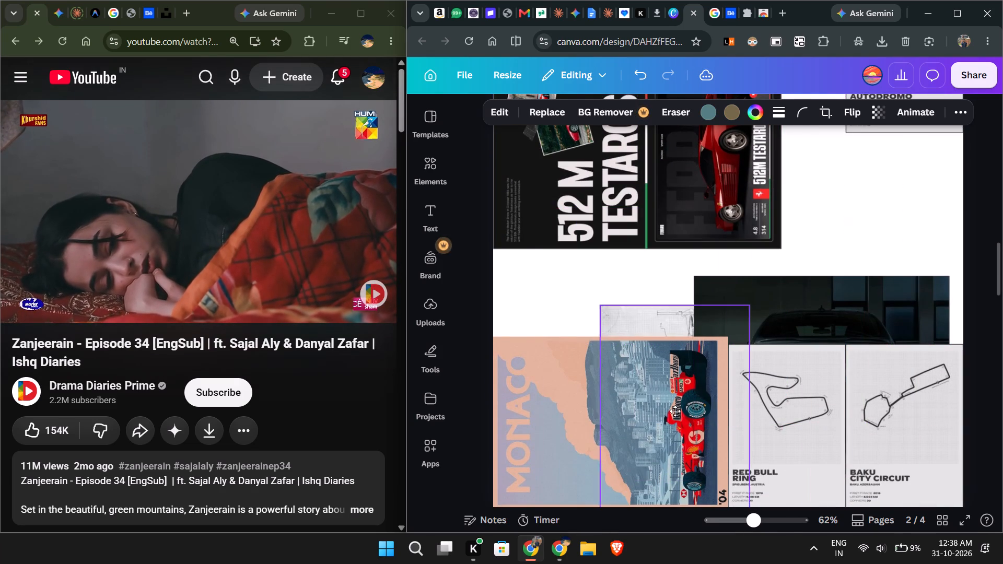
{"action": "left_click_drag", "start_coordinate": [675, 411], "coordinate": [703, 328]}
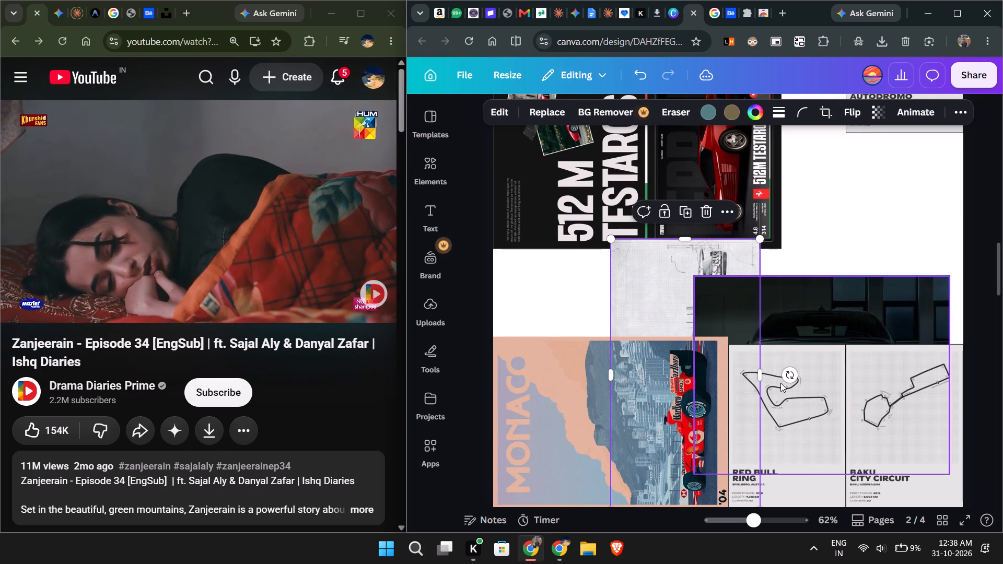
{"action": "left_click_drag", "start_coordinate": [794, 371], "coordinate": [667, 404]}
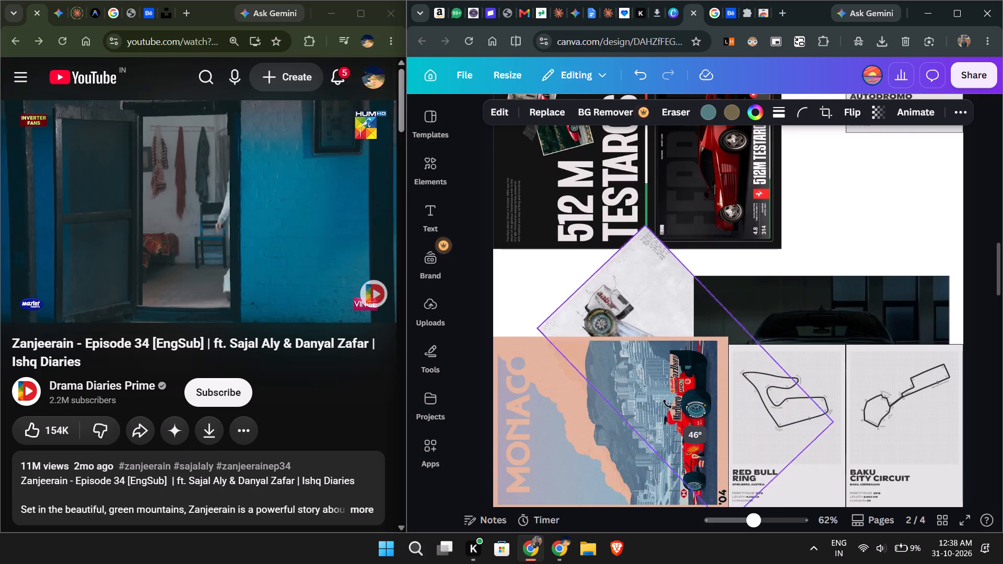
{"action": "left_click_drag", "start_coordinate": [667, 404], "coordinate": [690, 417]}
{"action": "left_click_drag", "start_coordinate": [677, 386], "coordinate": [647, 349]}
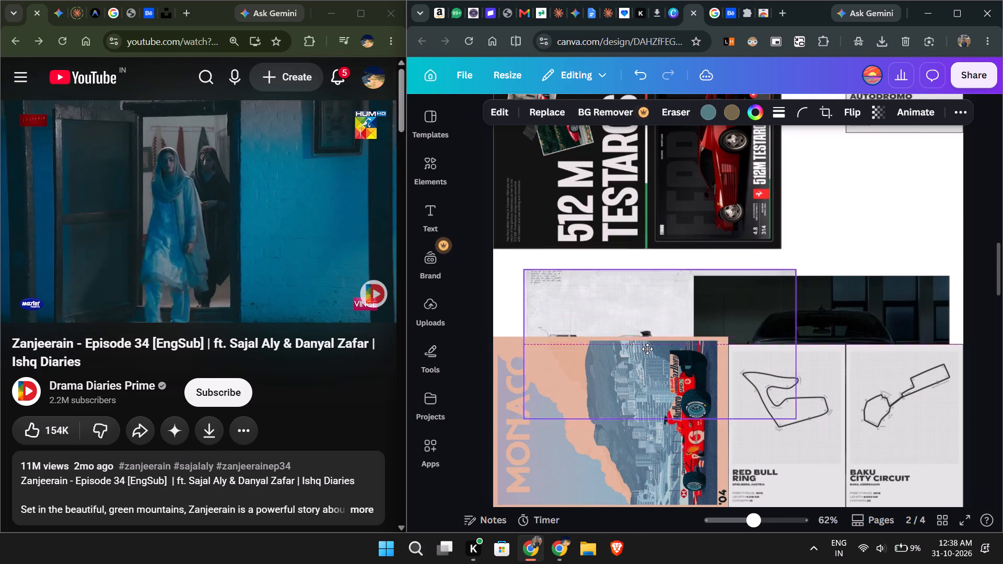
{"action": "left_click_drag", "start_coordinate": [647, 349], "coordinate": [620, 331]}
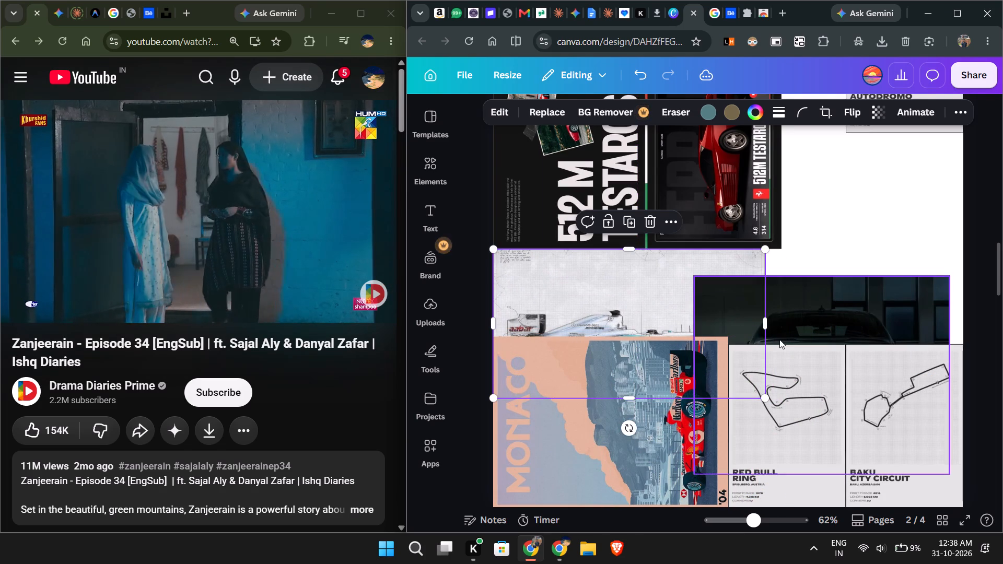
Rotate the BMW image a quarter turn counterclockwise and place it at page 2's right edge, directly below the Autódromo José Carlos Pace poster.
{"action": "left_click_drag", "start_coordinate": [861, 320], "coordinate": [910, 209]}
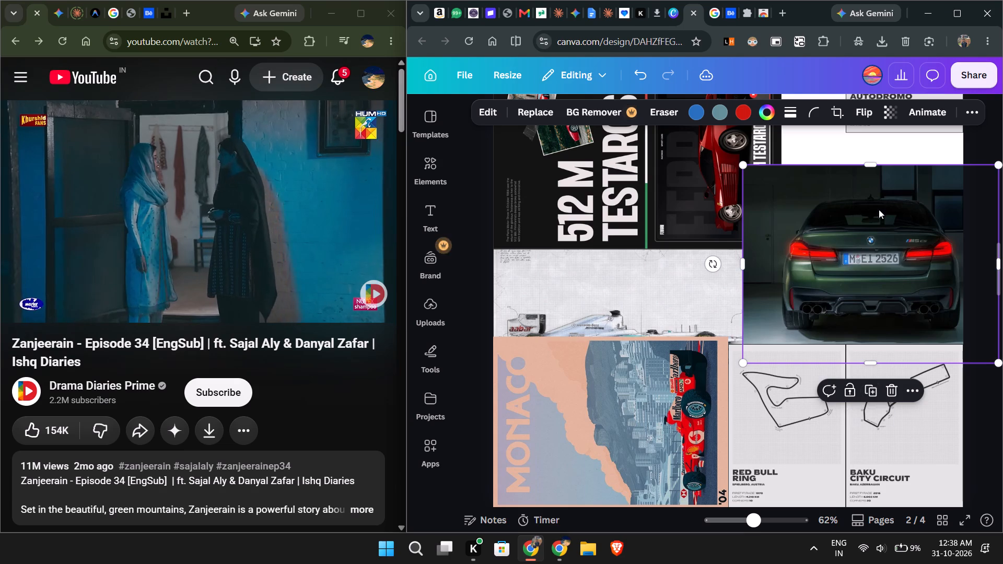
{"action": "scroll", "coordinate": [877, 283], "scroll_direction": "up", "scroll_amount": 1}
{"action": "left_click_drag", "start_coordinate": [893, 389], "coordinate": [849, 306]}
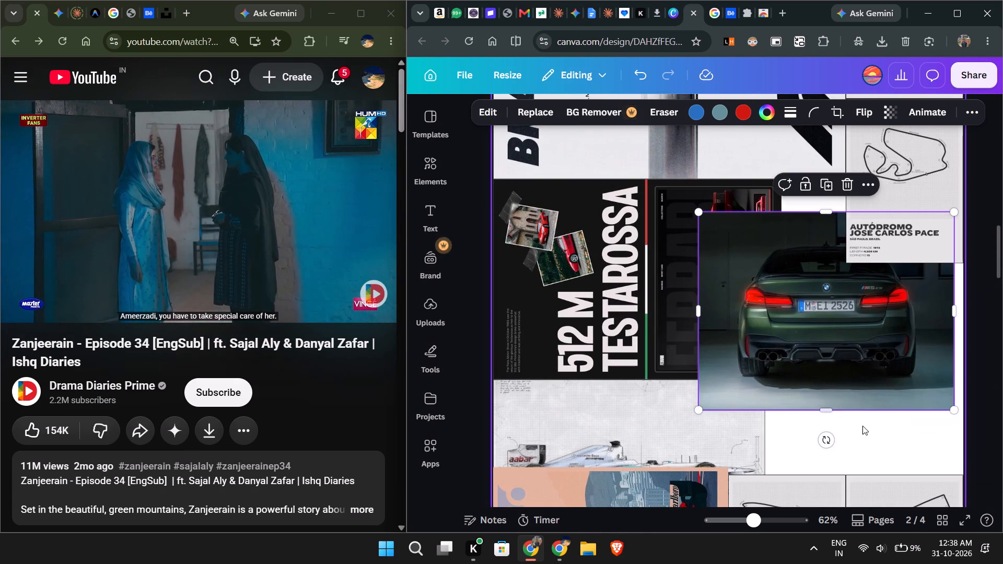
{"action": "left_click_drag", "start_coordinate": [831, 438], "coordinate": [889, 314]}
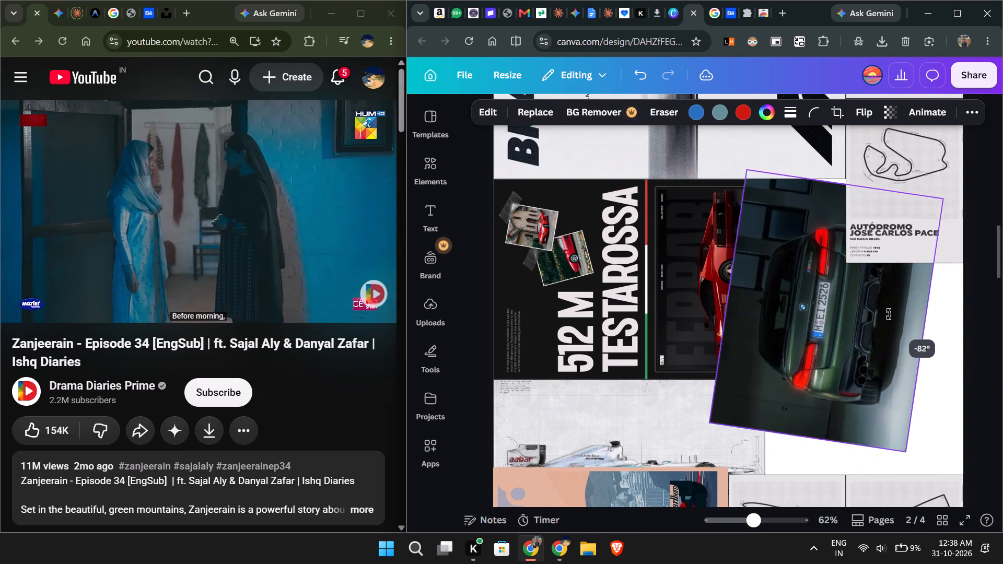
{"action": "left_click_drag", "start_coordinate": [889, 314], "coordinate": [890, 308]}
{"action": "left_click_drag", "start_coordinate": [886, 310], "coordinate": [941, 415]}
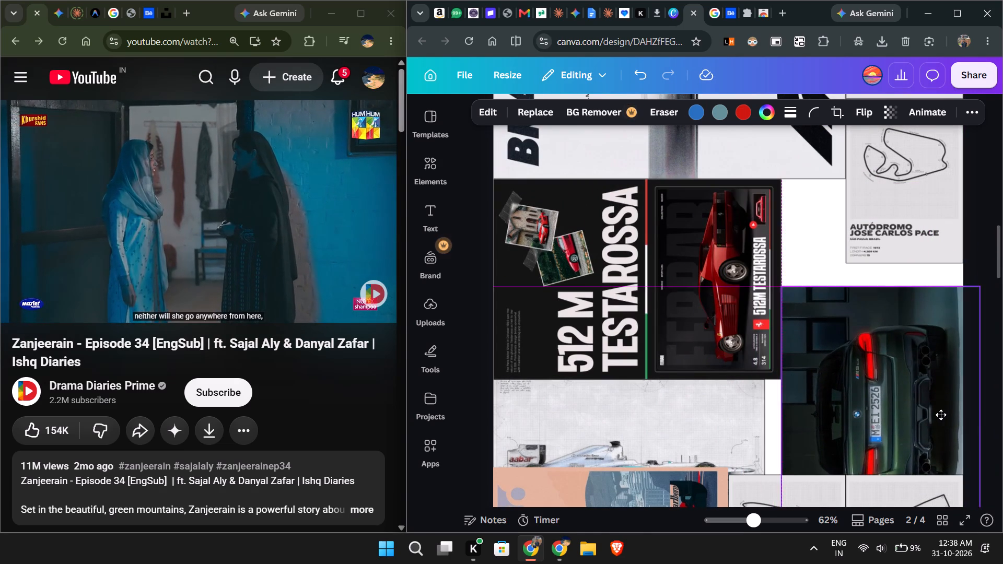
{"action": "left_click_drag", "start_coordinate": [941, 415], "coordinate": [920, 390]}
Scale the sideways BMW image down to fit between the Autódromo poster and the Red Bull Ring and Baku posters.
{"action": "scroll", "coordinate": [920, 392], "scroll_direction": "down", "scroll_amount": 1}
{"action": "left_click_drag", "start_coordinate": [767, 387], "coordinate": [782, 366]}
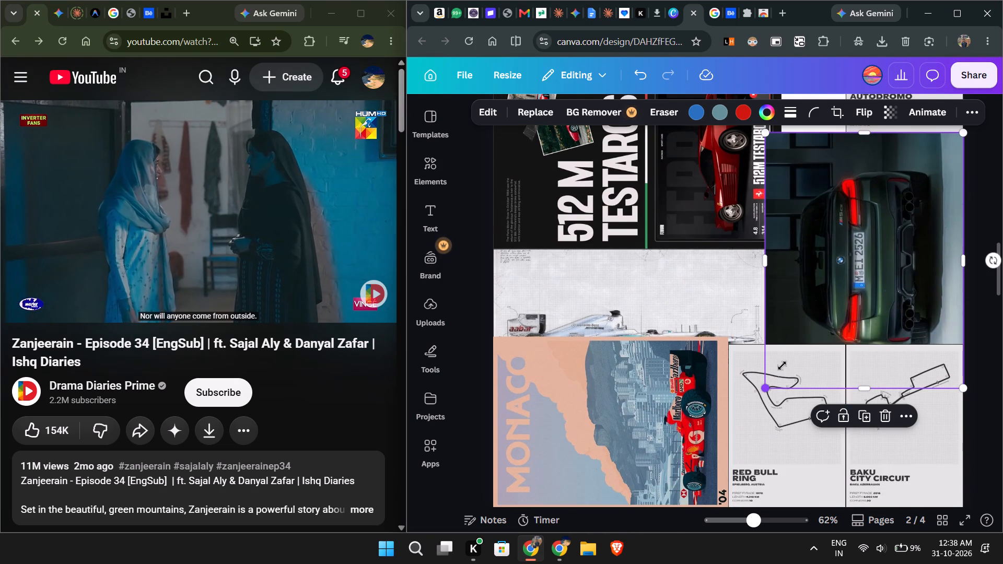
{"action": "left_click_drag", "start_coordinate": [782, 366], "coordinate": [794, 339]}
Move the horizontal Mercedes image away from the Testarossa poster and set it behind the BMW image, just above the circuit posters.
{"action": "scroll", "coordinate": [841, 280], "scroll_direction": "up", "scroll_amount": 1}
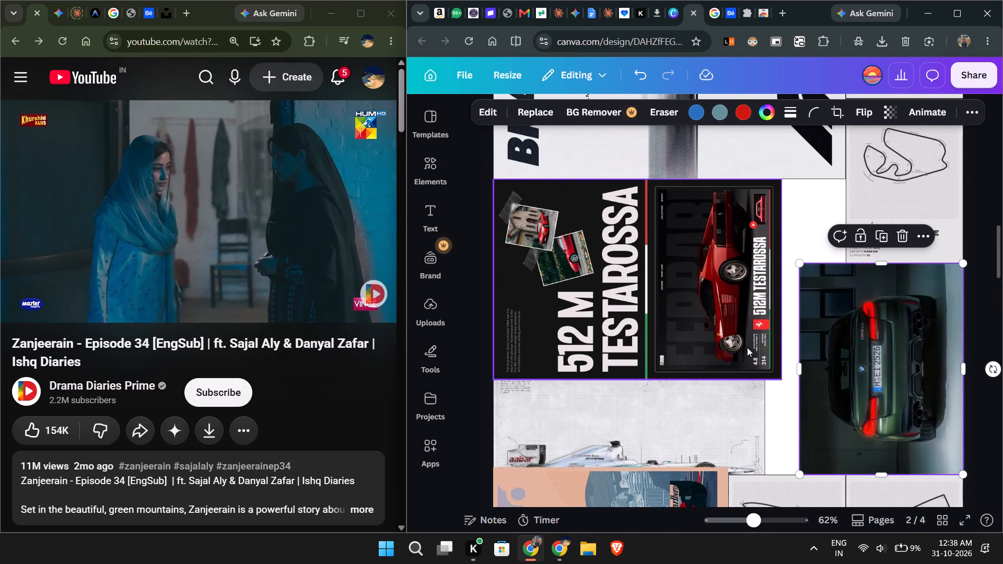
{"action": "left_click", "coordinate": [732, 415]}
{"action": "left_click_drag", "start_coordinate": [729, 444], "coordinate": [732, 443]}
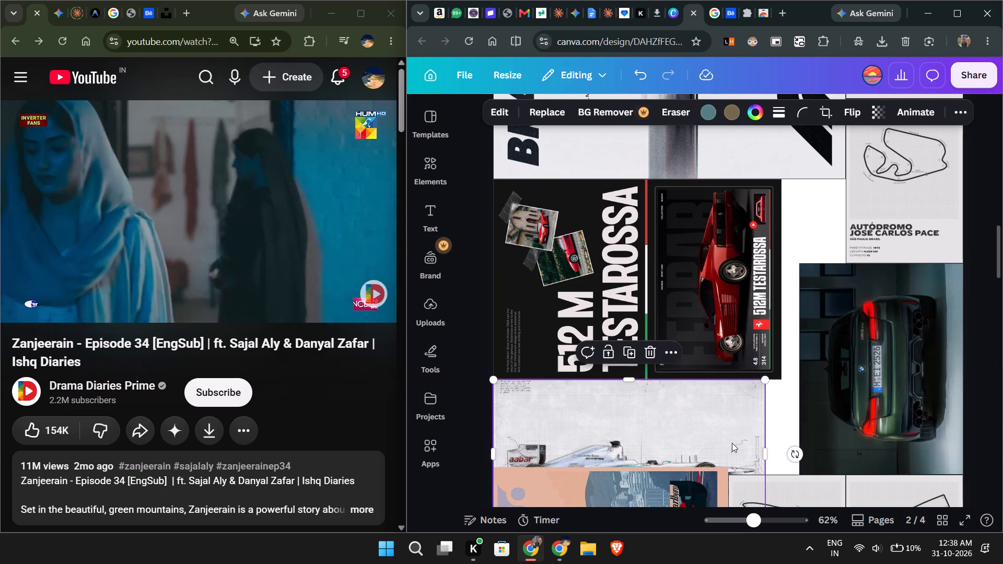
{"action": "left_click_drag", "start_coordinate": [732, 443], "coordinate": [892, 477]}
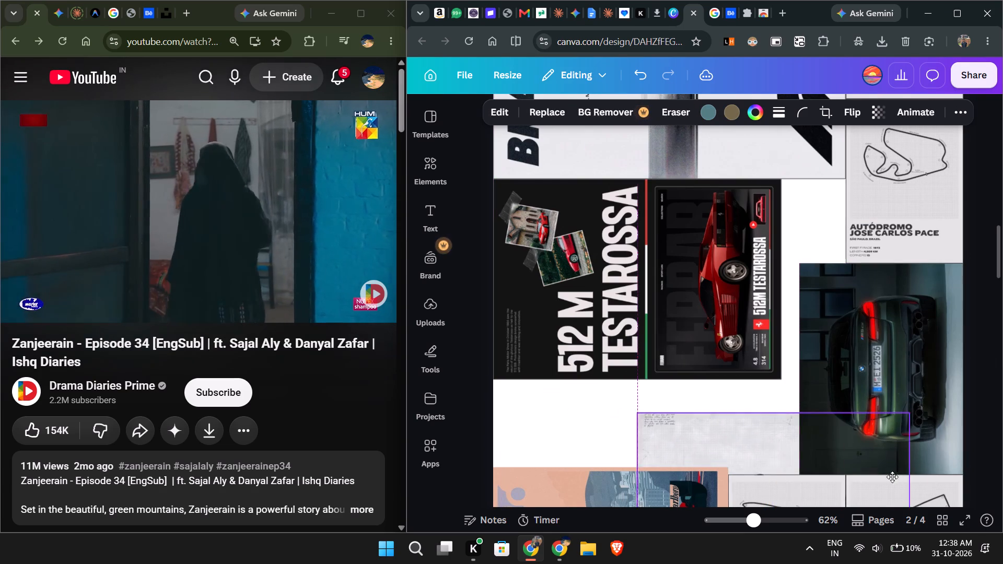
{"action": "left_click_drag", "start_coordinate": [892, 477], "coordinate": [799, 239]}
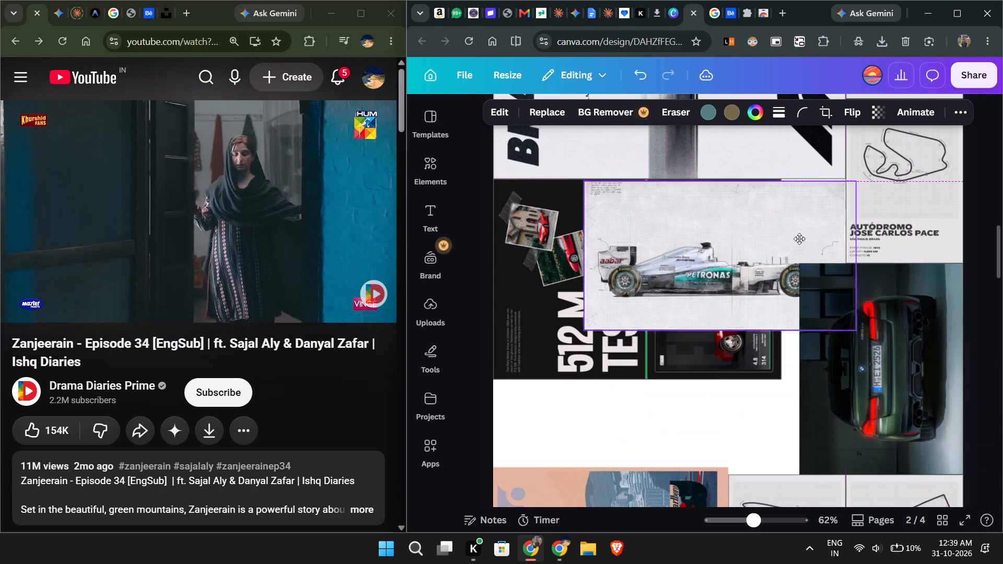
{"action": "left_click_drag", "start_coordinate": [799, 239], "coordinate": [1002, 419]}
Rotate the Testarossa poster upright to 0° and place it between the Brad Pitt and Monaco posters at page 2's left edge.
{"action": "left_click", "coordinate": [727, 315]}
{"action": "left_click_drag", "start_coordinate": [815, 280], "coordinate": [762, 375]}
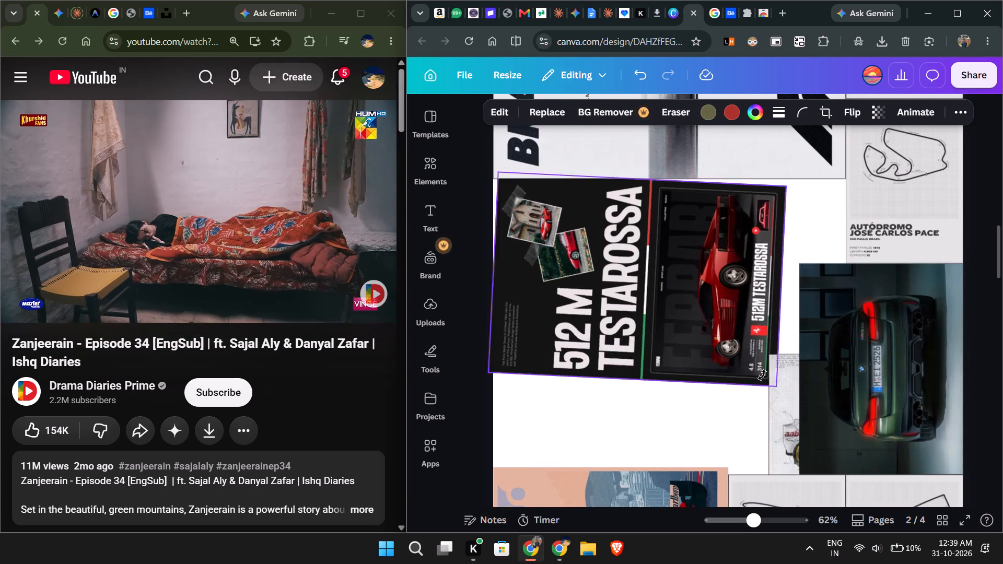
{"action": "left_click_drag", "start_coordinate": [762, 375], "coordinate": [637, 460]}
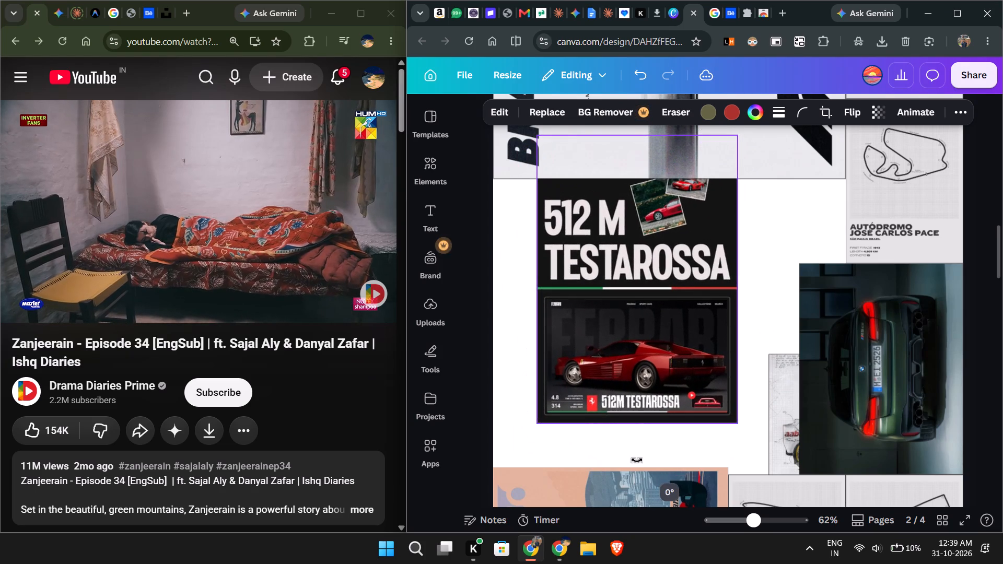
{"action": "left_click_drag", "start_coordinate": [637, 460], "coordinate": [635, 461]}
{"action": "left_click_drag", "start_coordinate": [665, 351], "coordinate": [627, 394]}
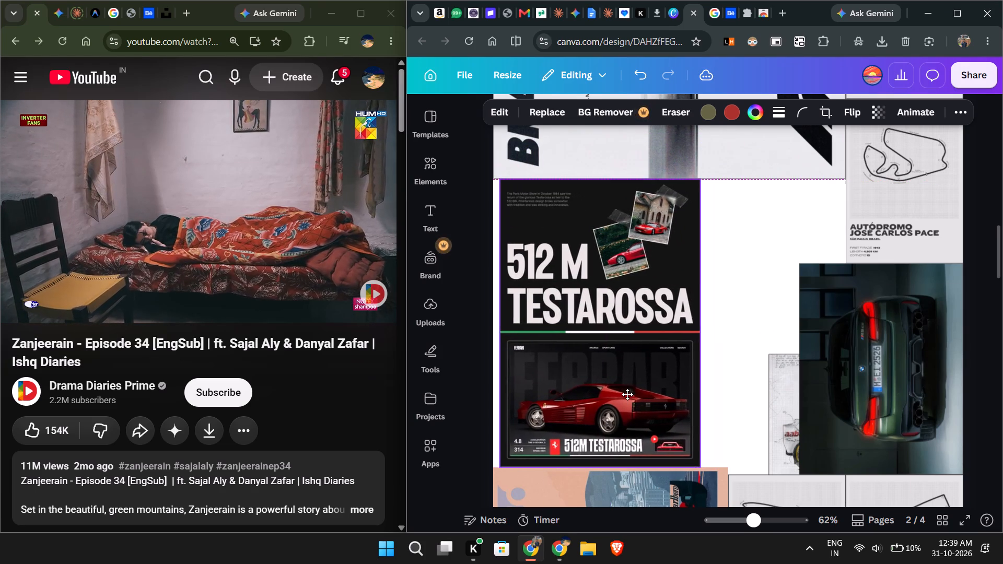
{"action": "left_click_drag", "start_coordinate": [627, 394], "coordinate": [623, 394]}
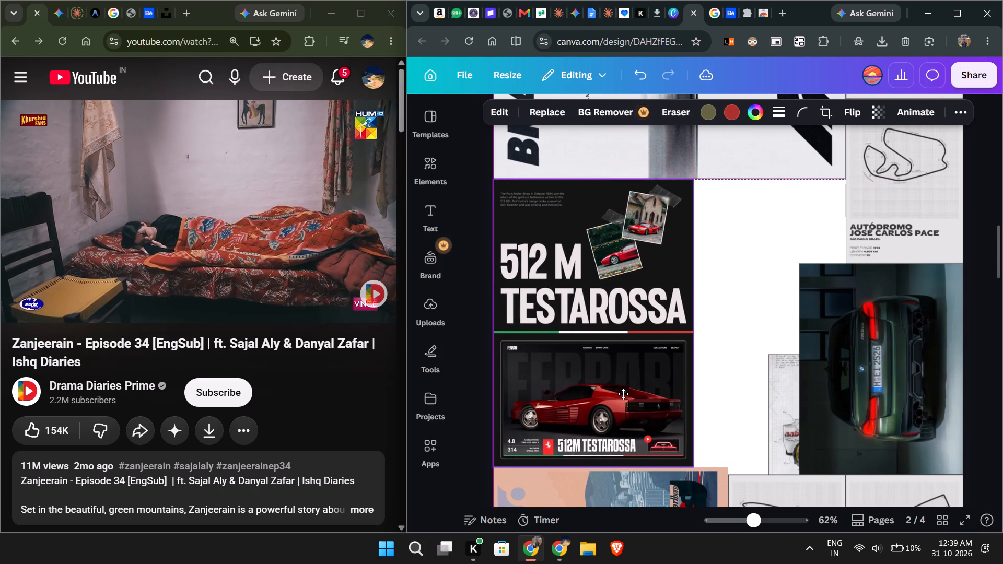
Bring the Mercedes image out from behind the BMW, rotate it to -90°, and place it flush against the BMW's left edge.
{"action": "left_click_drag", "start_coordinate": [623, 394], "coordinate": [623, 394]}
{"action": "left_click", "coordinate": [812, 407]}
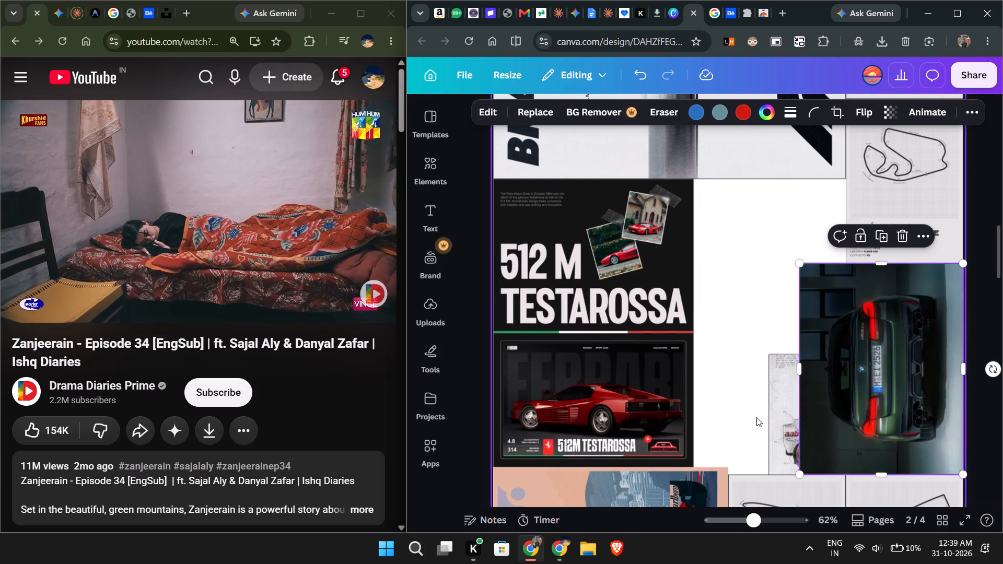
{"action": "left_click", "coordinate": [777, 416]}
{"action": "left_click_drag", "start_coordinate": [799, 425], "coordinate": [649, 342]}
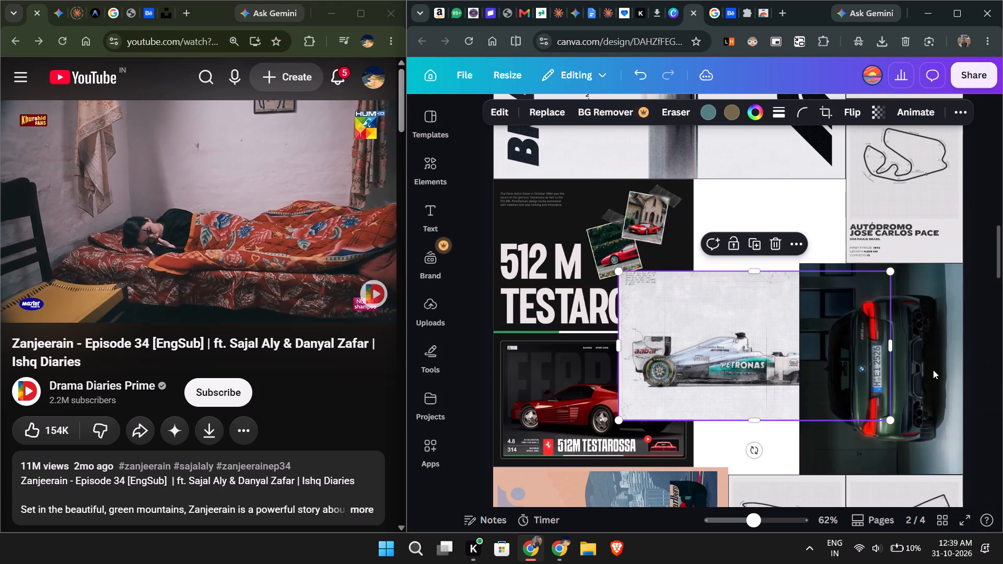
{"action": "left_click_drag", "start_coordinate": [759, 451], "coordinate": [790, 440]}
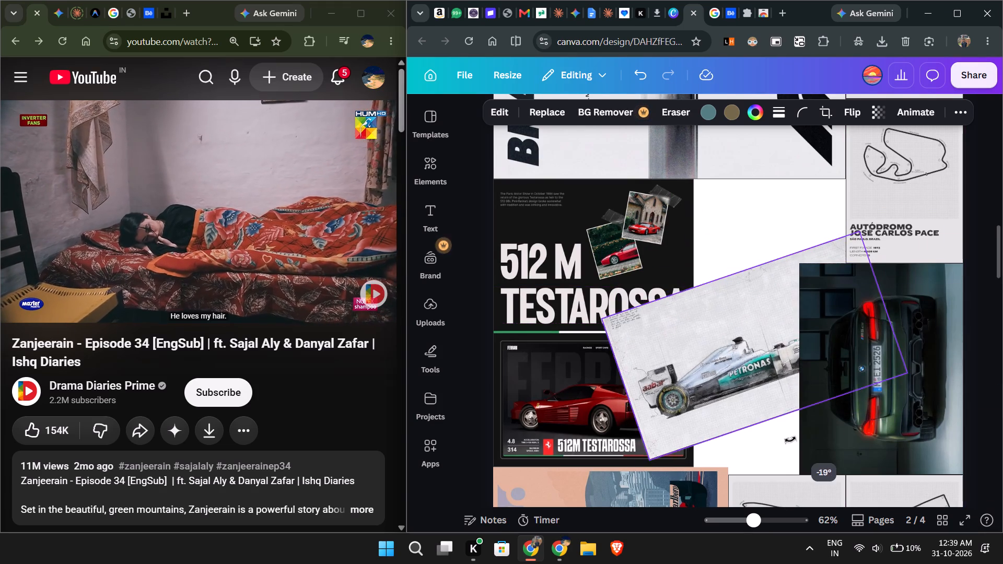
{"action": "left_click_drag", "start_coordinate": [790, 440], "coordinate": [873, 341]}
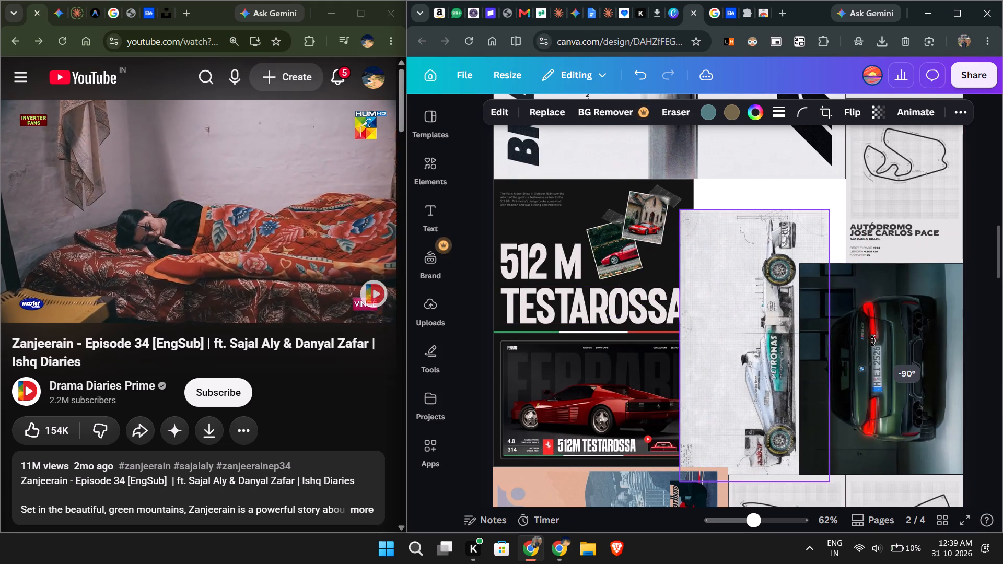
{"action": "left_click_drag", "start_coordinate": [873, 341], "coordinate": [873, 342]}
{"action": "left_click_drag", "start_coordinate": [804, 374], "coordinate": [790, 374]}
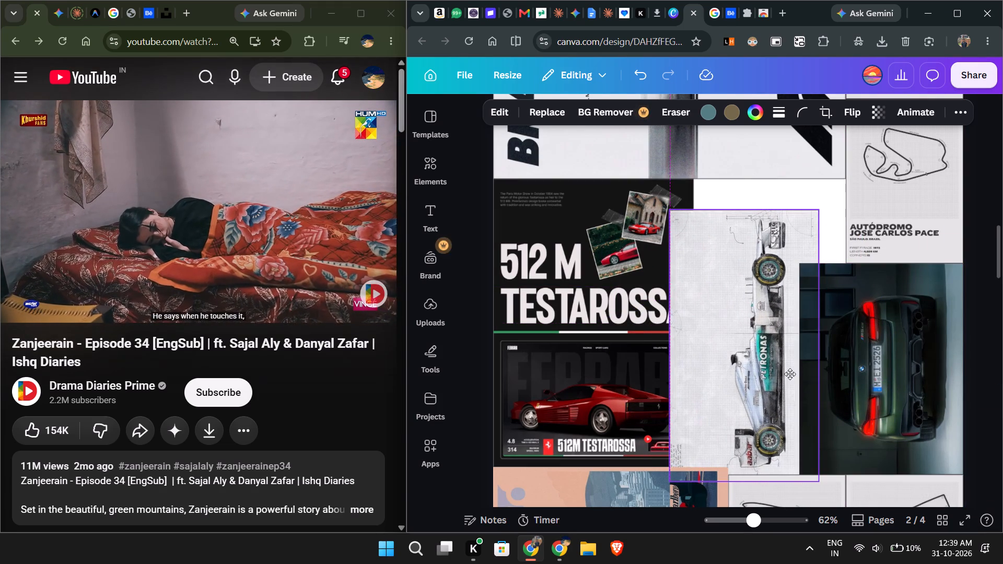
{"action": "left_click_drag", "start_coordinate": [790, 374], "coordinate": [774, 363]}
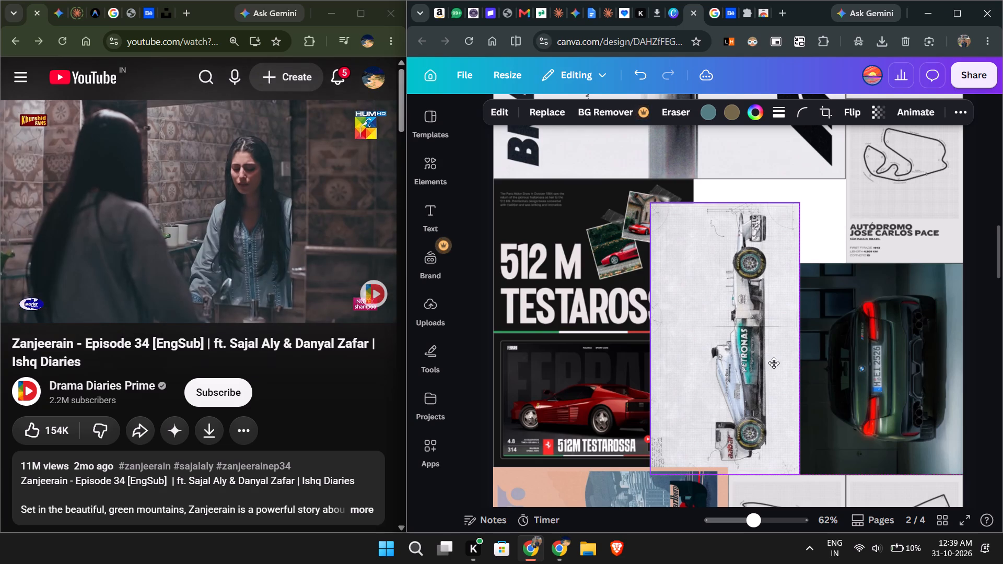
{"action": "left_click_drag", "start_coordinate": [774, 363], "coordinate": [775, 358]}
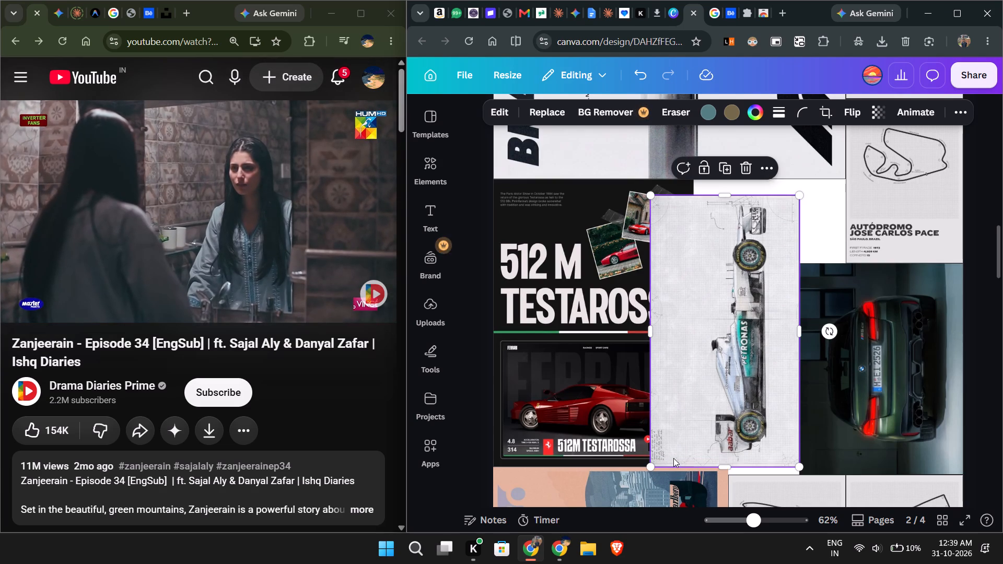
Scale the sideways Mercedes image down to fit between the Testarossa poster and the BMW image, placing it just above the Monaco poster.
{"action": "left_click_drag", "start_coordinate": [650, 465], "coordinate": [741, 396]}
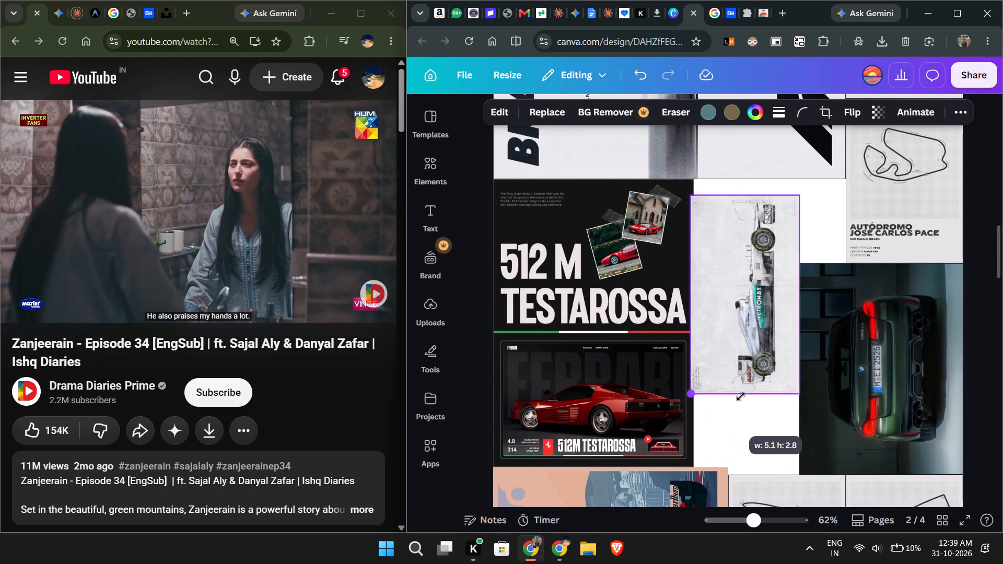
{"action": "left_click_drag", "start_coordinate": [741, 396], "coordinate": [728, 404]}
{"action": "left_click_drag", "start_coordinate": [742, 317], "coordinate": [742, 334]}
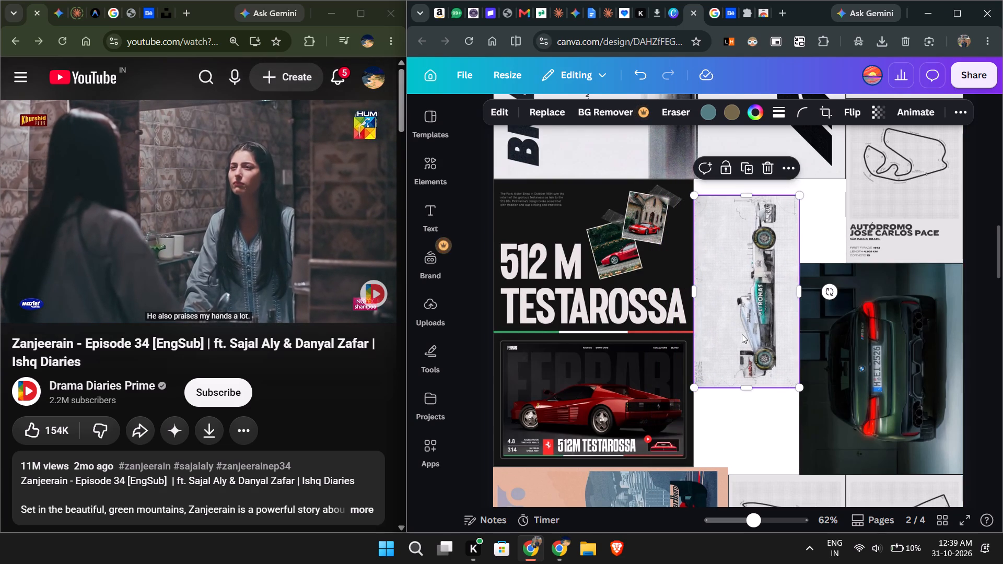
{"action": "left_click_drag", "start_coordinate": [742, 334], "coordinate": [742, 395]}
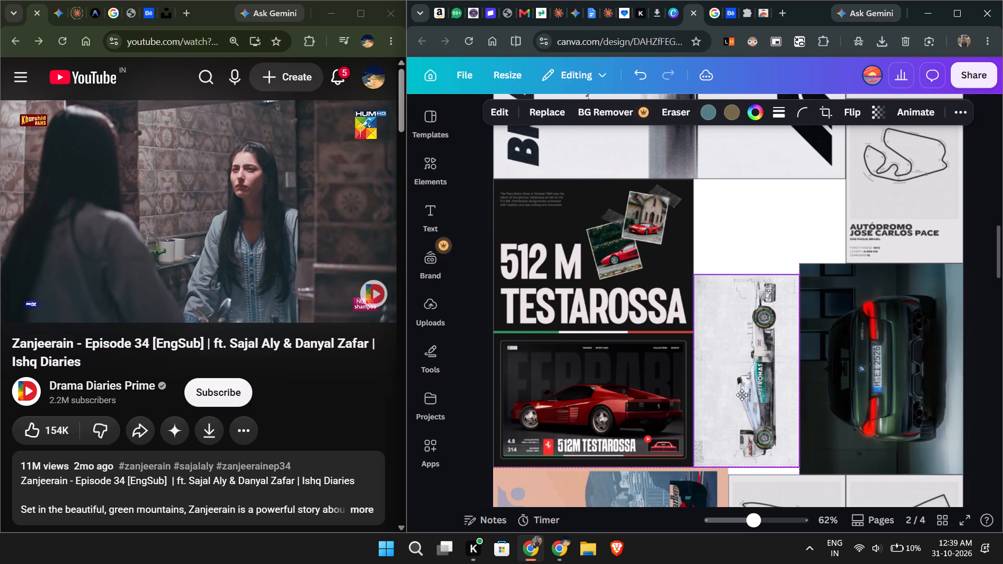
{"action": "left_click_drag", "start_coordinate": [742, 395], "coordinate": [749, 311]}
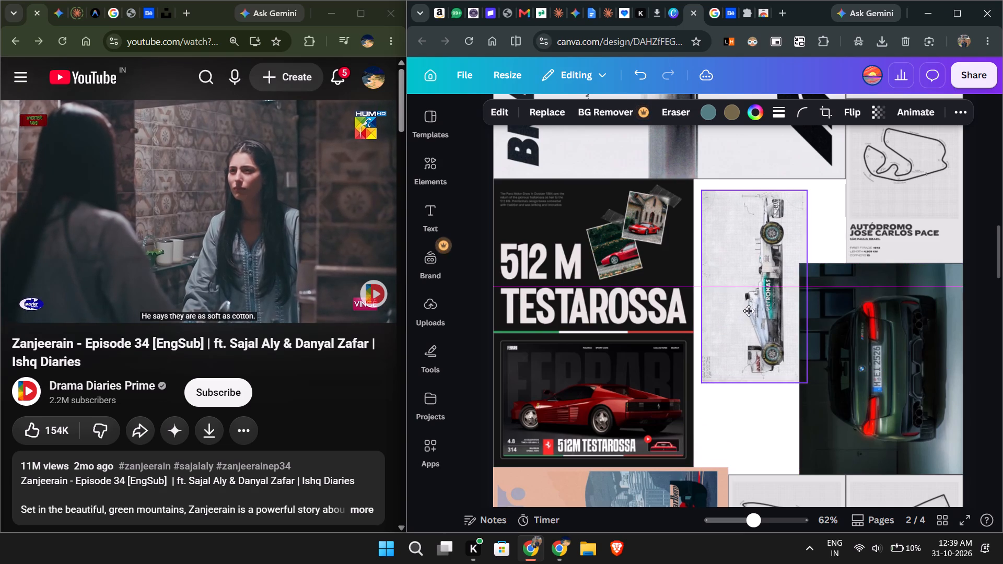
{"action": "left_click_drag", "start_coordinate": [749, 311], "coordinate": [739, 302]}
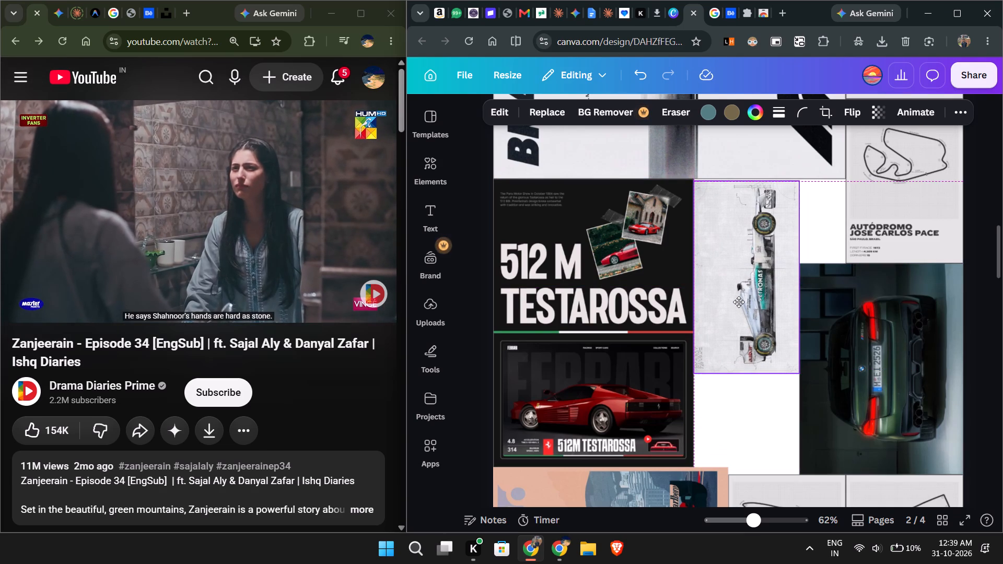
{"action": "left_click_drag", "start_coordinate": [739, 302], "coordinate": [739, 393]}
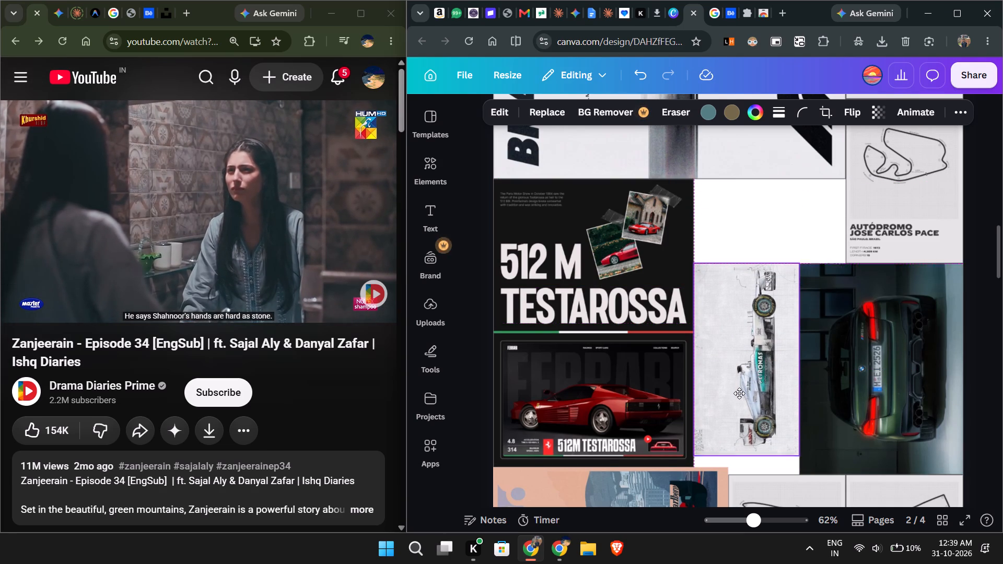
{"action": "left_click_drag", "start_coordinate": [739, 393], "coordinate": [739, 396]}
Inspect the edges and gaps around the sideways Mercedes image on page 2 up close.
{"action": "scroll", "coordinate": [740, 397], "scroll_direction": "down", "scroll_amount": 2}
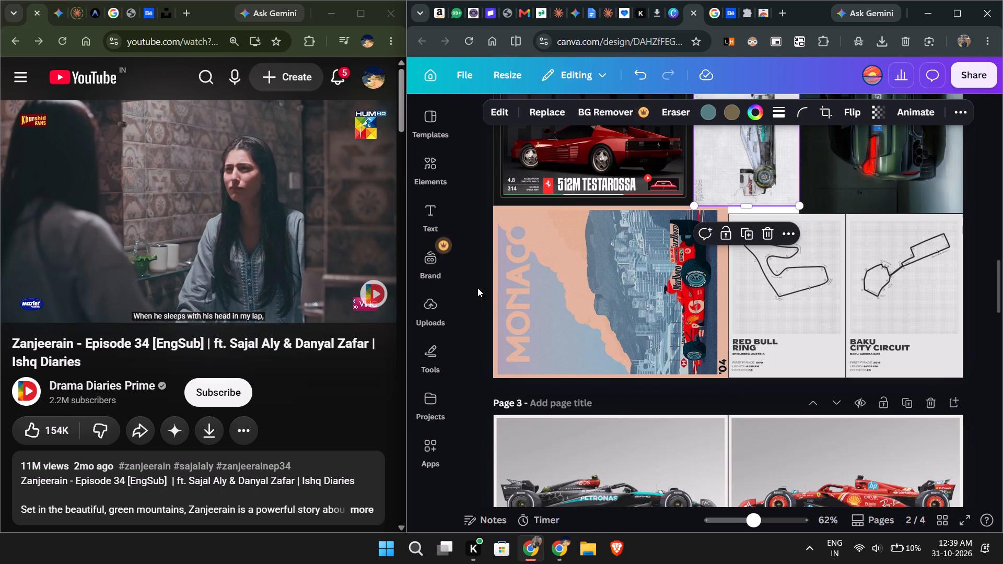
{"action": "left_click", "coordinate": [477, 288]}
{"action": "scroll", "coordinate": [924, 324], "scroll_direction": "up", "scroll_amount": 2}
{"action": "scroll", "coordinate": [924, 324], "scroll_direction": "down", "scroll_amount": 1, "text": "ctrl"}
{"action": "scroll", "coordinate": [962, 452], "scroll_direction": "up", "scroll_amount": 6, "text": "ctrl"}
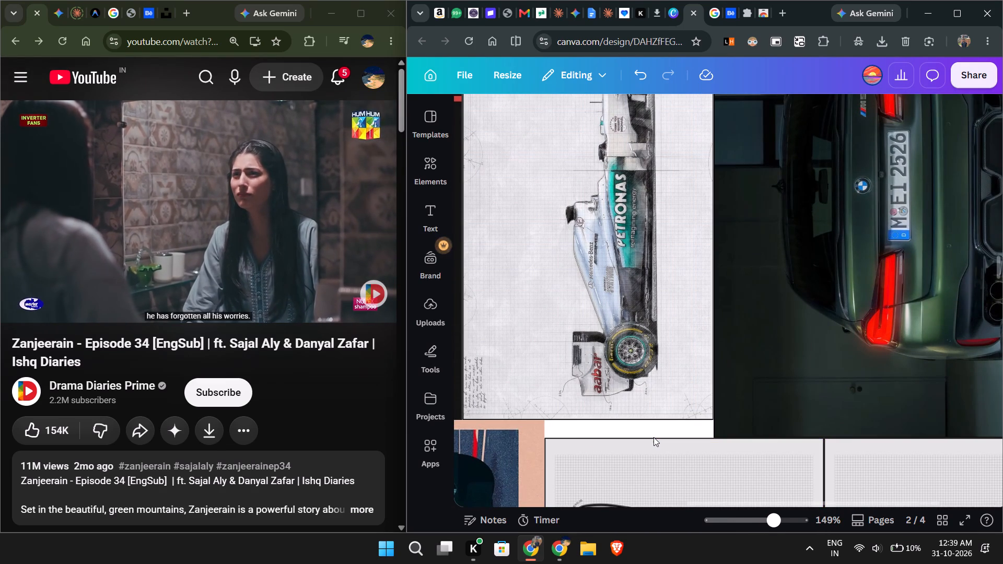
{"action": "key", "text": "ctrl+super+F24"}
{"action": "key", "text": "ctrl+super+F24"}
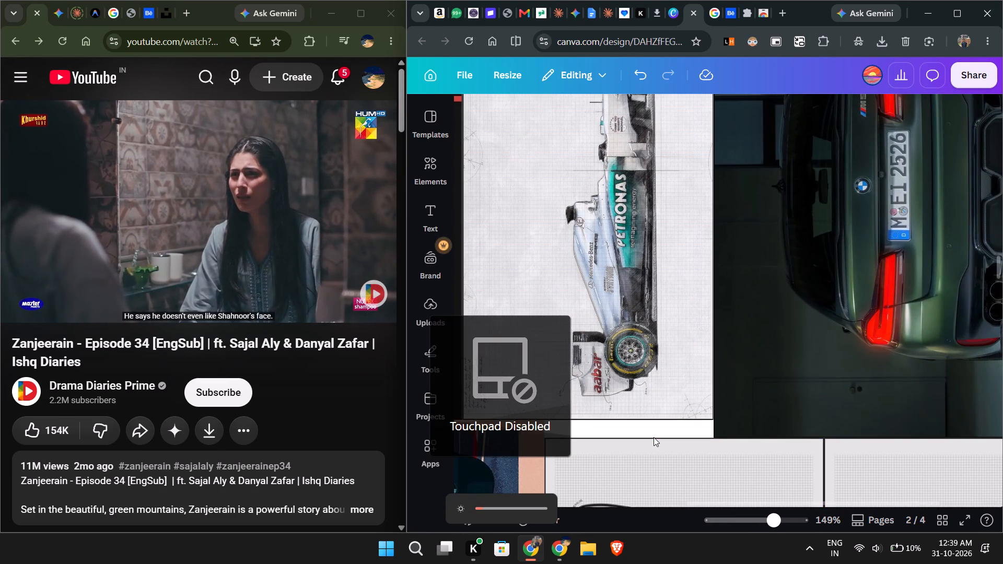
{"action": "key", "text": "ctrl+super+F24"}
{"action": "key", "text": "ctrl+super+F24"}
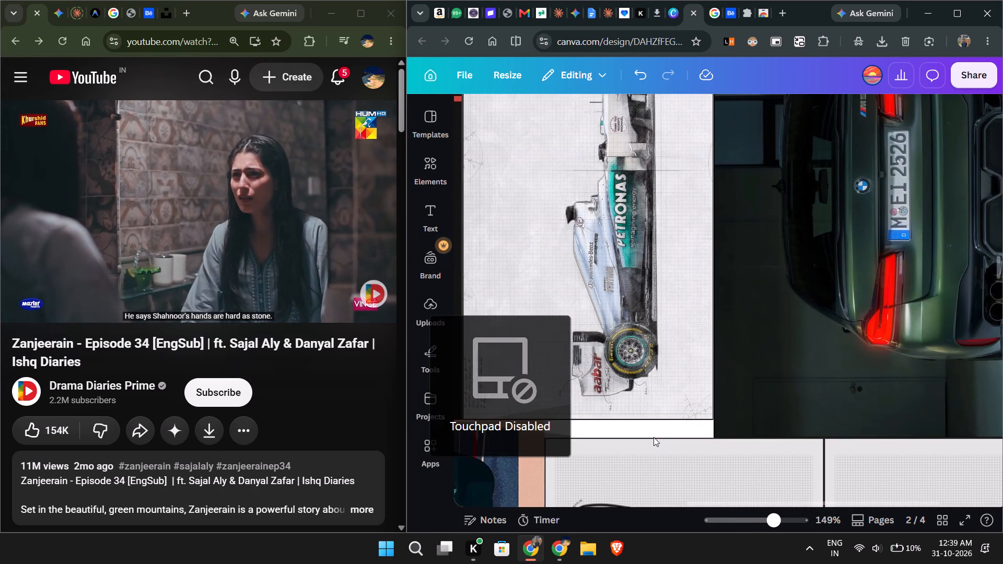
Set the border stroke weight of all images on page 2 to 1.
{"action": "scroll", "coordinate": [592, 397], "scroll_direction": "down", "scroll_amount": 2, "text": "ctrl"}
{"action": "key", "text": "ctrl+a"}
{"action": "scroll", "coordinate": [656, 292], "scroll_direction": "down", "scroll_amount": 2}
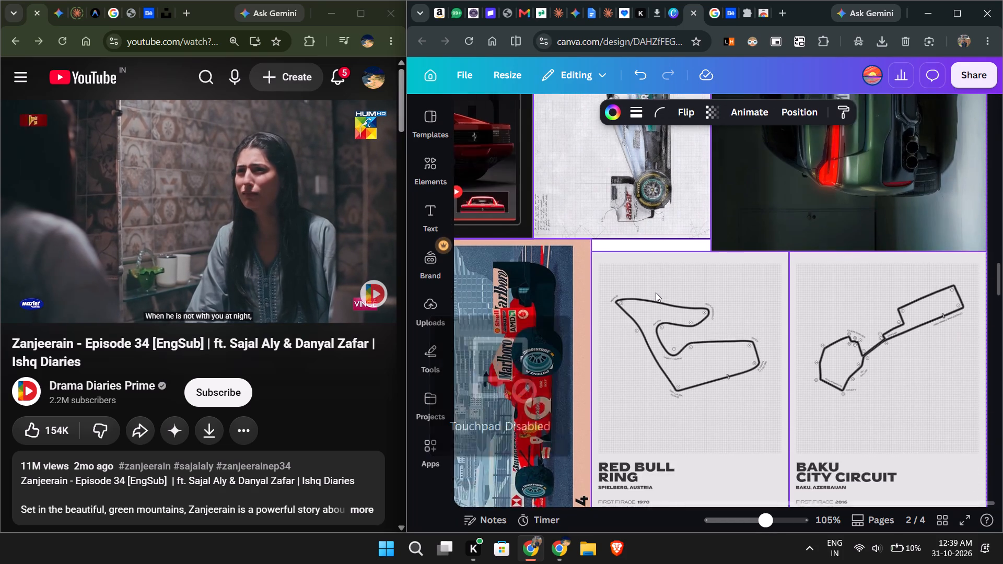
{"action": "left_click", "coordinate": [635, 111]}
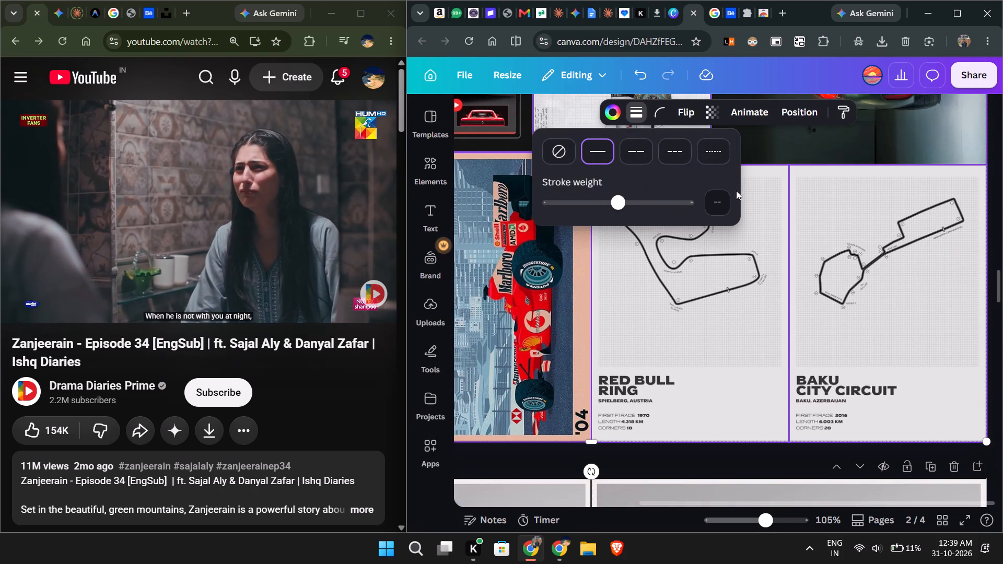
{"action": "left_click", "coordinate": [712, 206]}
{"action": "key", "text": "1"}
{"action": "key", "text": "Return"}
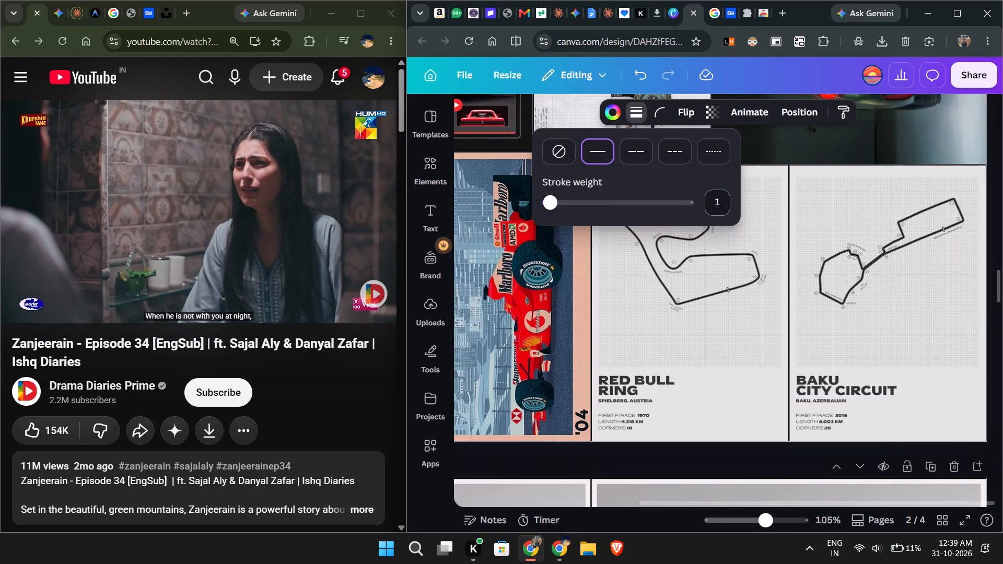
{"action": "scroll", "coordinate": [721, 221], "scroll_direction": "down", "scroll_amount": 3}
{"action": "scroll", "coordinate": [706, 247], "scroll_direction": "down", "scroll_amount": 2, "text": "ctrl"}
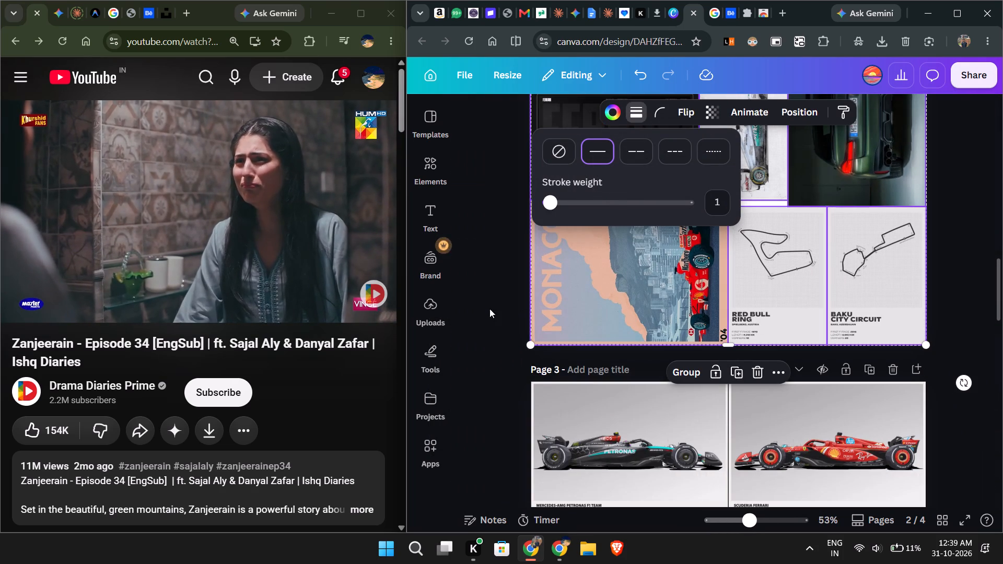
{"action": "left_click", "coordinate": [516, 295]}
{"action": "left_click", "coordinate": [990, 197]}
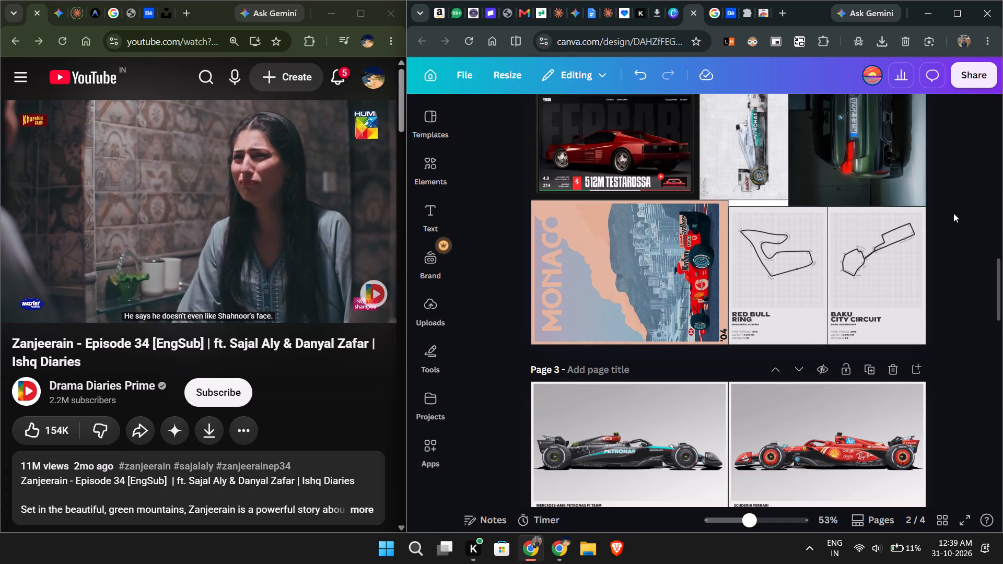
Check the border settings of all images on page 1.
{"action": "scroll", "coordinate": [953, 213], "scroll_direction": "up", "scroll_amount": 5}
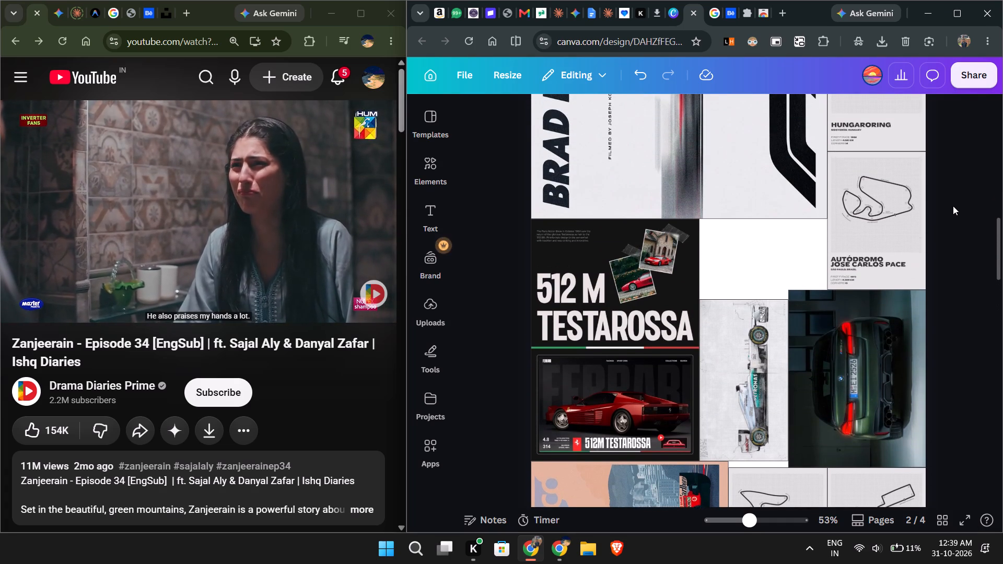
{"action": "scroll", "coordinate": [953, 206], "scroll_direction": "down", "scroll_amount": 3}
{"action": "scroll", "coordinate": [965, 203], "scroll_direction": "up", "scroll_amount": 2}
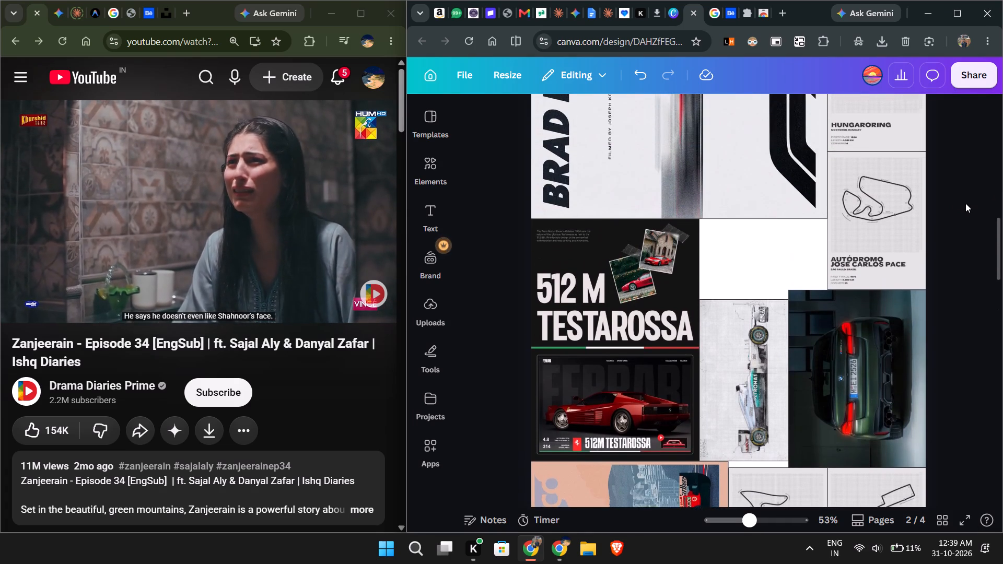
{"action": "scroll", "coordinate": [965, 203], "scroll_direction": "up", "scroll_amount": 7}
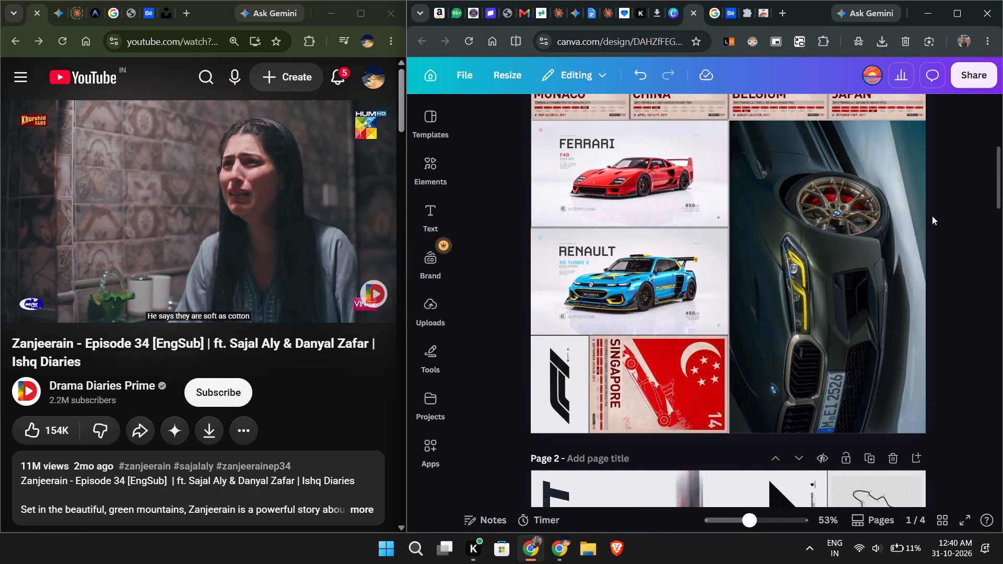
{"action": "key", "text": "ctrl+a"}
{"action": "left_click", "coordinate": [640, 111]}
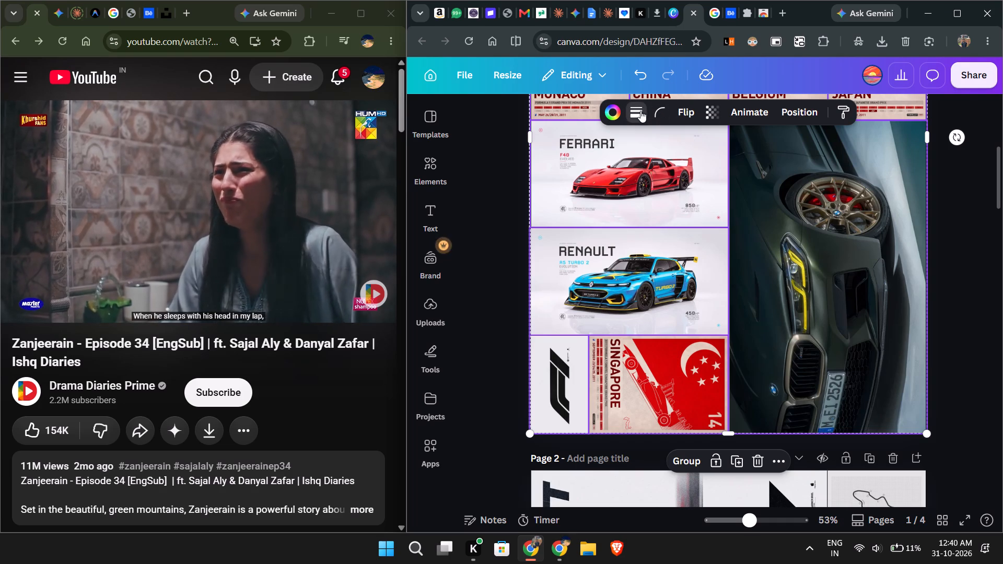
{"action": "left_click", "coordinate": [943, 208]}
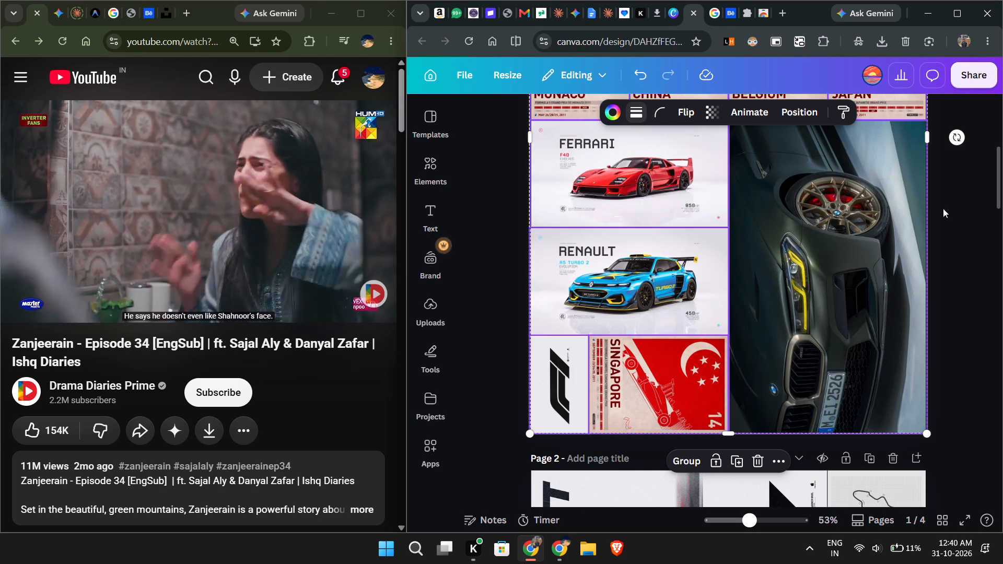
Review the layouts of the other pages through page 4 against page 2 for remaining gaps.
{"action": "scroll", "coordinate": [935, 216], "scroll_direction": "up", "scroll_amount": 7}
{"action": "scroll", "coordinate": [935, 217], "scroll_direction": "down", "scroll_amount": 14}
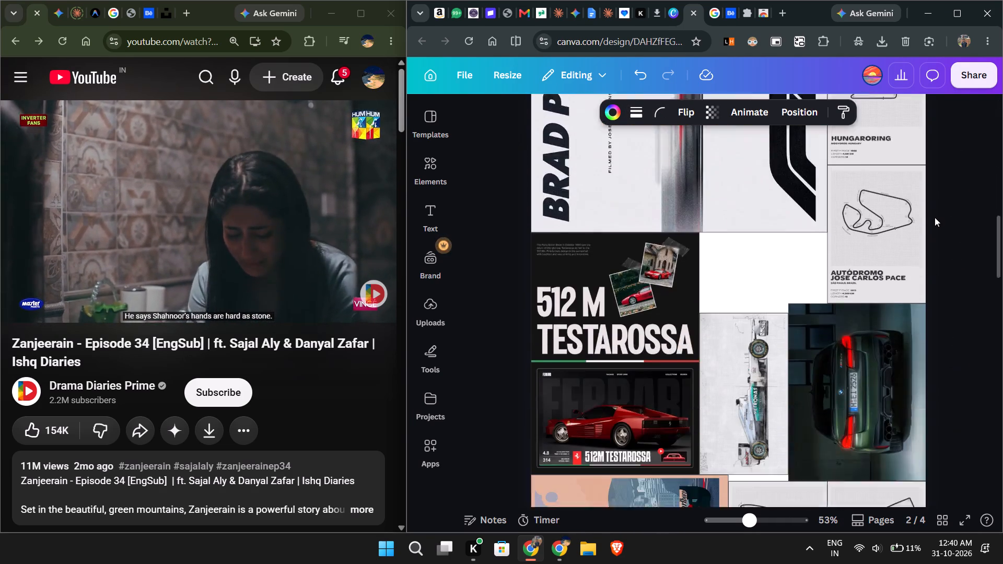
{"action": "scroll", "coordinate": [935, 217], "scroll_direction": "down", "scroll_amount": 4}
{"action": "scroll", "coordinate": [881, 456], "scroll_direction": "down", "scroll_amount": 7}
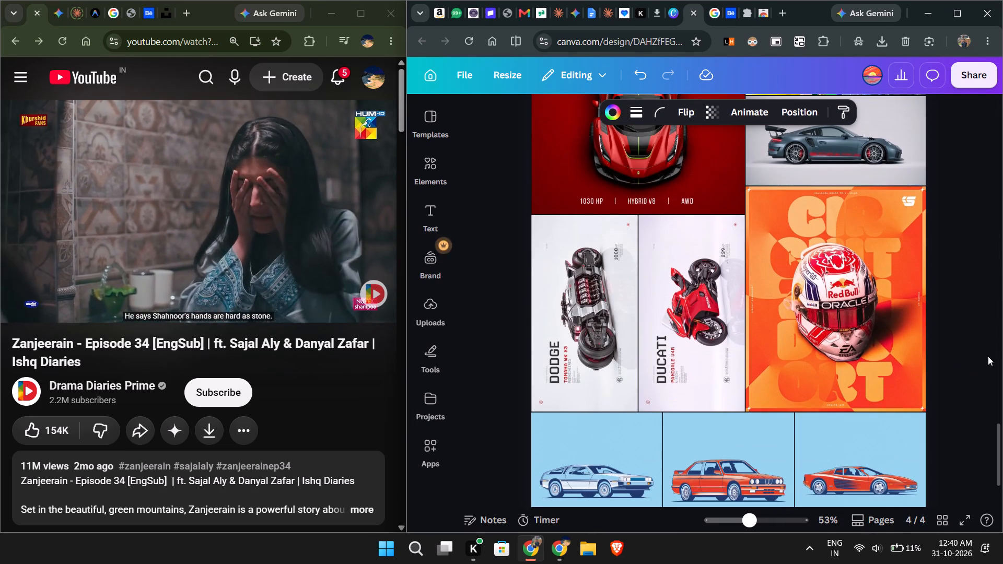
{"action": "left_click", "coordinate": [976, 353]}
{"action": "scroll", "coordinate": [972, 355], "scroll_direction": "down", "scroll_amount": 3}
{"action": "scroll", "coordinate": [952, 379], "scroll_direction": "up", "scroll_amount": 7}
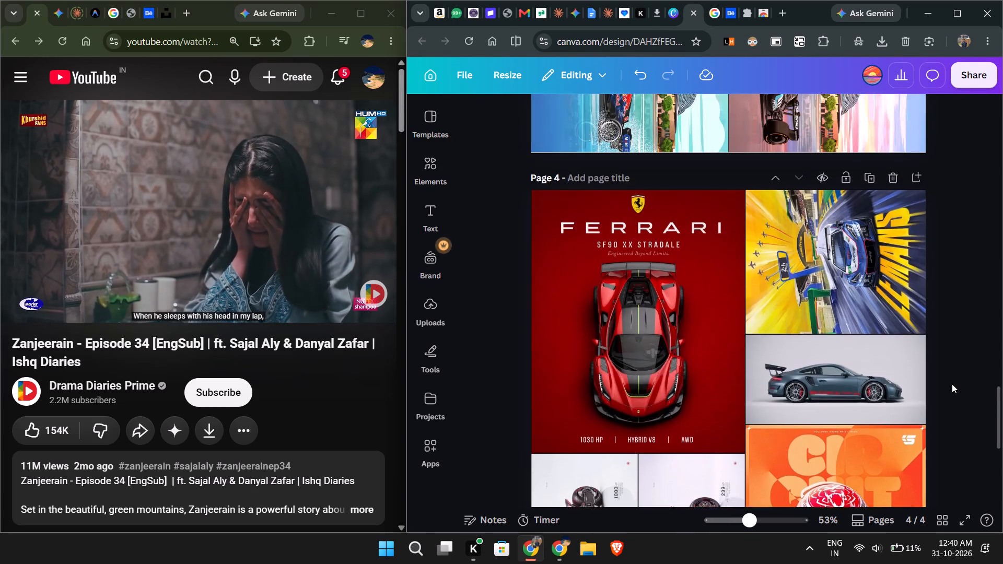
{"action": "scroll", "coordinate": [952, 384], "scroll_direction": "up", "scroll_amount": 10}
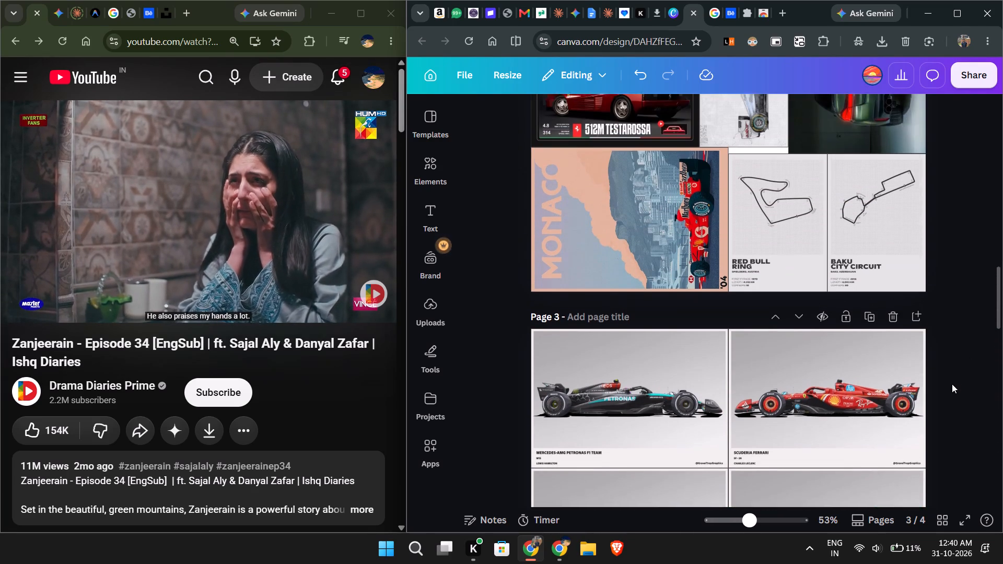
{"action": "scroll", "coordinate": [952, 384], "scroll_direction": "up", "scroll_amount": 4}
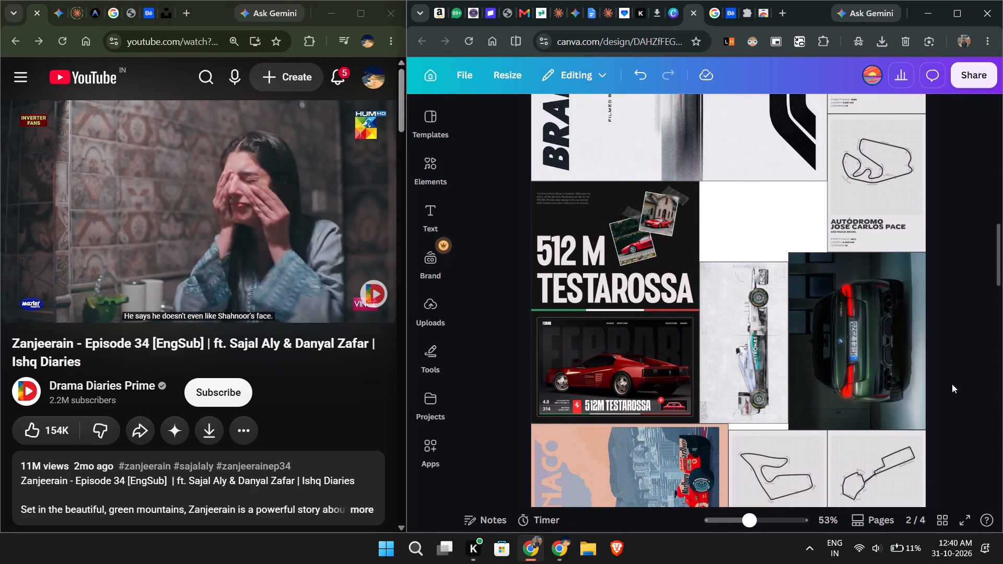
Enlarge the sideways Mercedes image on page 2 so its width still spans the gap between the Testarossa poster and the green BMW.
{"action": "scroll", "coordinate": [952, 384], "scroll_direction": "up", "scroll_amount": 1}
{"action": "scroll", "coordinate": [949, 384], "scroll_direction": "down", "scroll_amount": 1}
{"action": "left_click", "coordinate": [774, 334]}
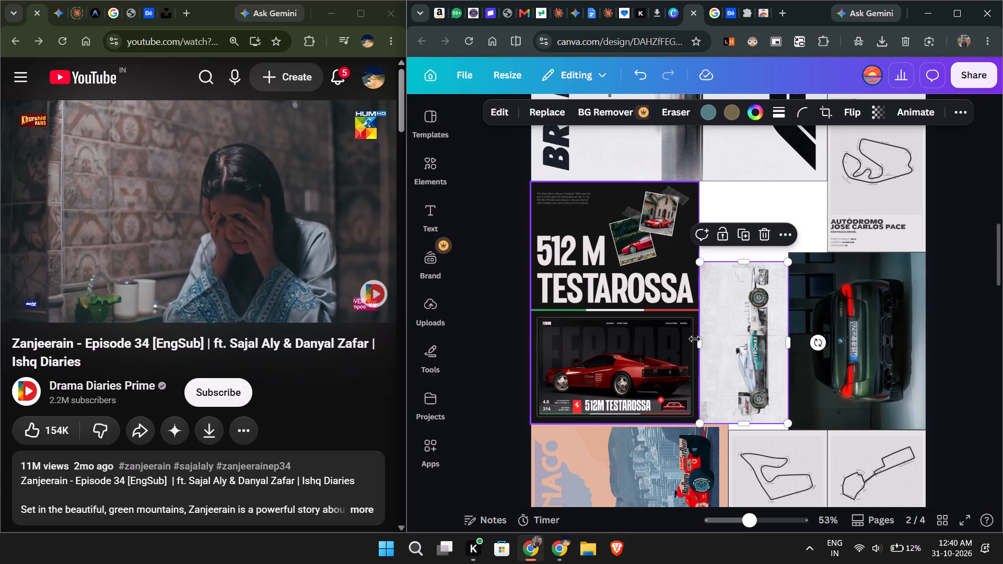
{"action": "left_click_drag", "start_coordinate": [698, 339], "coordinate": [720, 342]}
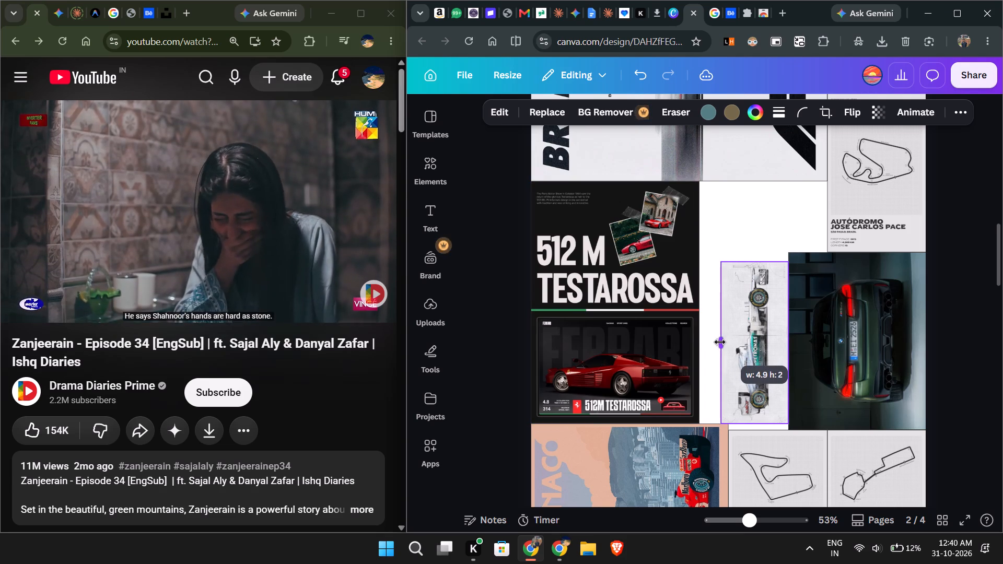
{"action": "left_click_drag", "start_coordinate": [720, 342], "coordinate": [719, 343]}
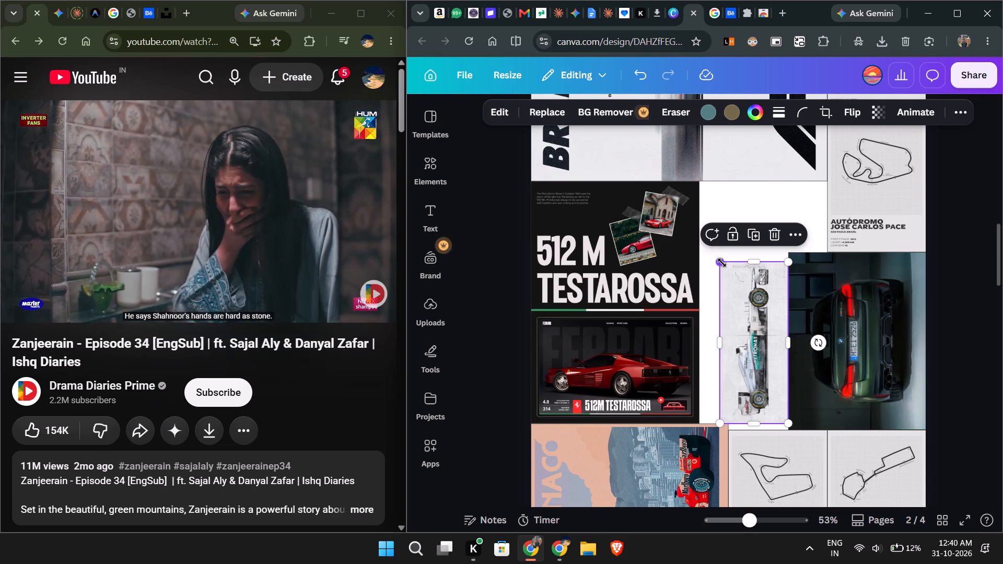
{"action": "left_click_drag", "start_coordinate": [722, 263], "coordinate": [702, 218]}
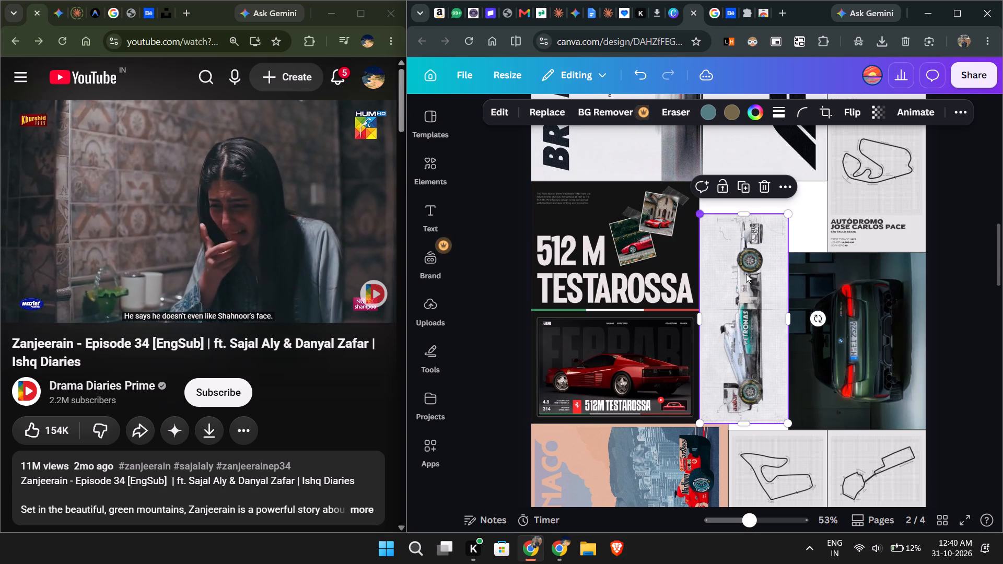
Reposition the picture inside the Mercedes image's crop, shifting the car slightly toward the green BMW.
{"action": "double_click", "coordinate": [740, 327]}
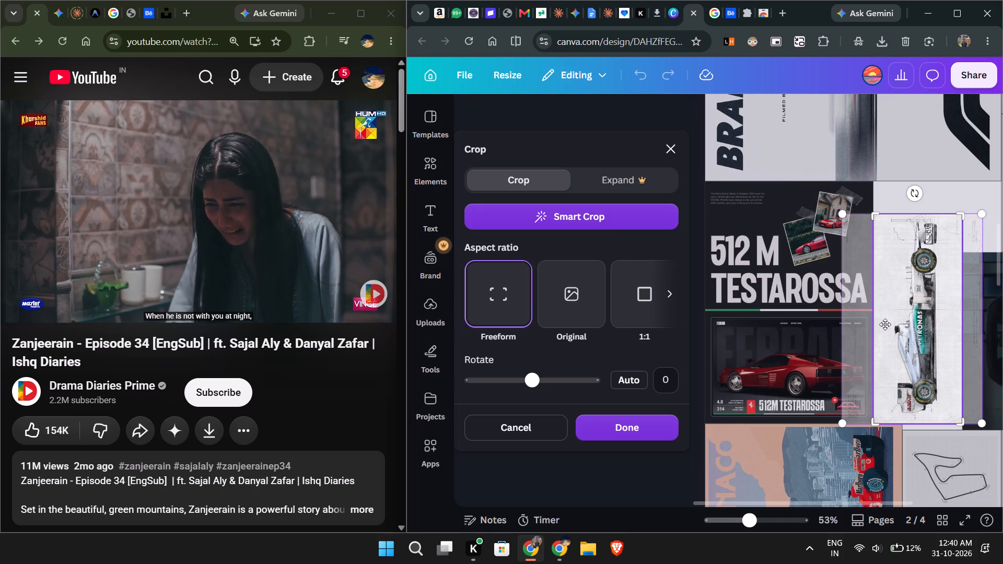
{"action": "left_click", "coordinate": [912, 321]}
{"action": "left_click_drag", "start_coordinate": [923, 325], "coordinate": [921, 326]}
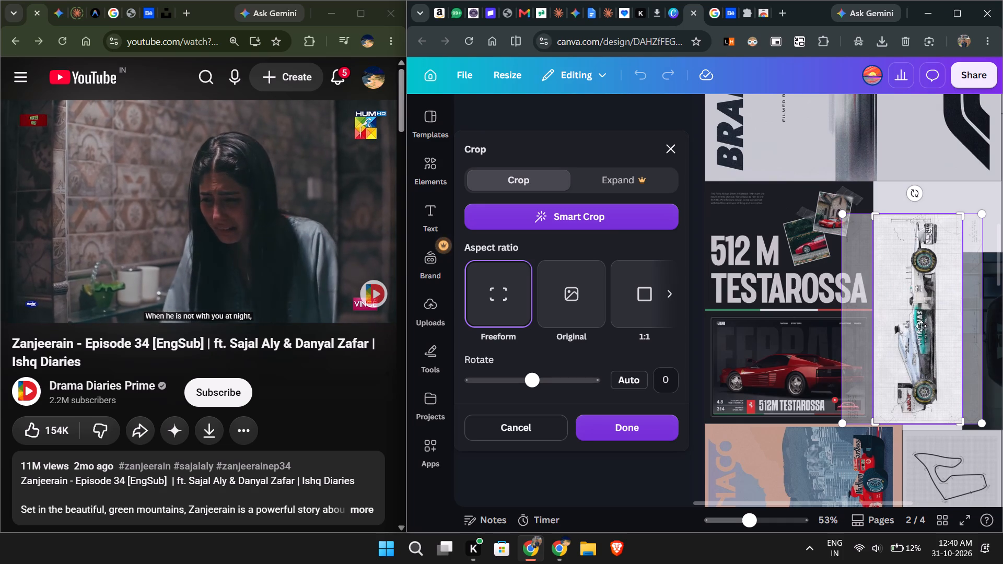
{"action": "left_click_drag", "start_coordinate": [921, 326], "coordinate": [921, 346]}
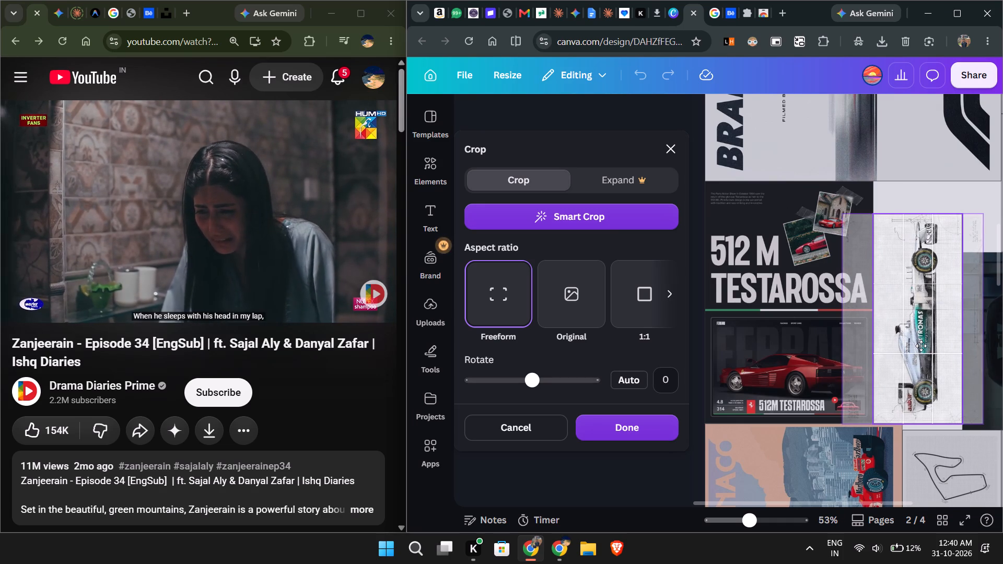
{"action": "left_click_drag", "start_coordinate": [921, 346], "coordinate": [924, 346]}
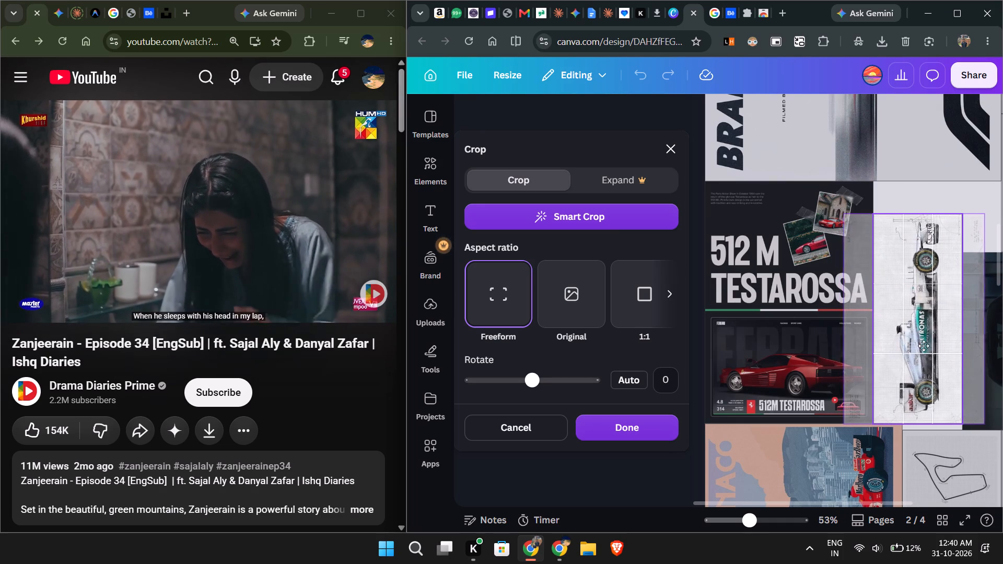
{"action": "left_click_drag", "start_coordinate": [924, 346], "coordinate": [927, 348]}
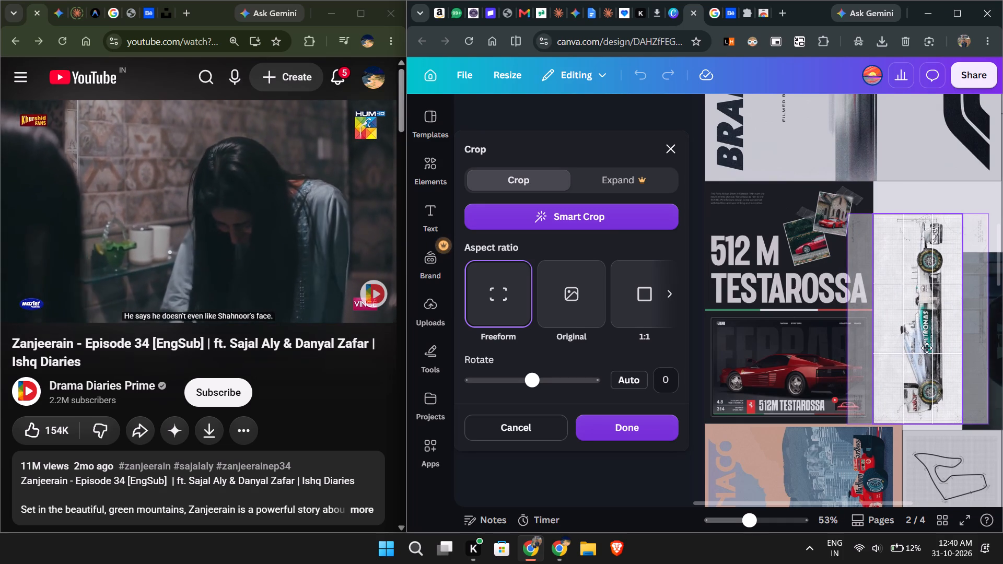
{"action": "left_click_drag", "start_coordinate": [927, 348], "coordinate": [928, 348]}
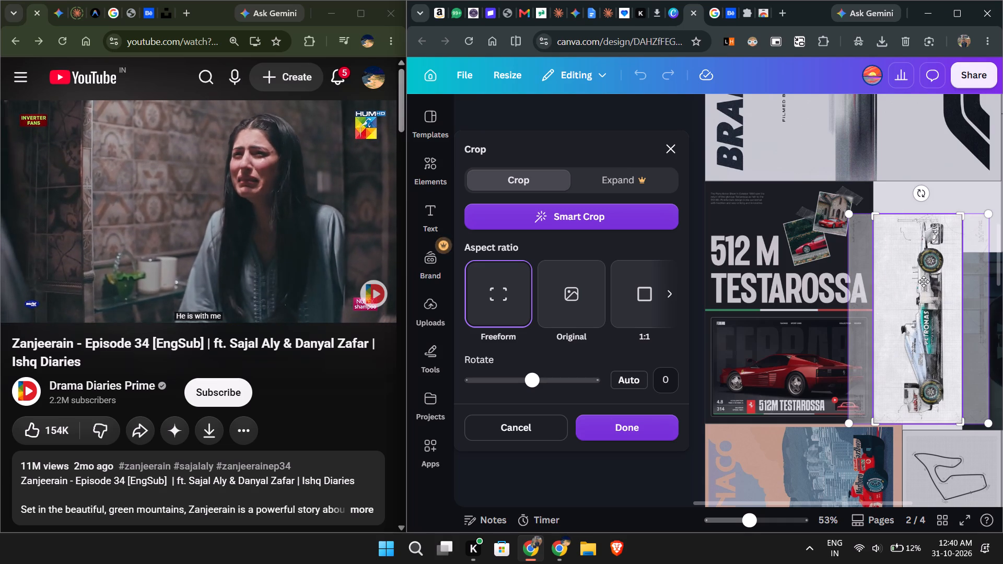
{"action": "key", "text": "Return"}
{"action": "left_click", "coordinate": [640, 419]}
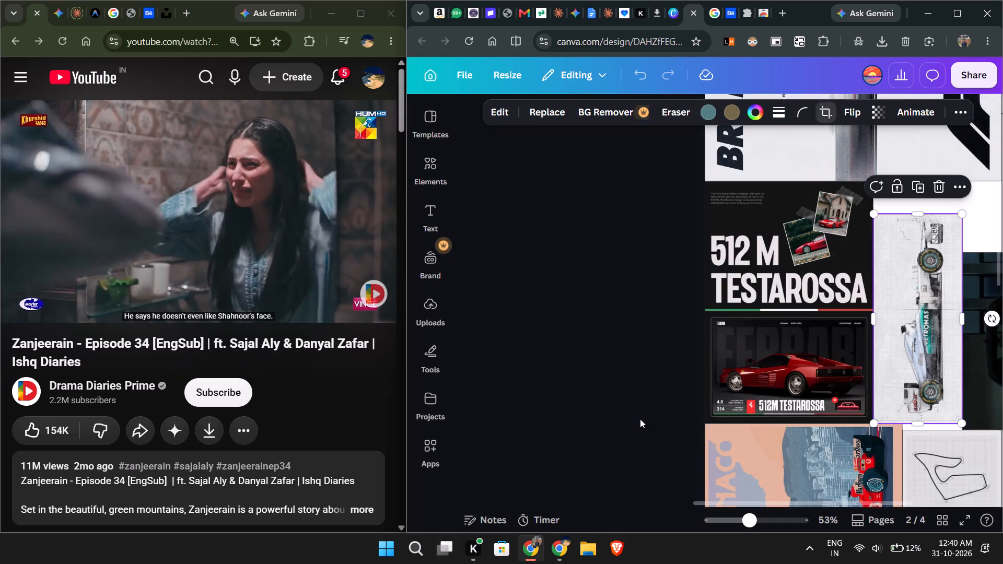
Extend the Mercedes image's upper edge to meet the Brad Pitt poster above it, about 7.3 in long.
{"action": "left_click", "coordinate": [757, 261]}
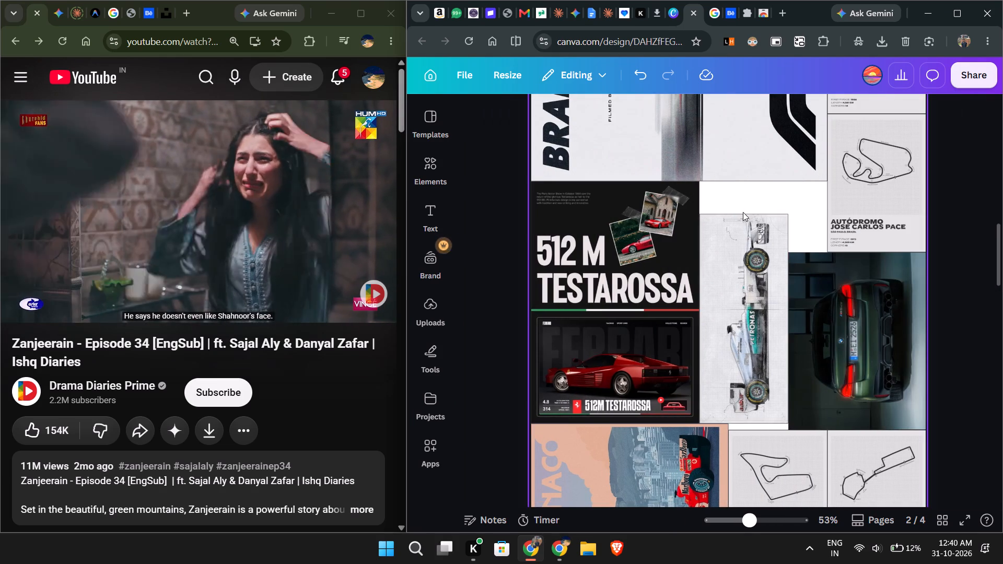
{"action": "left_click", "coordinate": [748, 237]}
{"action": "left_click_drag", "start_coordinate": [743, 214], "coordinate": [743, 208]}
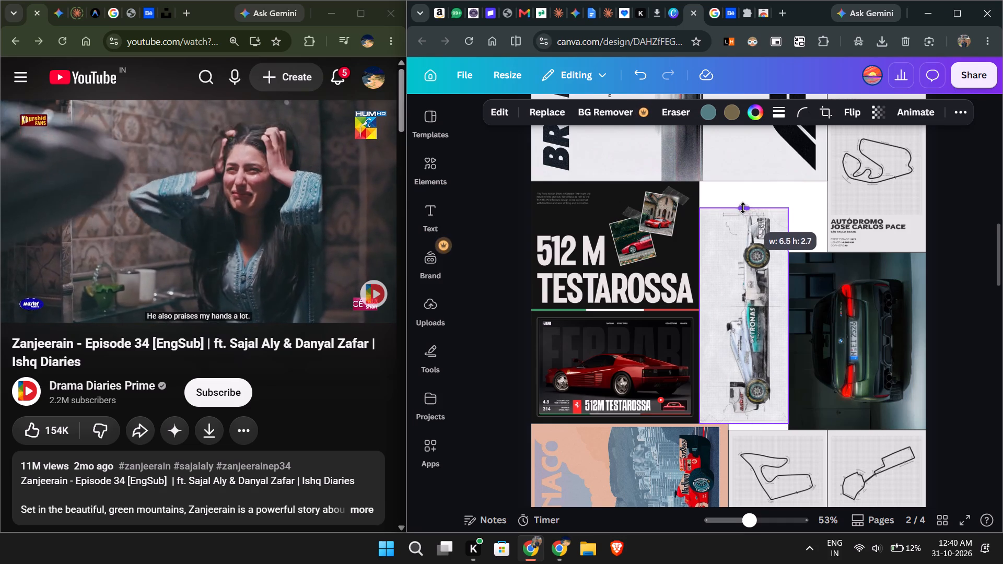
{"action": "left_click_drag", "start_coordinate": [743, 208], "coordinate": [740, 183]}
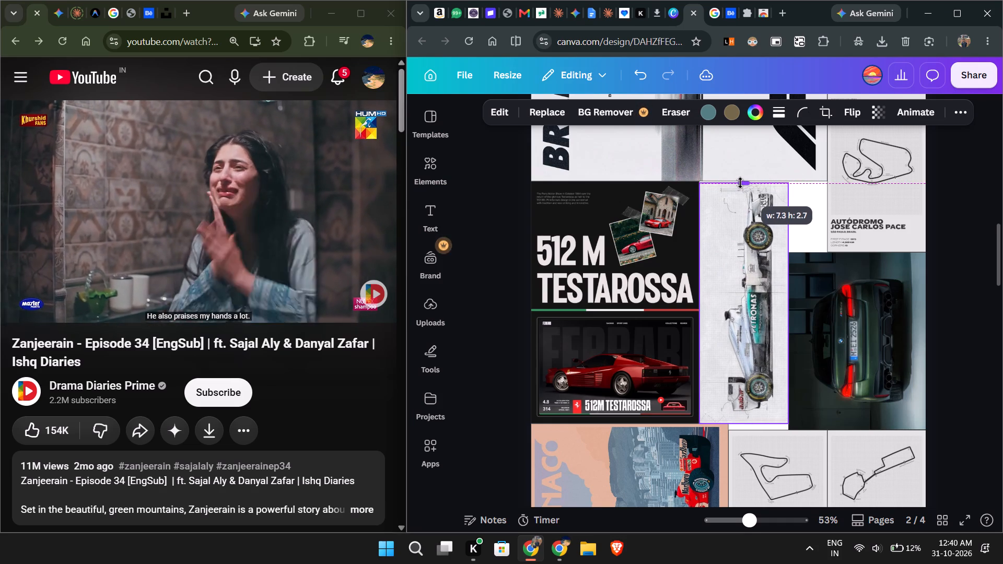
{"action": "left_click_drag", "start_coordinate": [740, 183], "coordinate": [739, 180]}
{"action": "left_click", "coordinate": [976, 264]}
Recentre the Mercedes car within its extended crop frame.
{"action": "left_click", "coordinate": [743, 315]}
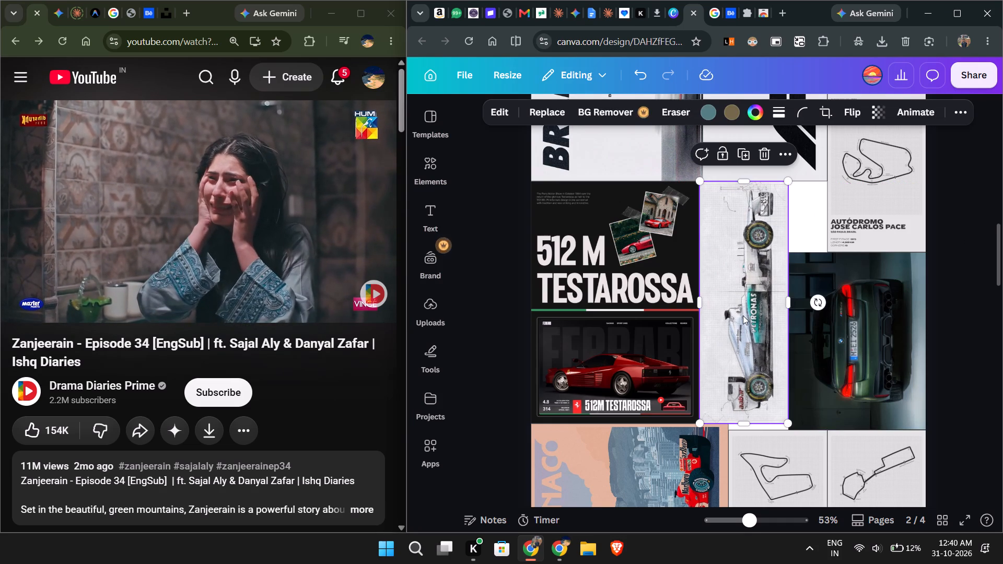
{"action": "double_click", "coordinate": [736, 311]}
{"action": "left_click_drag", "start_coordinate": [912, 279], "coordinate": [913, 289]}
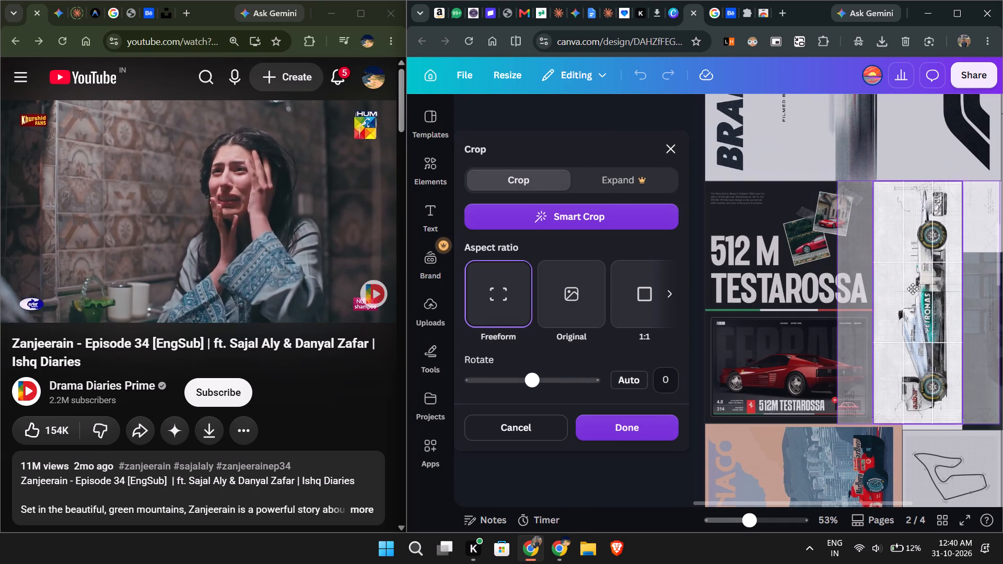
{"action": "left_click_drag", "start_coordinate": [913, 289], "coordinate": [909, 291]}
{"action": "left_click", "coordinate": [633, 425]}
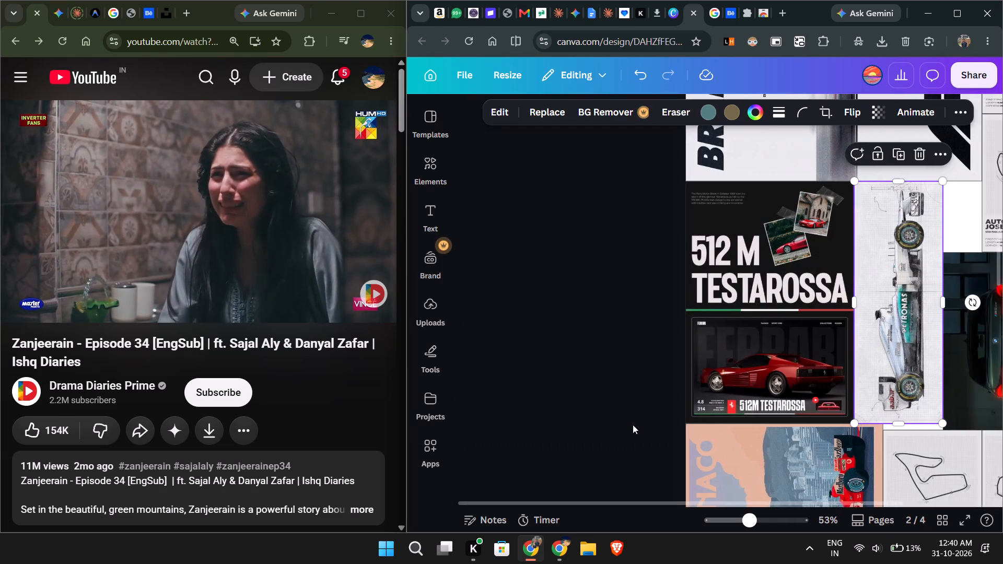
Review how the Mercedes image fits among its neighbouring images across page 2.
{"action": "scroll", "coordinate": [633, 425], "scroll_direction": "down", "scroll_amount": 3}
{"action": "scroll", "coordinate": [811, 390], "scroll_direction": "up", "scroll_amount": 3}
{"action": "left_click", "coordinate": [967, 355]}
{"action": "scroll", "coordinate": [919, 371], "scroll_direction": "up", "scroll_amount": 4}
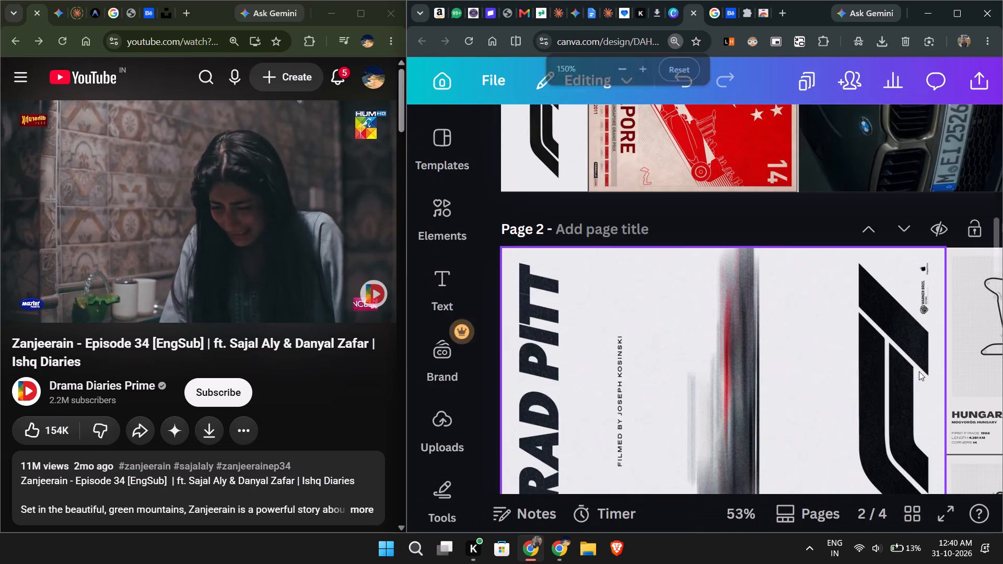
{"action": "scroll", "coordinate": [919, 371], "scroll_direction": "down", "scroll_amount": 1}
{"action": "scroll", "coordinate": [796, 314], "scroll_direction": "down", "scroll_amount": 3}
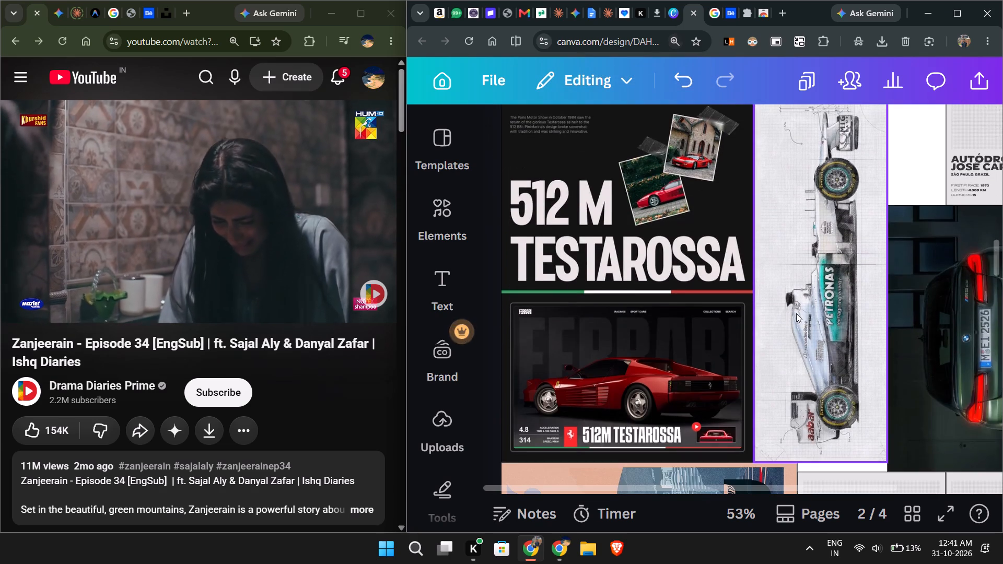
{"action": "left_click", "coordinate": [679, 45]}
{"action": "left_click", "coordinate": [690, 68]}
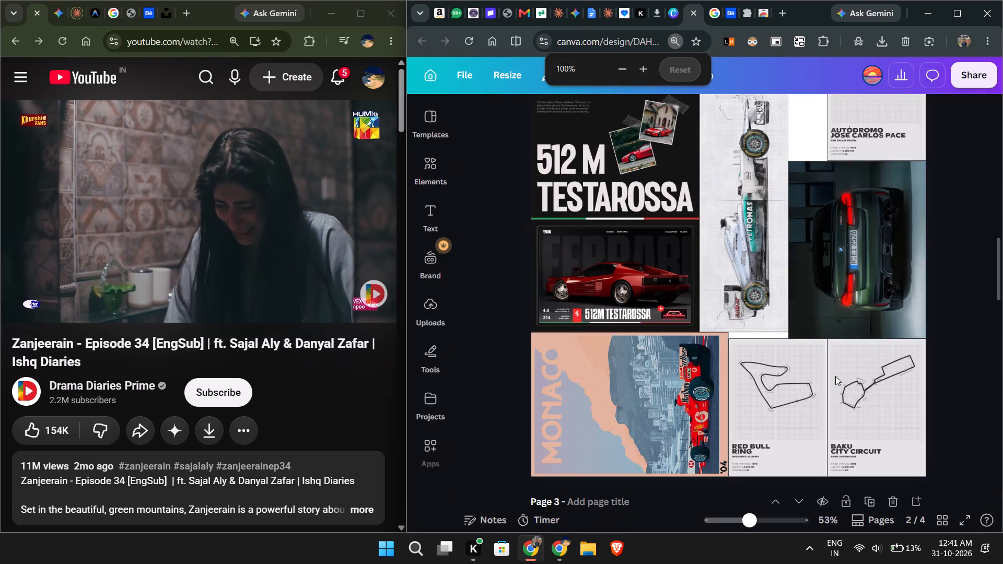
{"action": "scroll", "coordinate": [855, 410], "scroll_direction": "down", "scroll_amount": 1}
{"action": "left_click", "coordinate": [944, 271]}
{"action": "scroll", "coordinate": [750, 227], "scroll_direction": "up", "scroll_amount": 1, "text": "ctrl"}
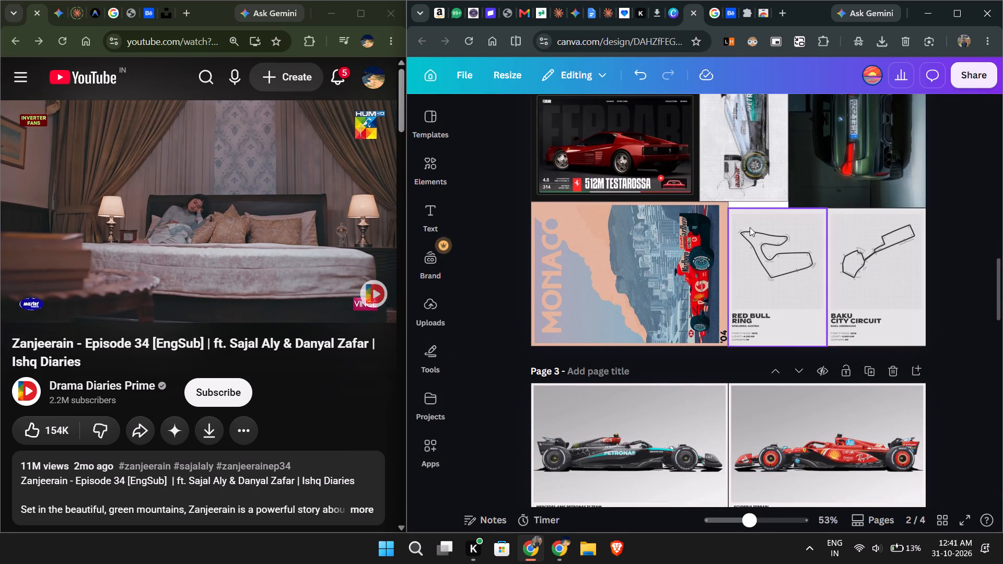
Inspect up close the gap below the Mercedes image and the border where the Testarossa and Monaco posters meet.
{"action": "scroll", "coordinate": [750, 227], "scroll_direction": "up", "scroll_amount": 8, "text": "ctrl"}
{"action": "scroll", "coordinate": [753, 319], "scroll_direction": "up", "scroll_amount": 2}
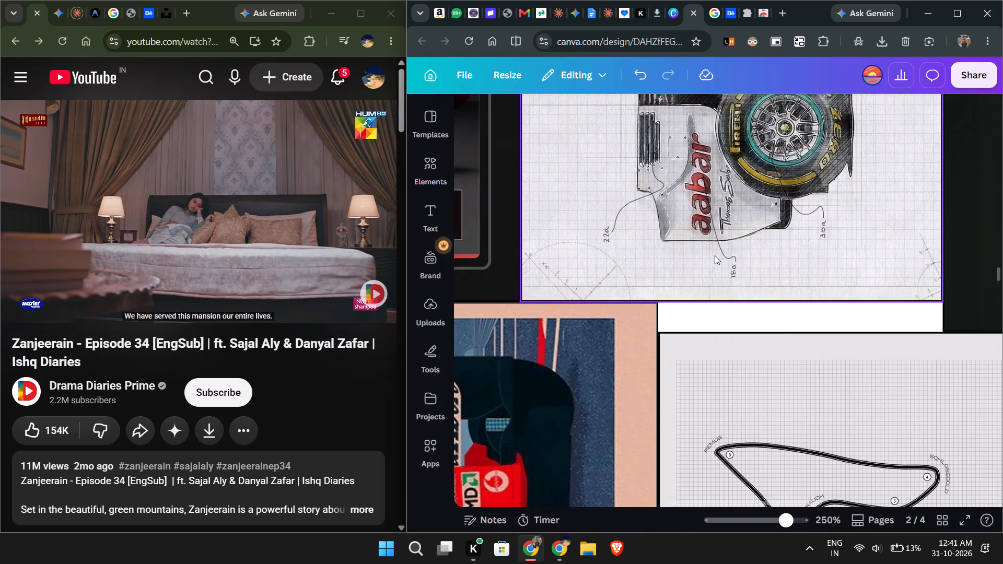
{"action": "left_click", "coordinate": [715, 255]}
{"action": "left_click", "coordinate": [732, 243]}
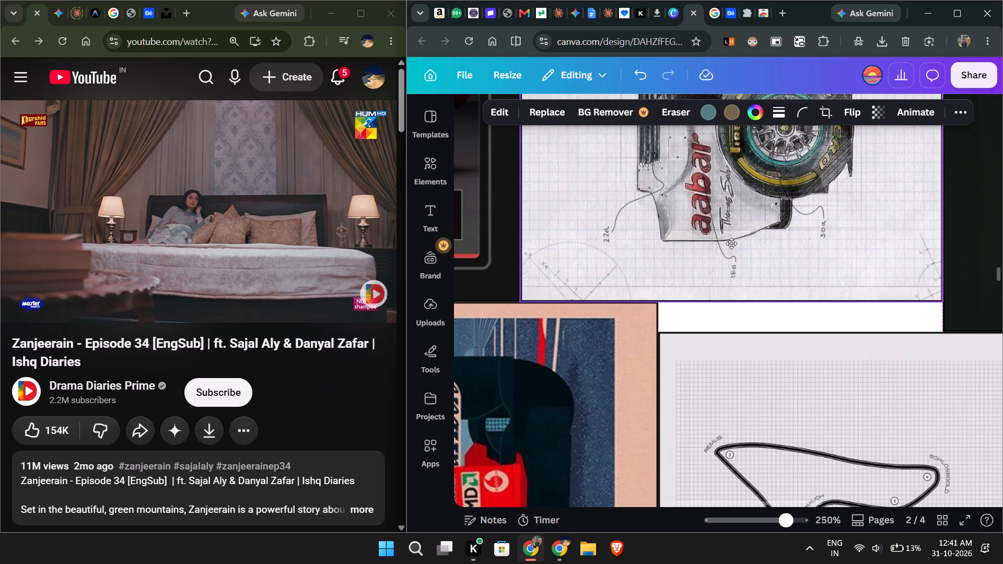
{"action": "left_click", "coordinate": [754, 385]}
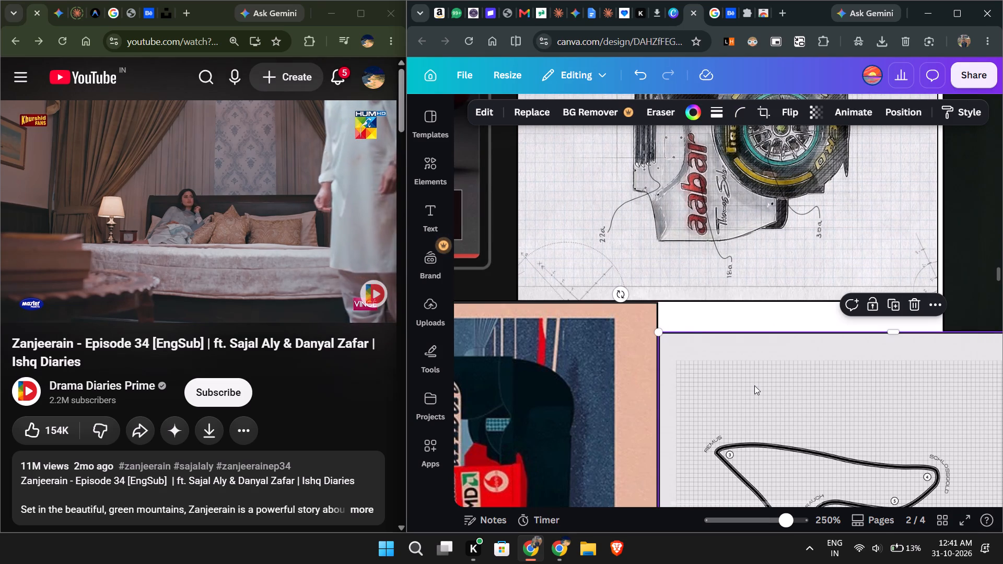
{"action": "scroll", "coordinate": [661, 342], "scroll_direction": "up", "scroll_amount": 3, "text": "ctrl"}
{"action": "scroll", "coordinate": [616, 349], "scroll_direction": "down", "scroll_amount": 1}
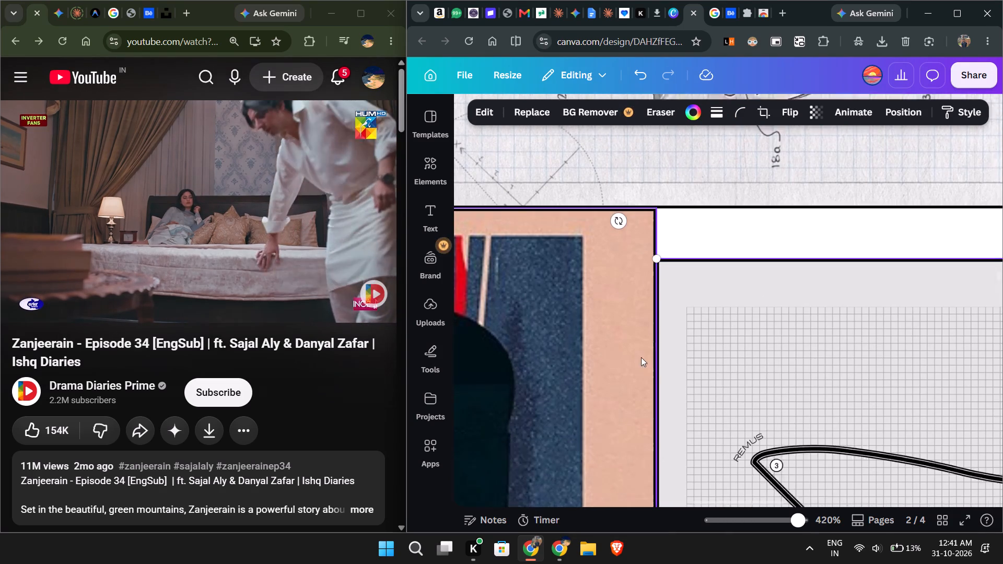
{"action": "scroll", "coordinate": [657, 362], "scroll_direction": "up", "scroll_amount": 3}
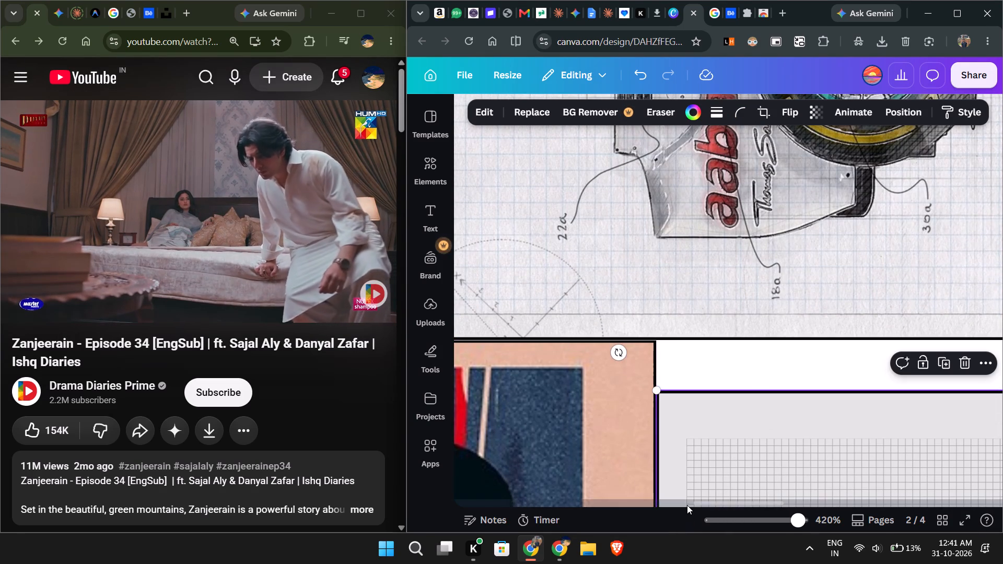
{"action": "left_click_drag", "start_coordinate": [687, 504], "coordinate": [658, 507]}
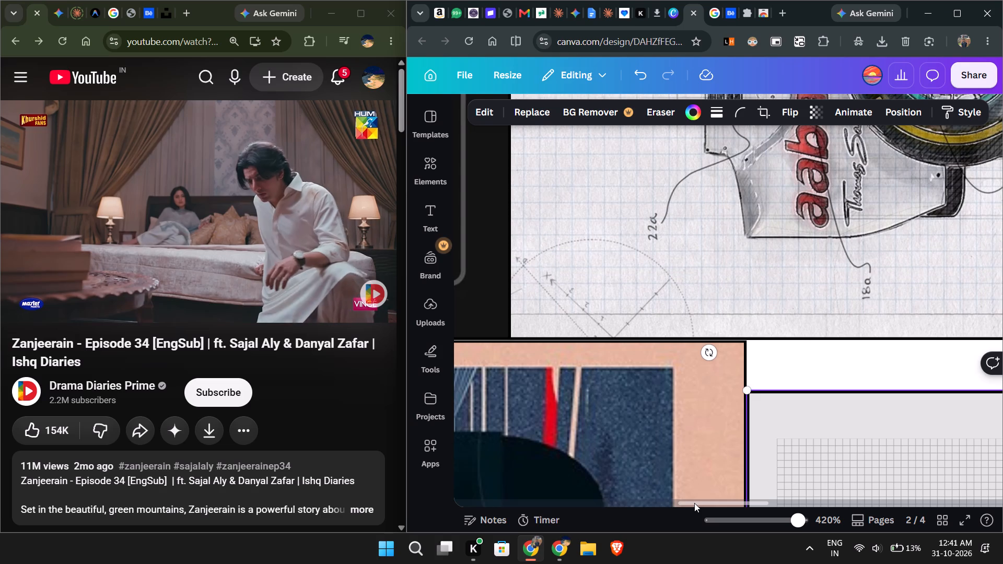
{"action": "left_click_drag", "start_coordinate": [702, 503], "coordinate": [538, 527]}
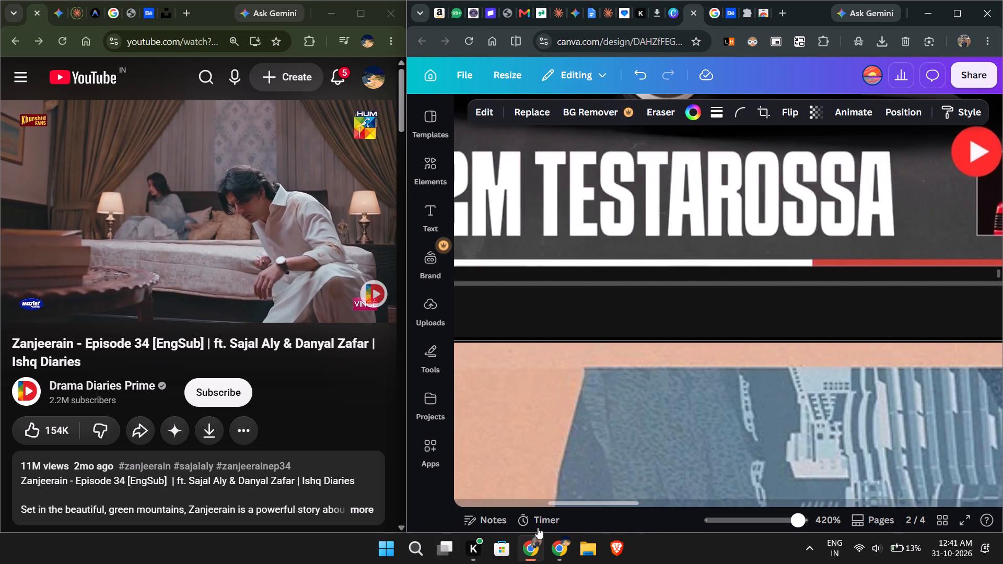
{"action": "left_click_drag", "start_coordinate": [538, 527], "coordinate": [433, 531]}
{"action": "left_click", "coordinate": [714, 424]}
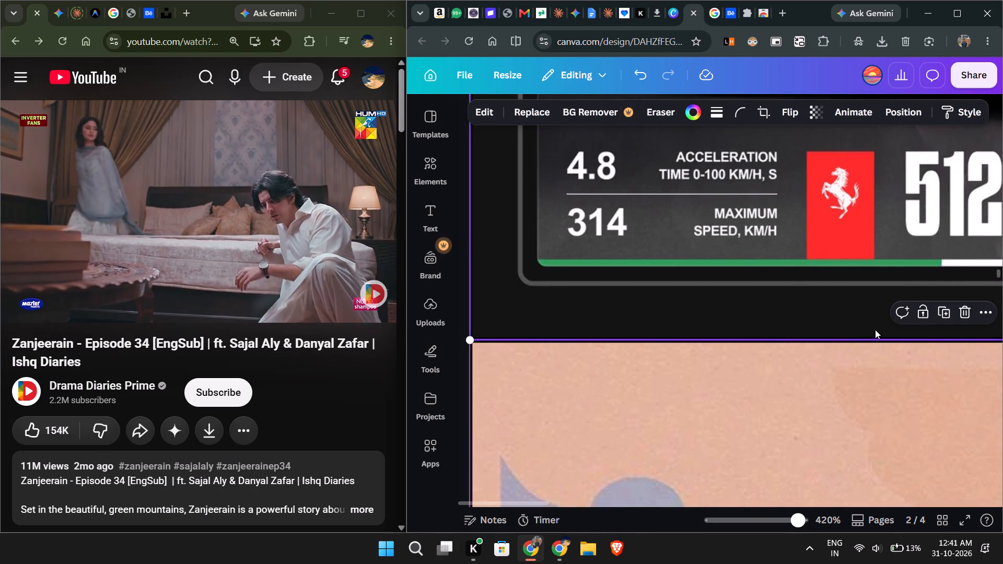
{"action": "left_click", "coordinate": [867, 342]}
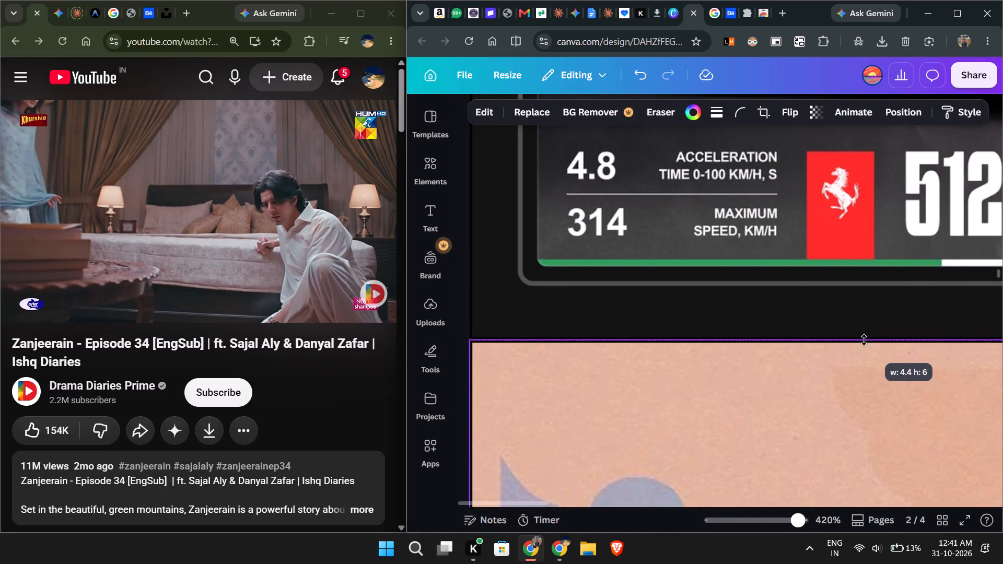
{"action": "left_click", "coordinate": [460, 317]}
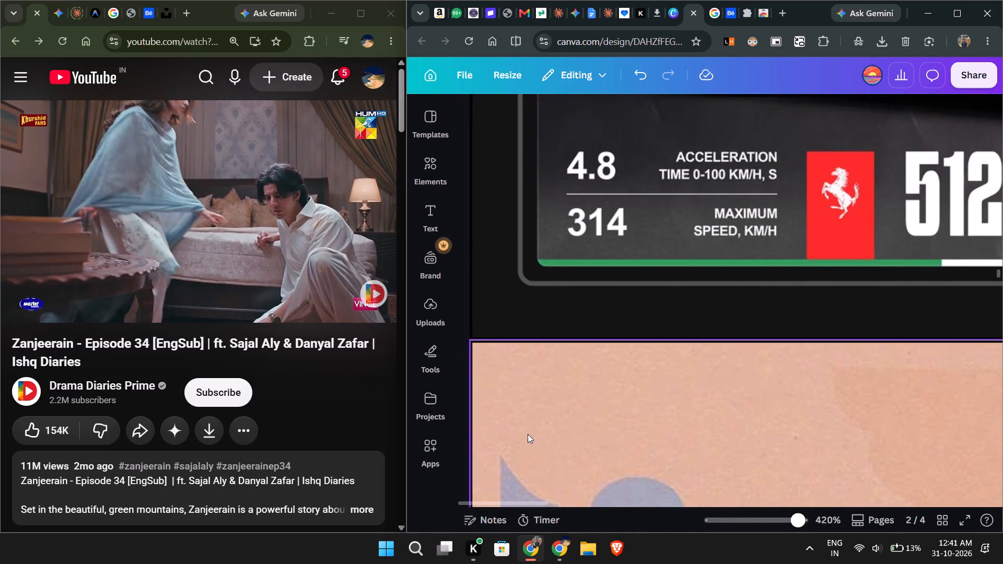
{"action": "scroll", "coordinate": [528, 434], "scroll_direction": "down", "scroll_amount": 1}
{"action": "left_click", "coordinate": [601, 182]}
{"action": "left_click", "coordinate": [584, 415]}
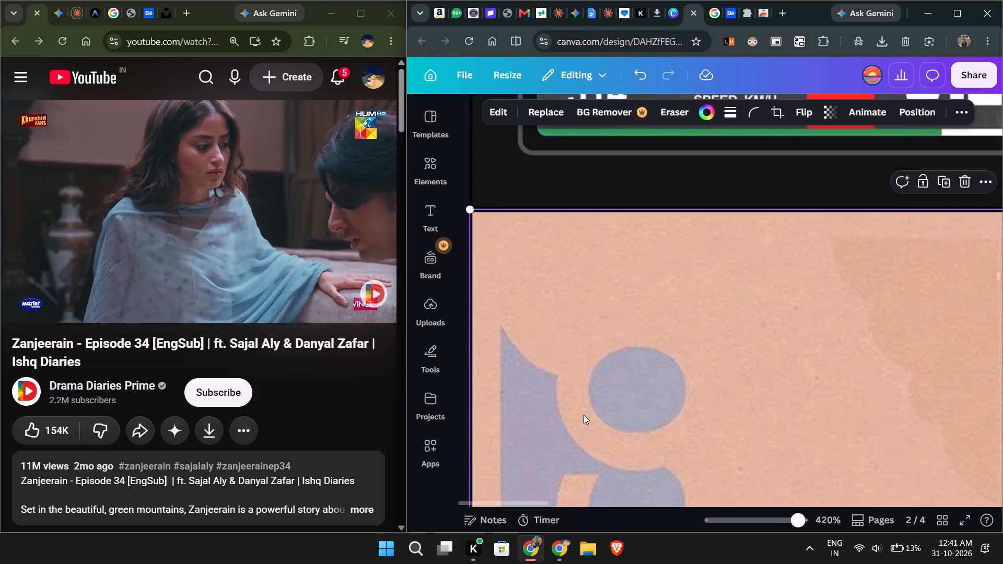
Extend the Testarossa poster's lower edge to meet the Monaco poster below it, about 7.4 in tall.
{"action": "scroll", "coordinate": [594, 407], "scroll_direction": "down", "scroll_amount": 2, "text": "ctrl"}
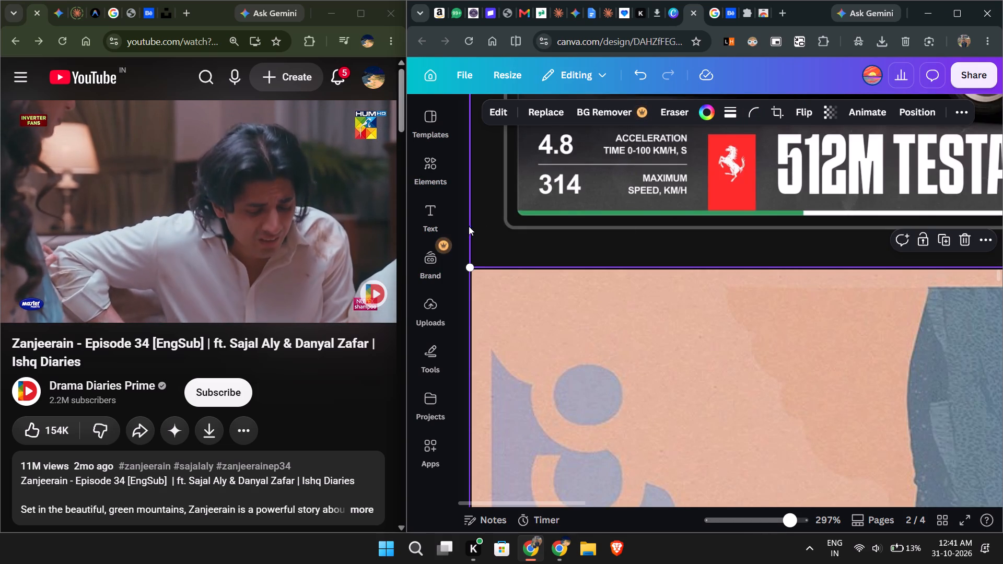
{"action": "left_click", "coordinate": [466, 227]}
{"action": "left_click", "coordinate": [594, 208]}
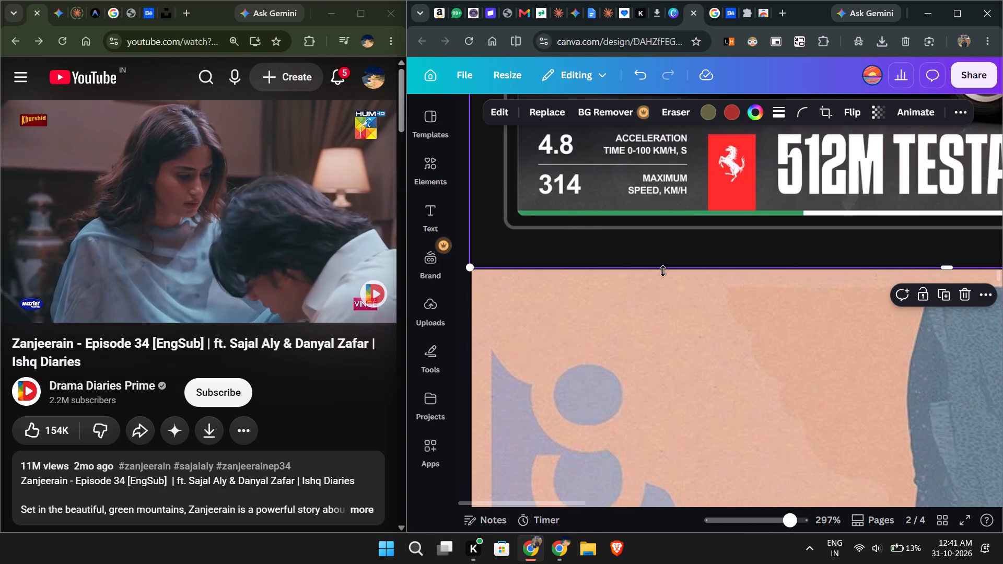
{"action": "left_click_drag", "start_coordinate": [789, 268], "coordinate": [789, 271]}
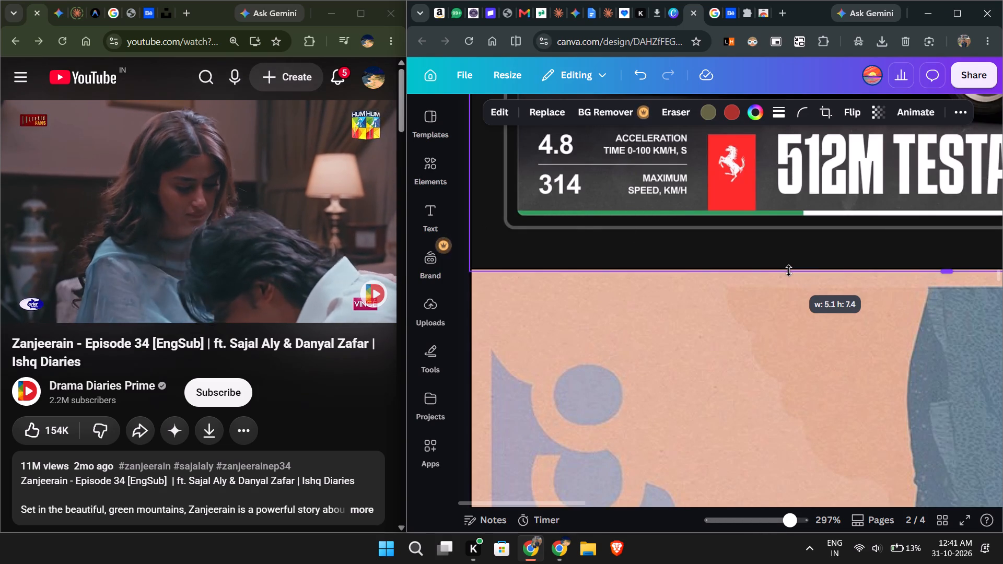
{"action": "left_click_drag", "start_coordinate": [789, 271], "coordinate": [788, 273]}
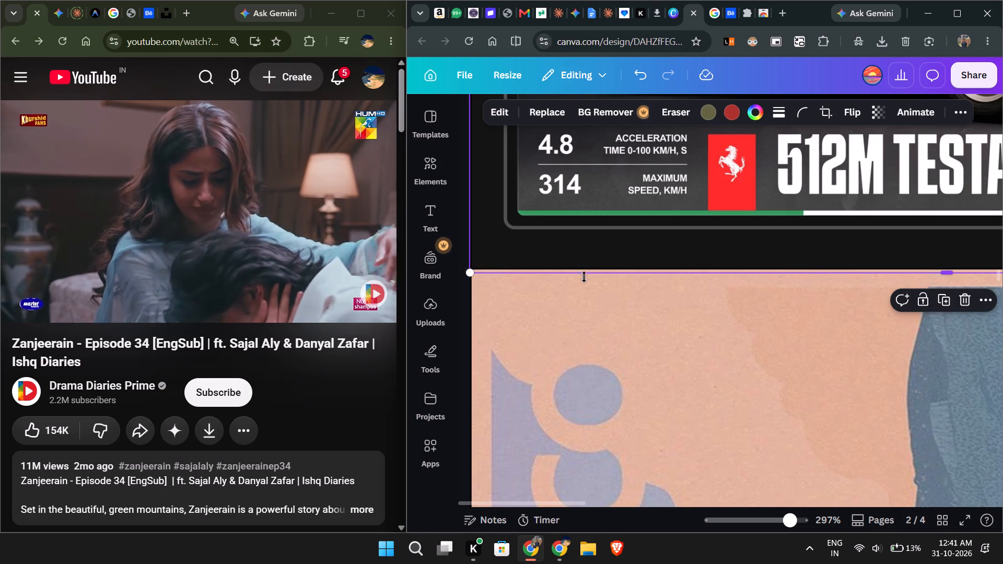
{"action": "left_click", "coordinate": [464, 267]}
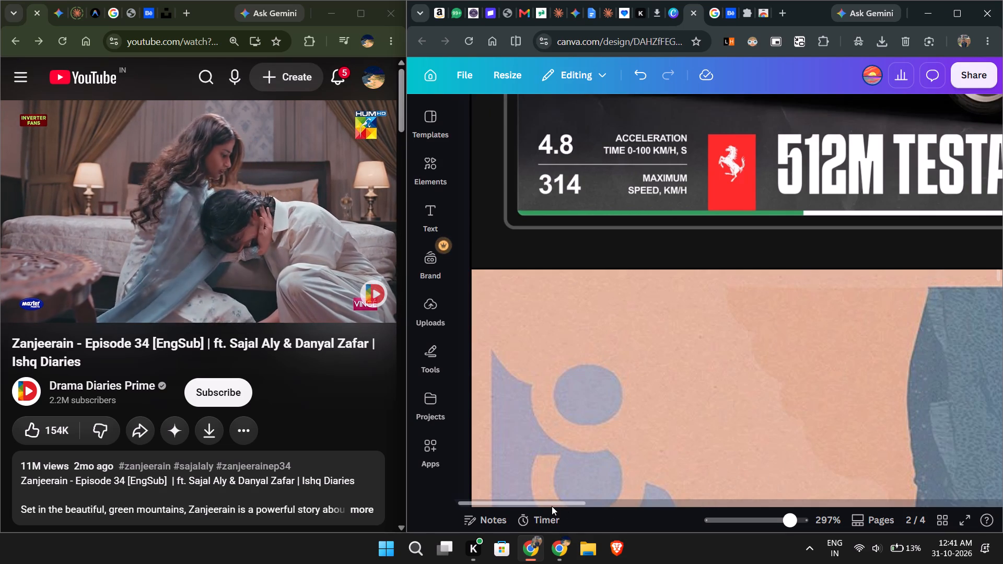
Adjust the Mercedes image's lower edge to line up with the top of the Monaco poster, about 7.4 in long.
{"action": "left_click_drag", "start_coordinate": [552, 506], "coordinate": [741, 504]}
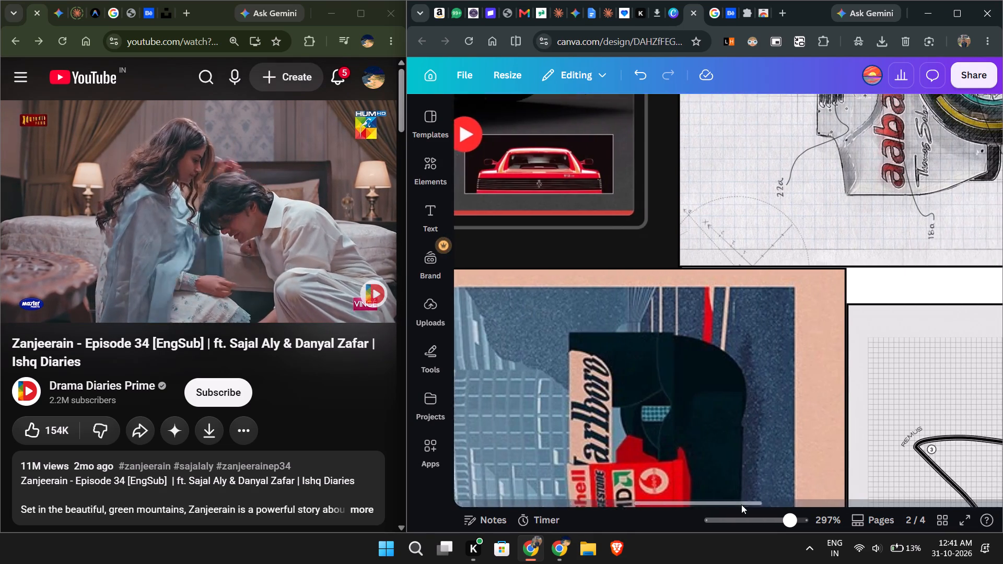
{"action": "left_click_drag", "start_coordinate": [741, 504], "coordinate": [777, 508]}
{"action": "left_click", "coordinate": [669, 227]}
{"action": "left_click", "coordinate": [721, 268]}
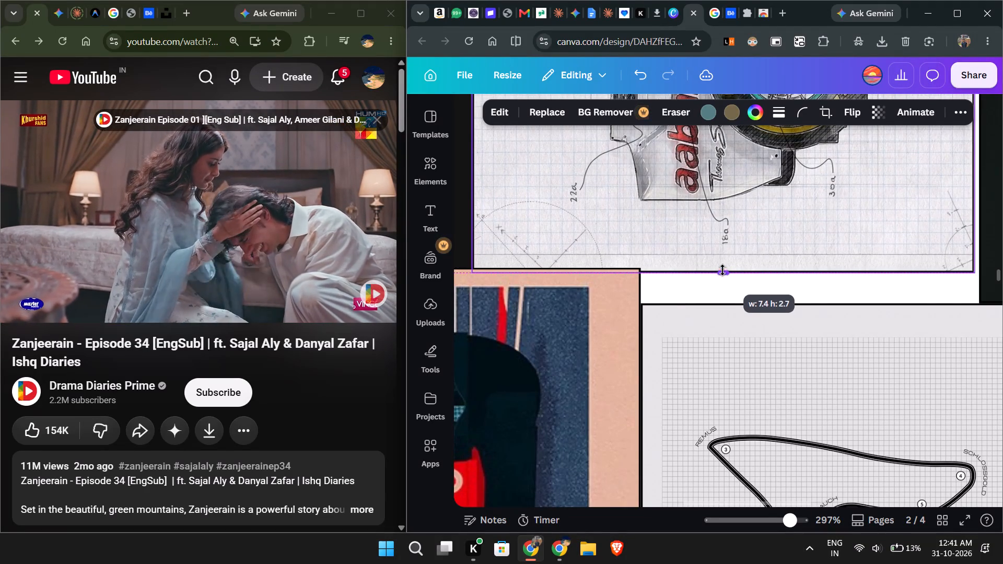
{"action": "left_click", "coordinate": [668, 288]}
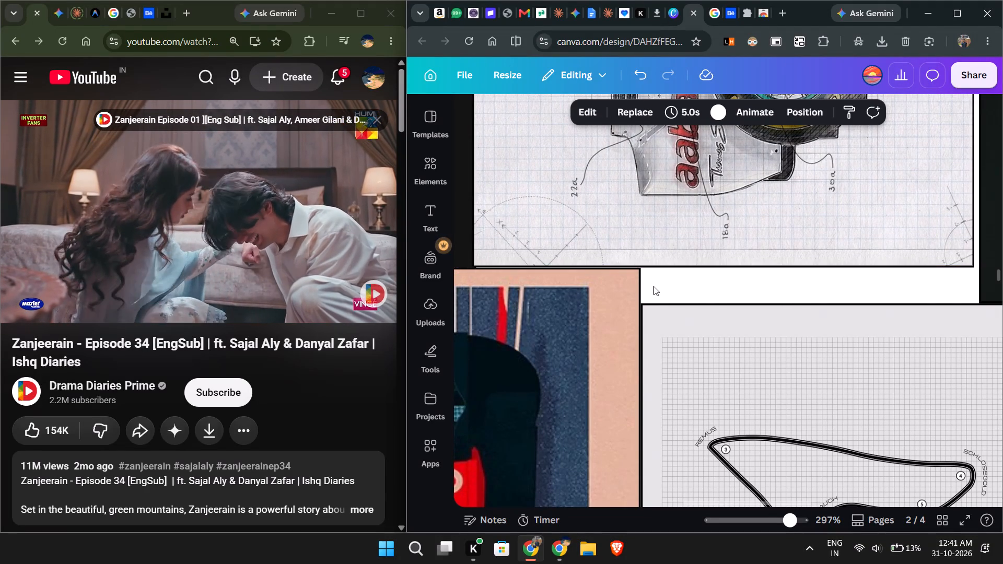
Trim the Monaco poster's upper edge slightly where it meets the bottom of the Mercedes image.
{"action": "scroll", "coordinate": [585, 266], "scroll_direction": "up", "scroll_amount": 2}
{"action": "scroll", "coordinate": [584, 266], "scroll_direction": "down", "scroll_amount": 2, "text": "ctrl"}
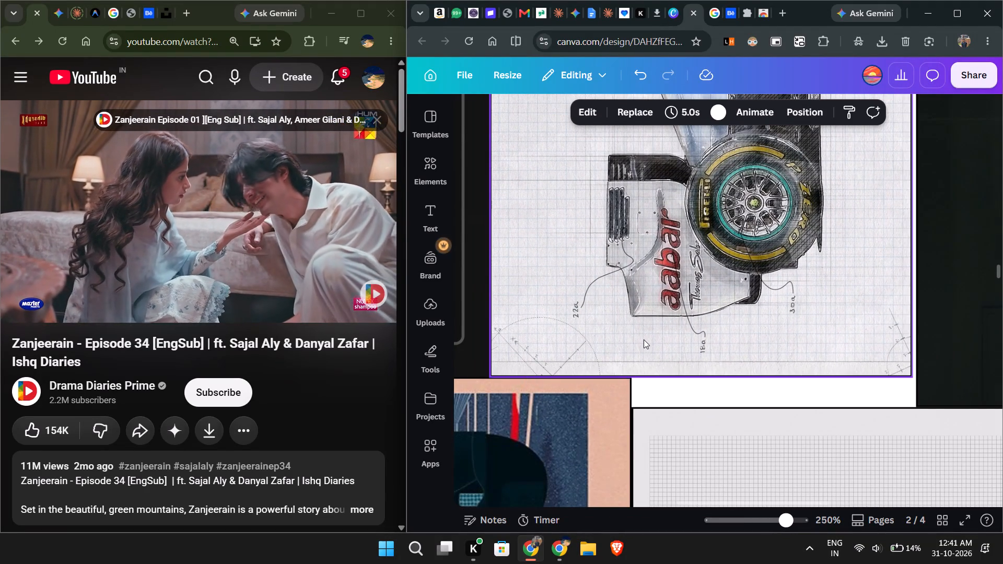
{"action": "scroll", "coordinate": [644, 339], "scroll_direction": "up", "scroll_amount": 3}
{"action": "scroll", "coordinate": [704, 338], "scroll_direction": "down", "scroll_amount": 1}
{"action": "scroll", "coordinate": [787, 375], "scroll_direction": "down", "scroll_amount": 1}
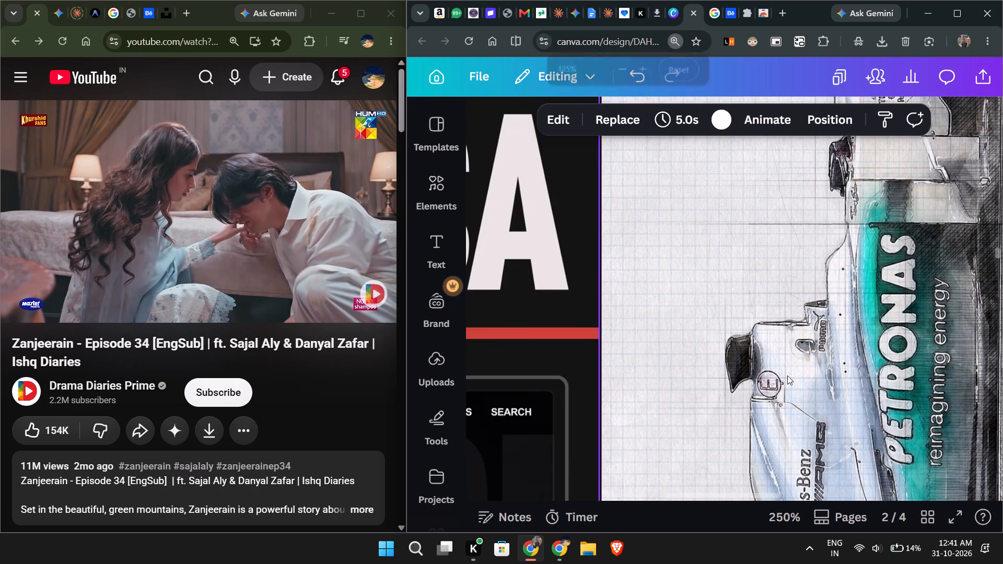
{"action": "scroll", "coordinate": [755, 318], "scroll_direction": "down", "scroll_amount": 4}
{"action": "left_click", "coordinate": [677, 346]}
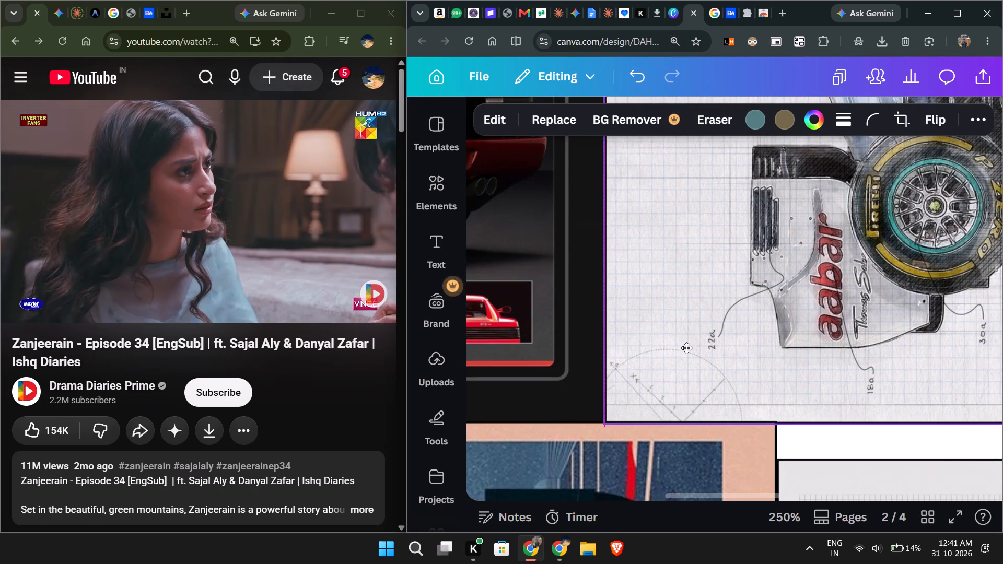
{"action": "left_click", "coordinate": [785, 435]}
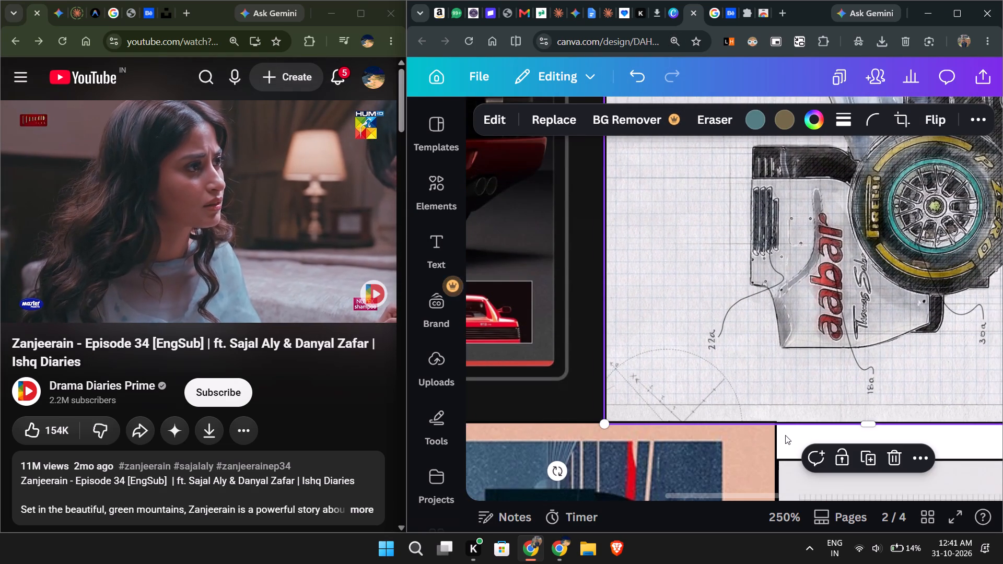
{"action": "scroll", "coordinate": [795, 445], "scroll_direction": "up", "scroll_amount": 2, "text": "ctrl"}
{"action": "left_click", "coordinate": [705, 443]}
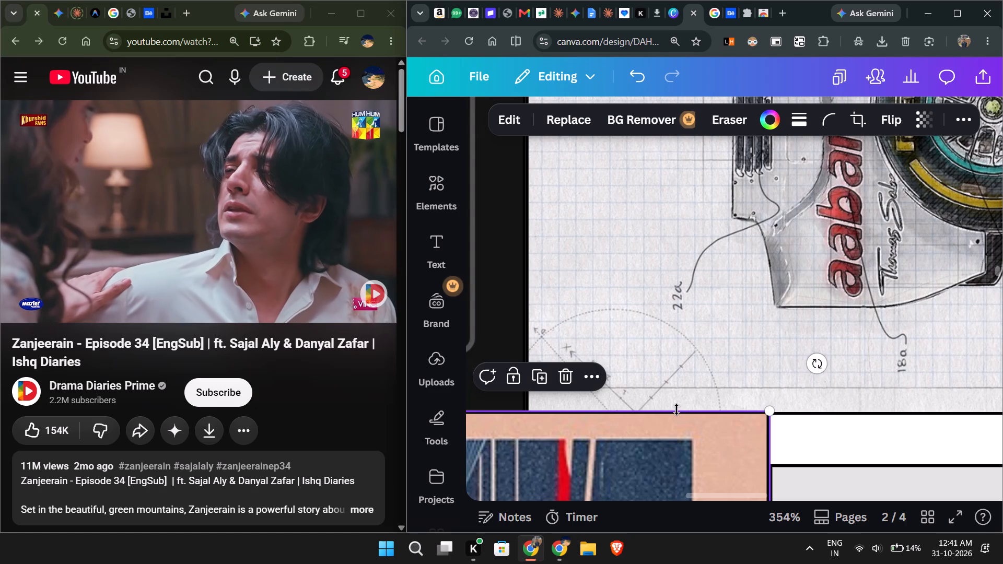
{"action": "left_click", "coordinate": [677, 409]}
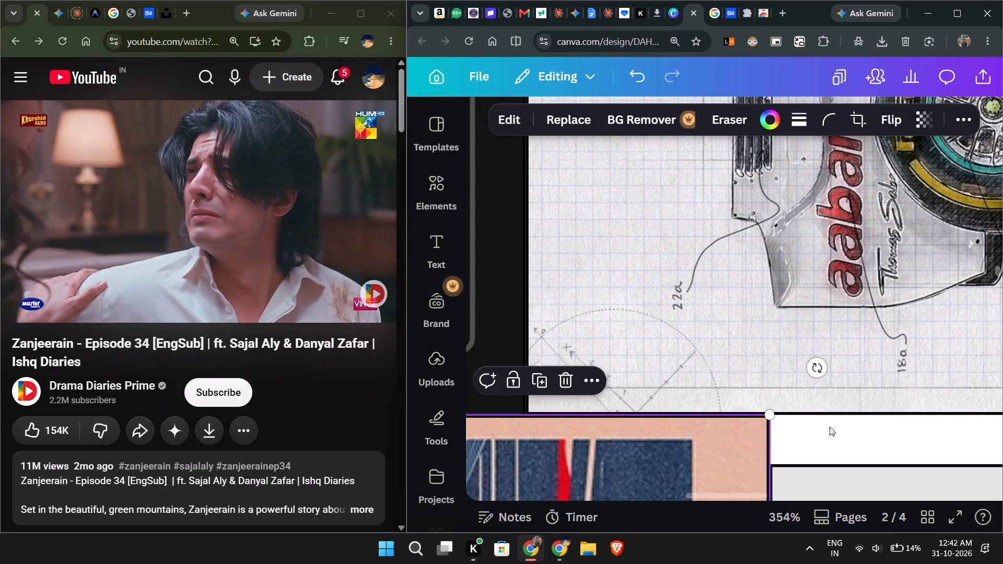
{"action": "left_click", "coordinate": [830, 427]}
Extend the Mercedes image's upper edge to close the sliver below the Brad Pitt poster, about 7.4 × 2.7 in.
{"action": "scroll", "coordinate": [804, 430], "scroll_direction": "up", "scroll_amount": 7, "text": "ctrl"}
{"action": "left_click", "coordinate": [655, 311]}
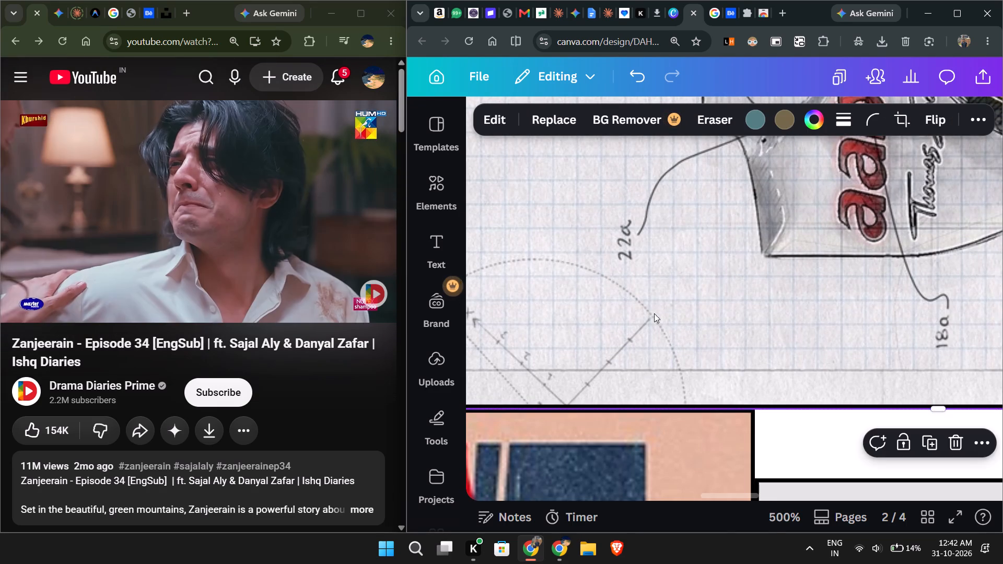
{"action": "scroll", "coordinate": [608, 327], "scroll_direction": "down", "scroll_amount": 1}
{"action": "scroll", "coordinate": [689, 336], "scroll_direction": "down", "scroll_amount": 9, "text": "ctrl"}
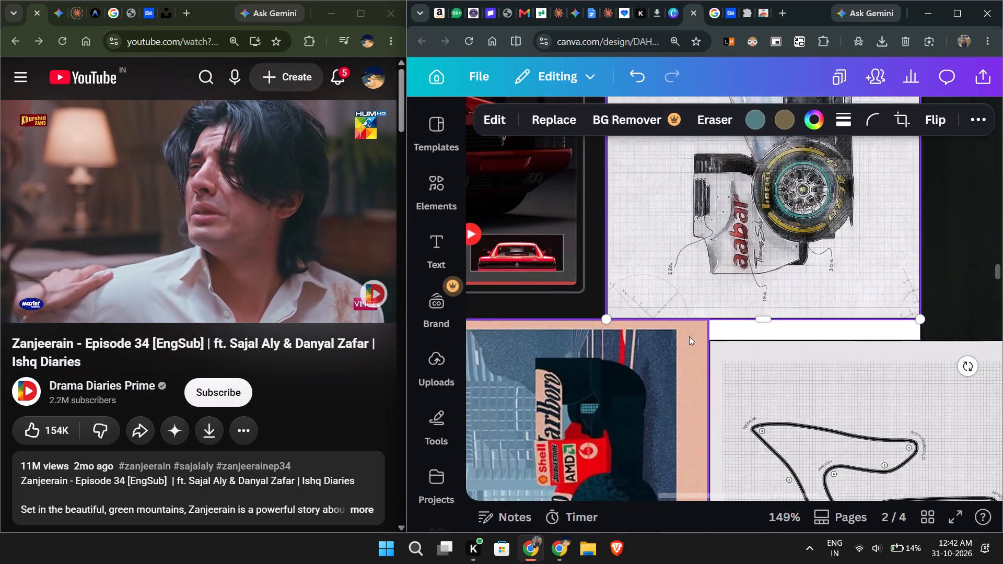
{"action": "scroll", "coordinate": [689, 336], "scroll_direction": "down", "scroll_amount": 5, "text": "ctrl"}
{"action": "scroll", "coordinate": [938, 258], "scroll_direction": "up", "scroll_amount": 3}
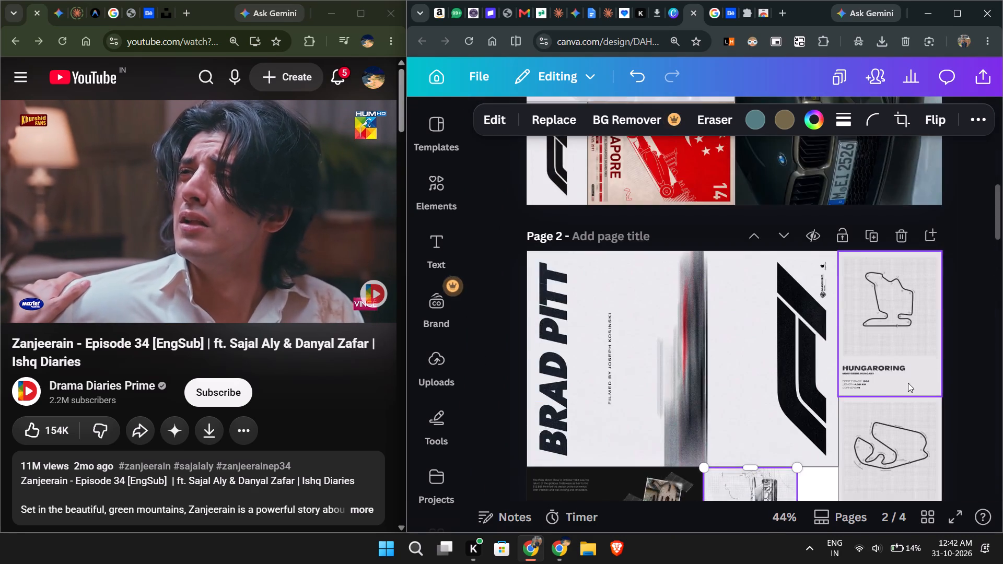
{"action": "scroll", "coordinate": [908, 383], "scroll_direction": "down", "scroll_amount": 2}
{"action": "left_click", "coordinate": [811, 248]}
{"action": "scroll", "coordinate": [798, 228], "scroll_direction": "up", "scroll_amount": 8, "text": "ctrl"}
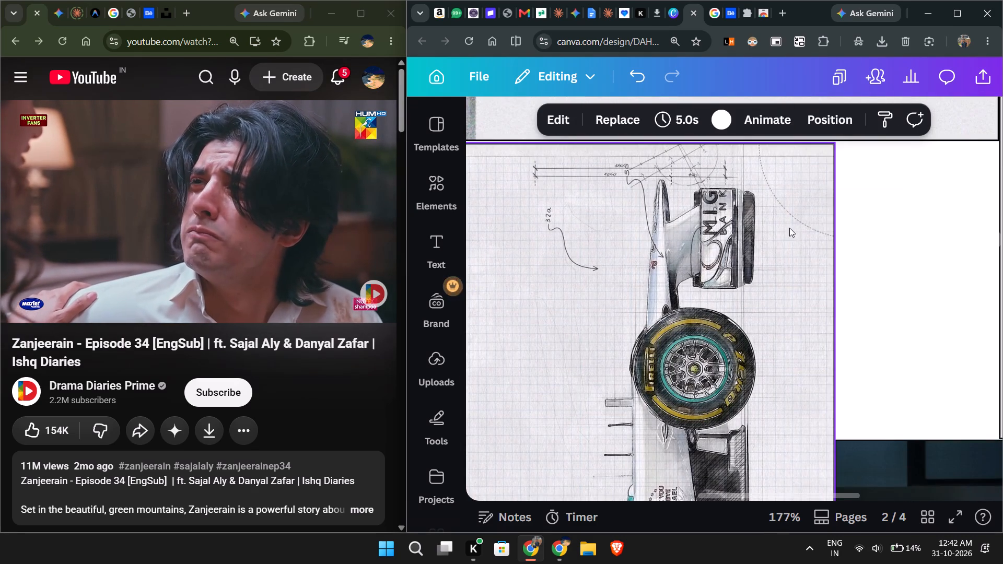
{"action": "scroll", "coordinate": [621, 232], "scroll_direction": "up", "scroll_amount": 1}
{"action": "left_click", "coordinate": [609, 309]}
{"action": "left_click_drag", "start_coordinate": [643, 276], "coordinate": [644, 276]}
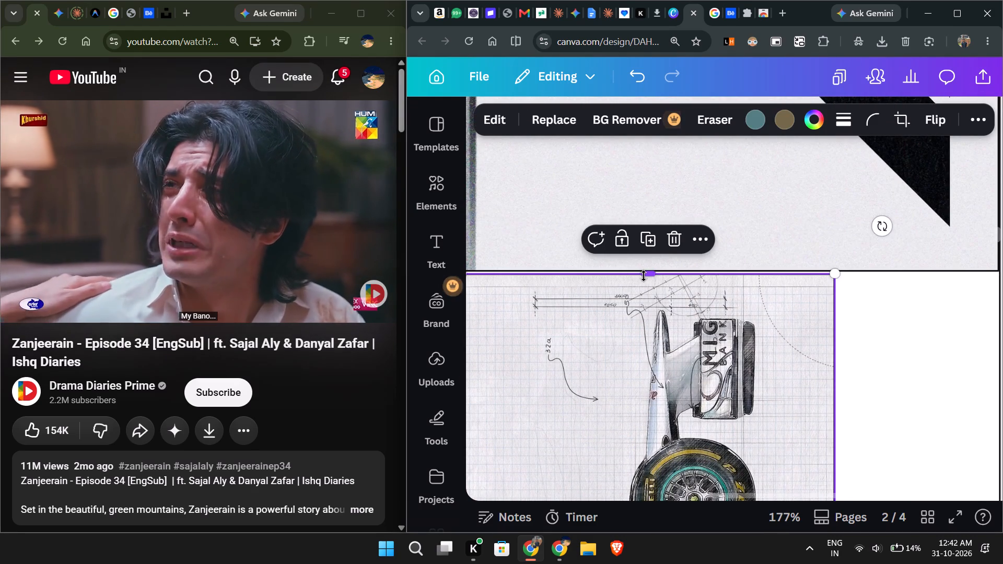
{"action": "left_click_drag", "start_coordinate": [644, 276], "coordinate": [643, 268]}
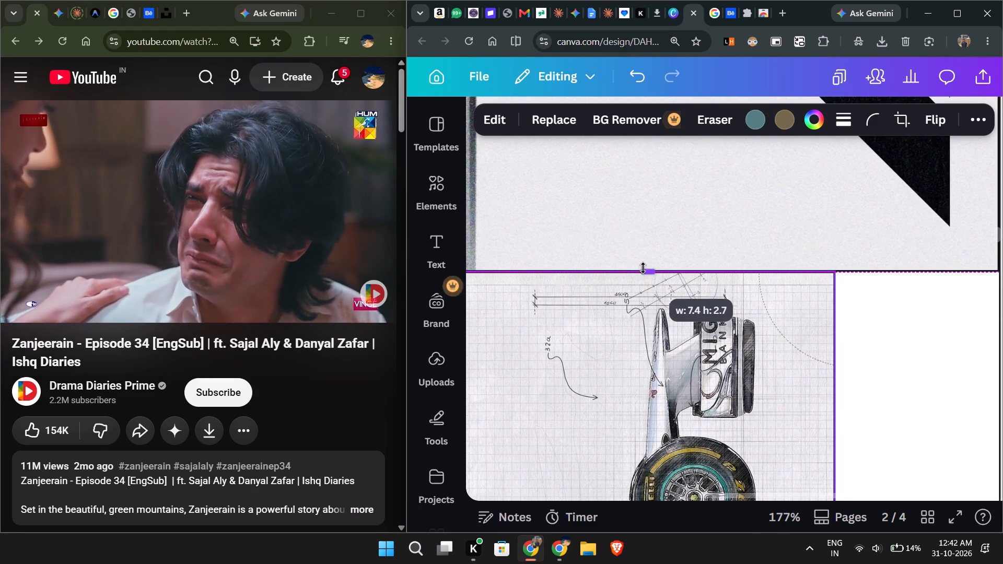
{"action": "left_click_drag", "start_coordinate": [643, 268], "coordinate": [643, 271]}
{"action": "left_click", "coordinate": [930, 322]}
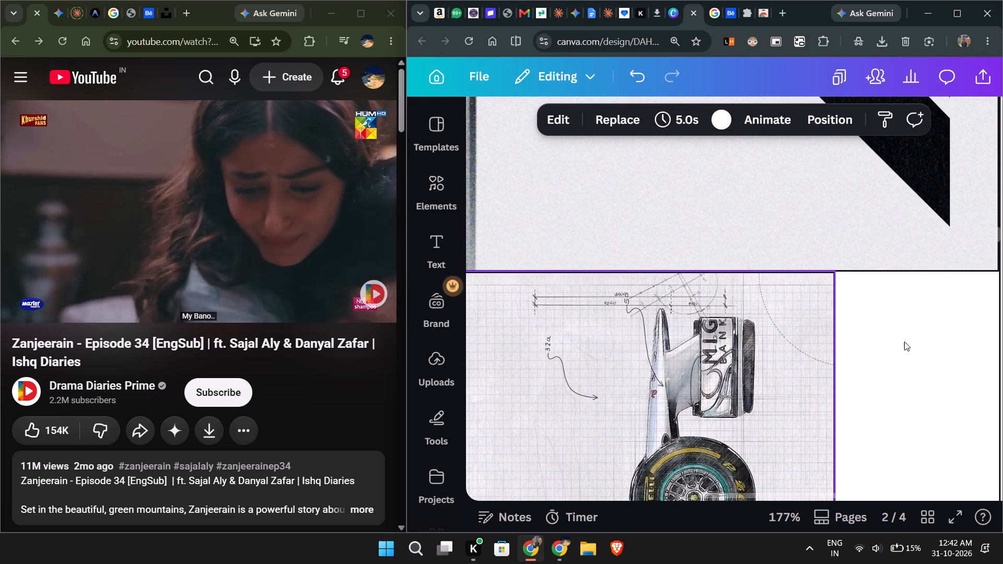
Review page 2 around the blank area between the Mercedes image and the Autódromo José Carlos Pace poster.
{"action": "left_click", "coordinate": [914, 342]}
{"action": "scroll", "coordinate": [914, 342], "scroll_direction": "down", "scroll_amount": 1, "text": "ctrl"}
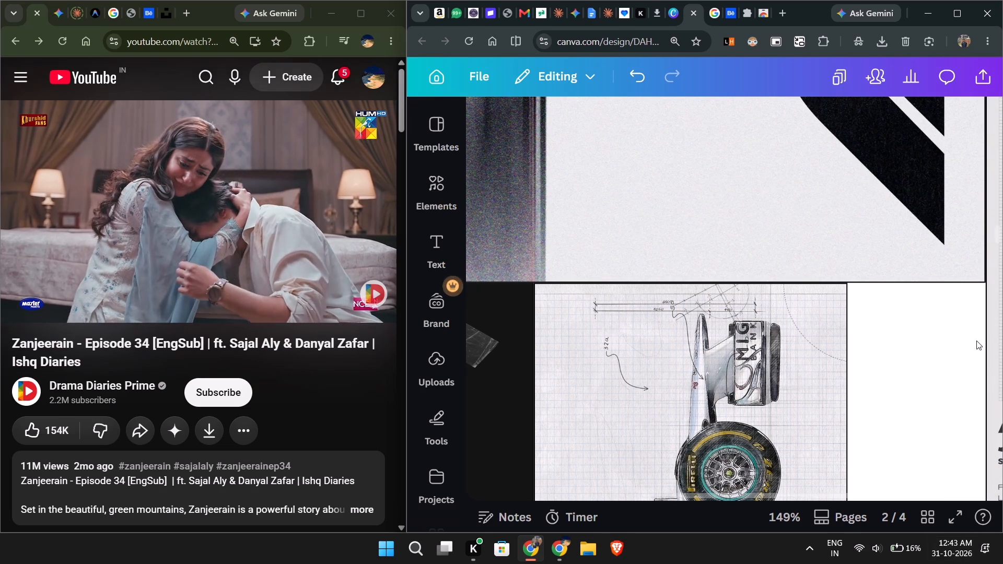
{"action": "left_click", "coordinate": [937, 365]}
{"action": "scroll", "coordinate": [919, 408], "scroll_direction": "down", "scroll_amount": 1}
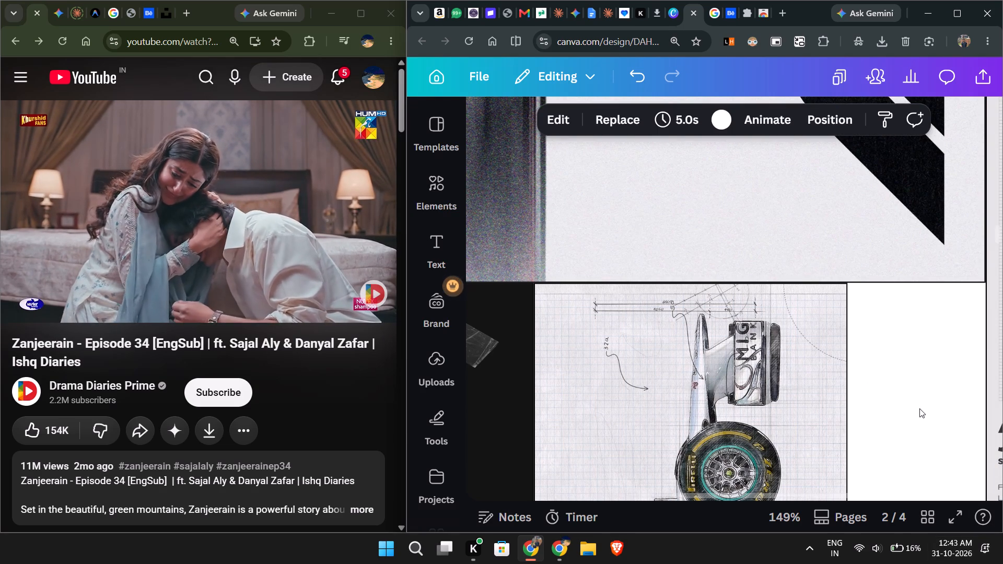
{"action": "scroll", "coordinate": [919, 408], "scroll_direction": "down", "scroll_amount": 9, "text": "ctrl"}
{"action": "left_click", "coordinate": [928, 400]}
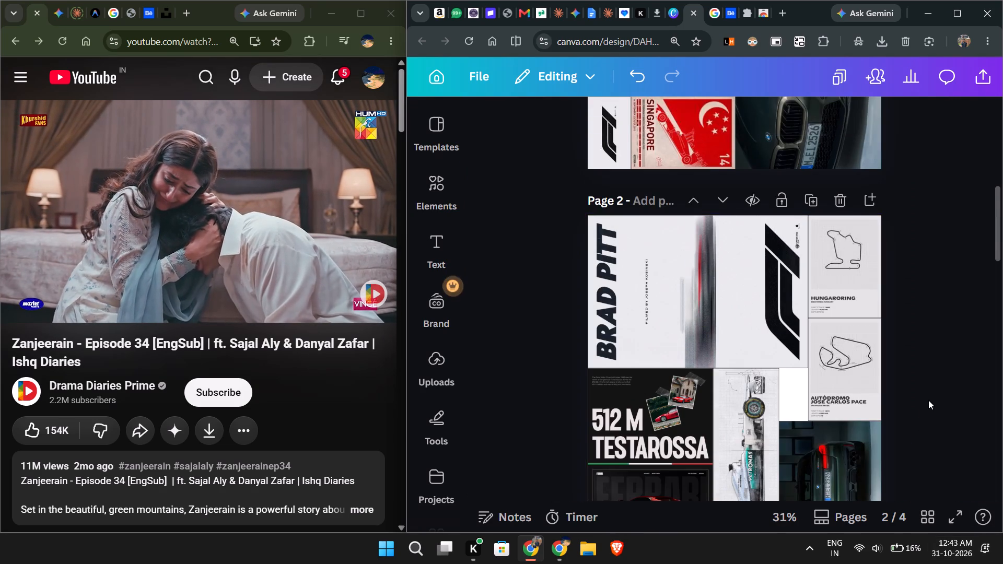
{"action": "scroll", "coordinate": [928, 400], "scroll_direction": "up", "scroll_amount": 8, "text": "ctrl"}
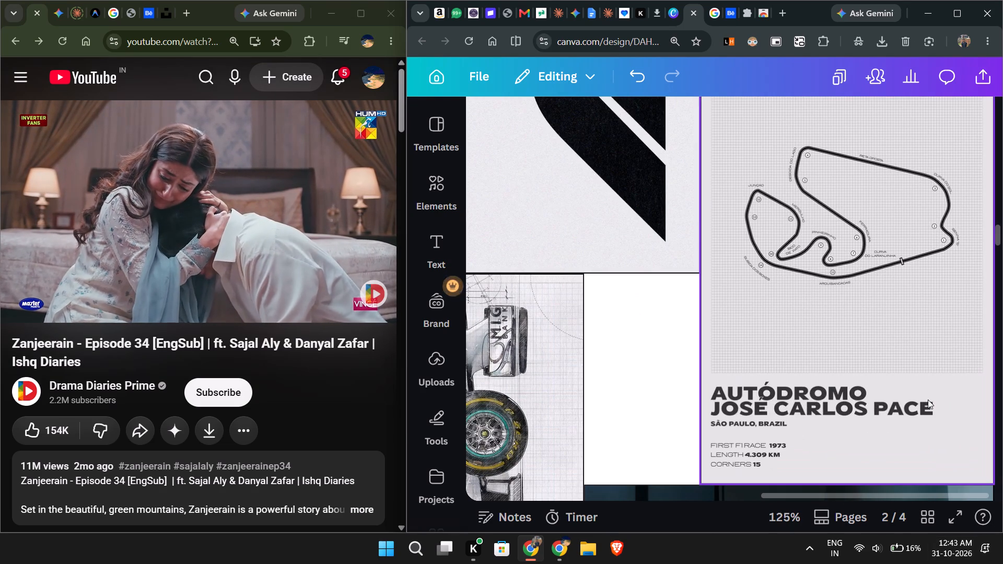
{"action": "scroll", "coordinate": [609, 472], "scroll_direction": "up", "scroll_amount": 3}
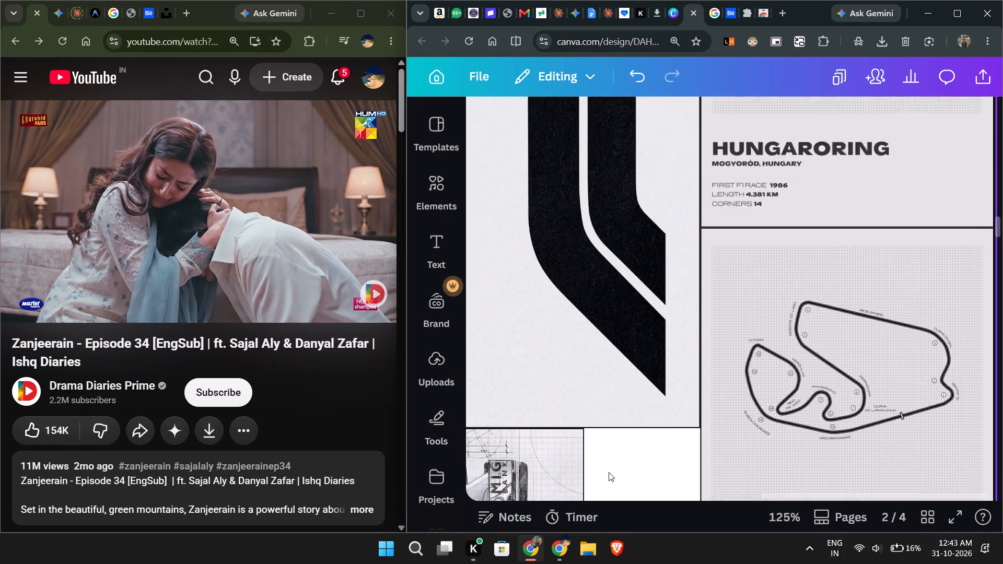
{"action": "scroll", "coordinate": [609, 472], "scroll_direction": "down", "scroll_amount": 4}
Reset the browser's page zoom to 100%.
{"action": "left_click", "coordinate": [674, 41]}
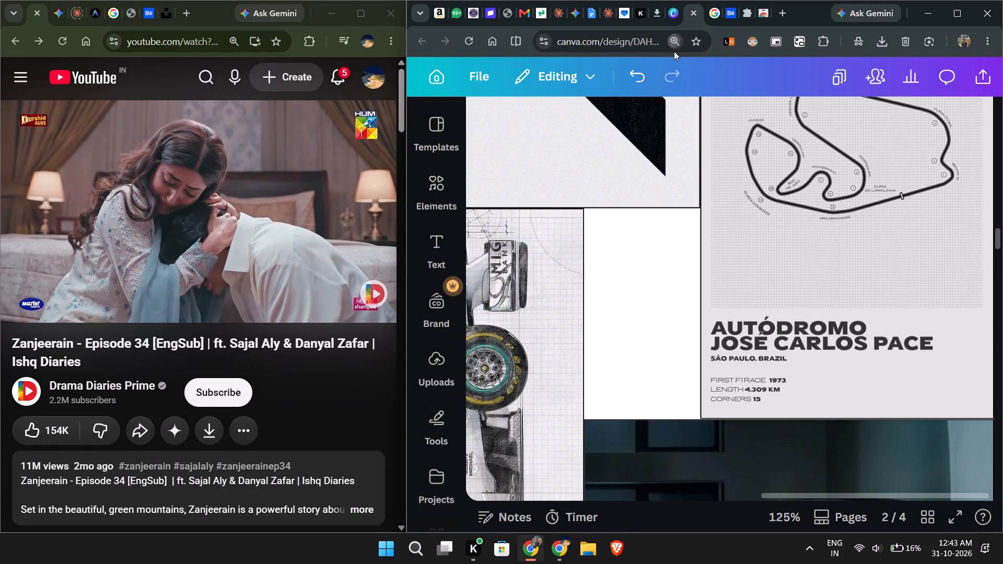
{"action": "left_click", "coordinate": [689, 69]}
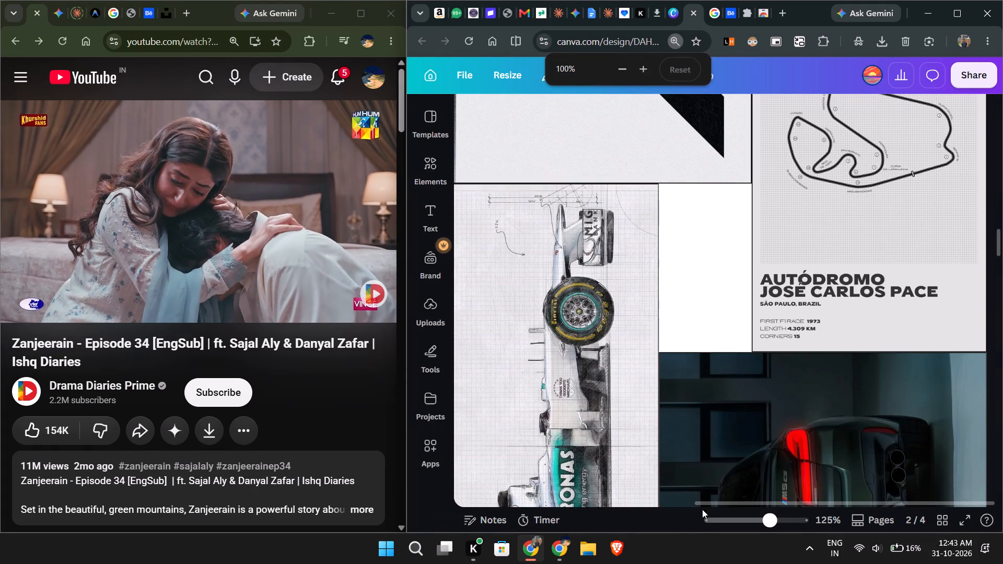
Inspect up close the corner where the Testarossa poster, Mercedes image and Monaco poster borders meet.
{"action": "left_click_drag", "start_coordinate": [704, 504], "coordinate": [423, 539]}
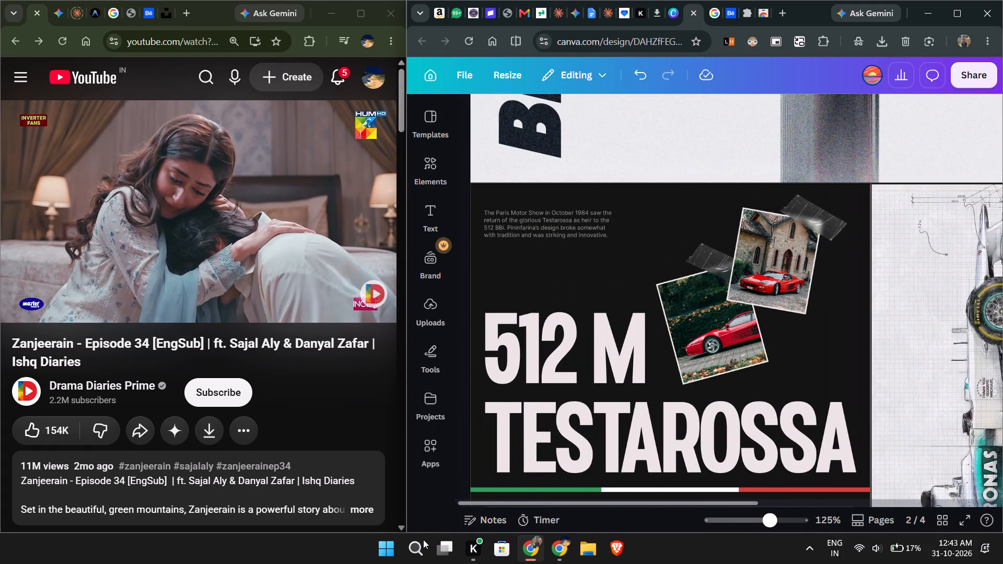
{"action": "left_click_drag", "start_coordinate": [423, 539], "coordinate": [425, 540]}
{"action": "scroll", "coordinate": [895, 384], "scroll_direction": "down", "scroll_amount": 4}
{"action": "scroll", "coordinate": [841, 389], "scroll_direction": "down", "scroll_amount": 2}
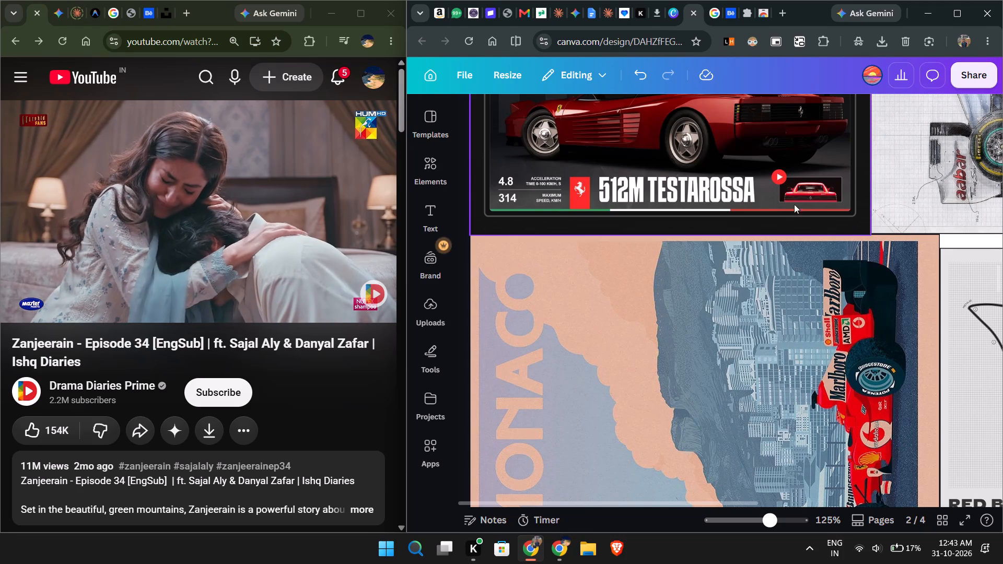
{"action": "scroll", "coordinate": [861, 300], "scroll_direction": "up", "scroll_amount": 3}
{"action": "scroll", "coordinate": [882, 381], "scroll_direction": "up", "scroll_amount": 4, "text": "ctrl"}
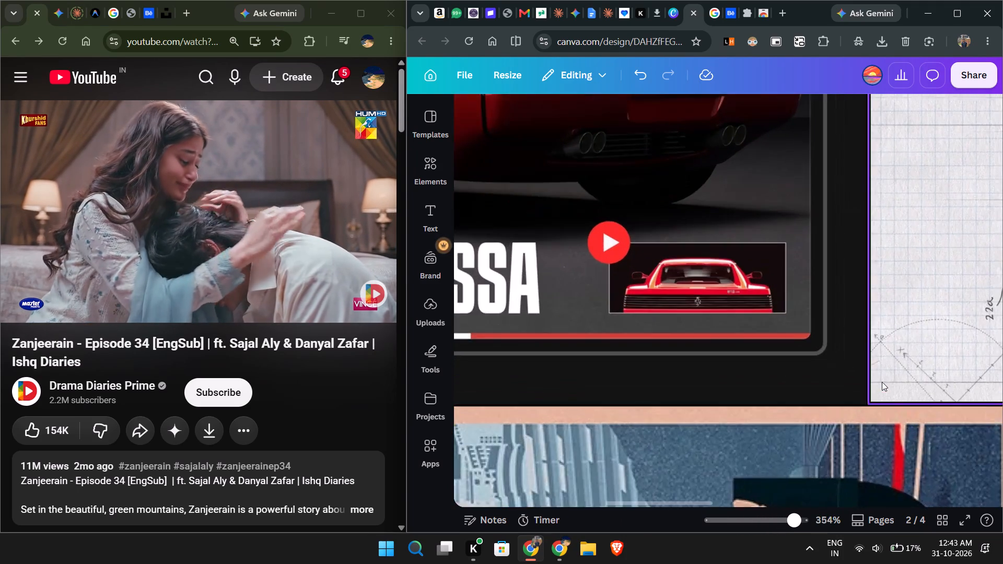
{"action": "scroll", "coordinate": [887, 428], "scroll_direction": "up", "scroll_amount": 3, "text": "ctrl"}
{"action": "left_click", "coordinate": [807, 348]}
{"action": "left_click", "coordinate": [836, 345]}
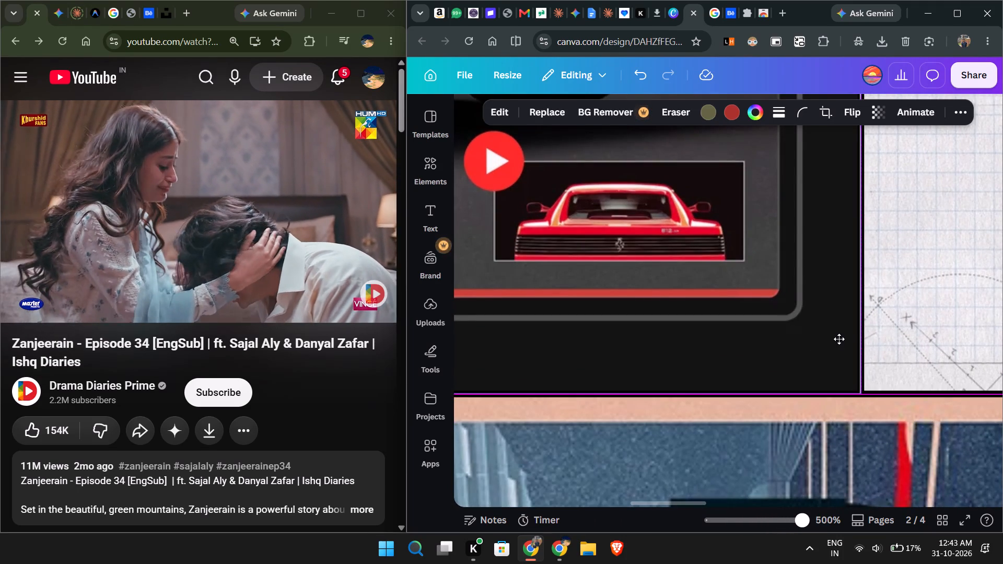
{"action": "left_click", "coordinate": [914, 352]}
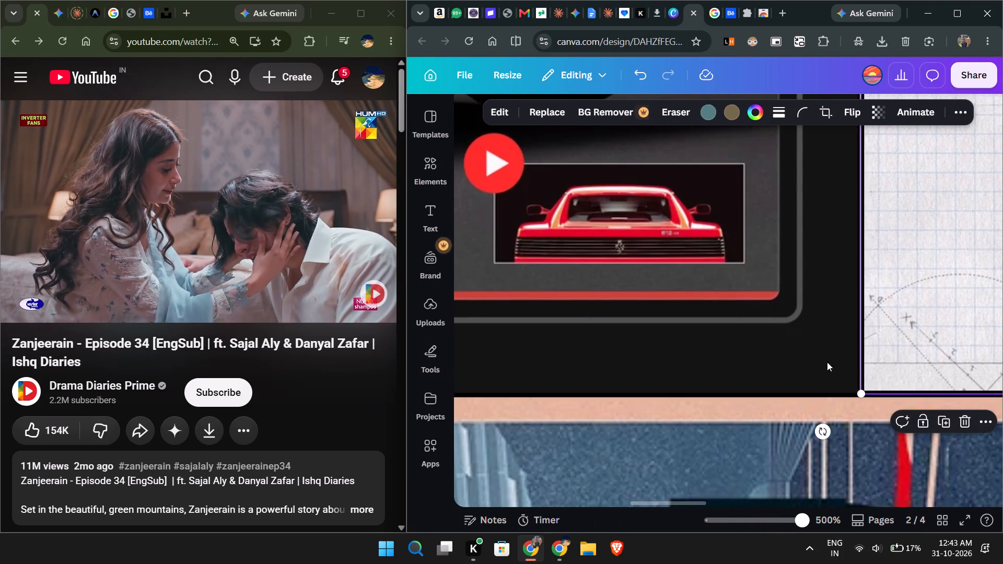
{"action": "left_click", "coordinate": [790, 362]}
{"action": "scroll", "coordinate": [614, 334], "scroll_direction": "down", "scroll_amount": 2, "text": "ctrl"}
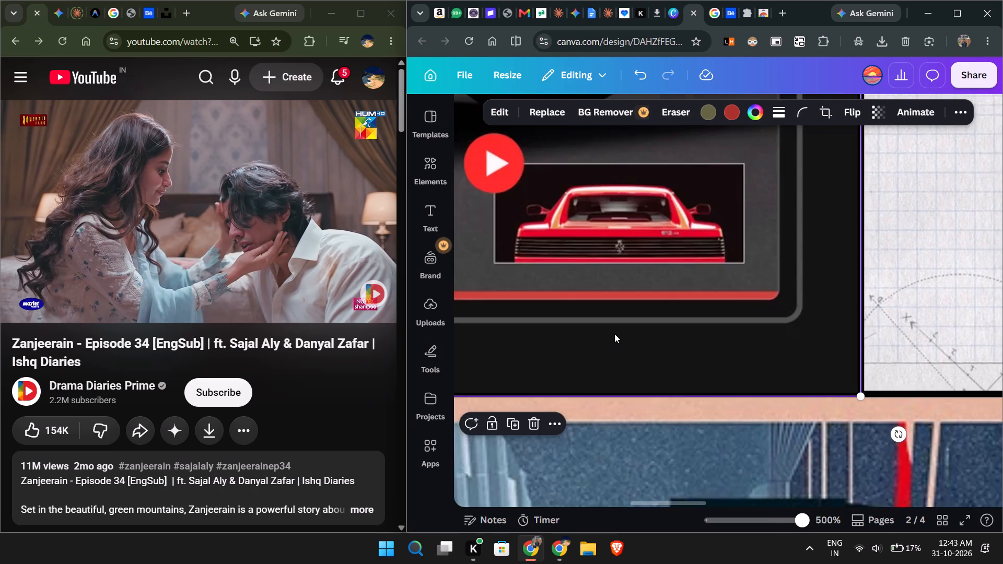
{"action": "scroll", "coordinate": [614, 334], "scroll_direction": "down", "scroll_amount": 8, "text": "ctrl"}
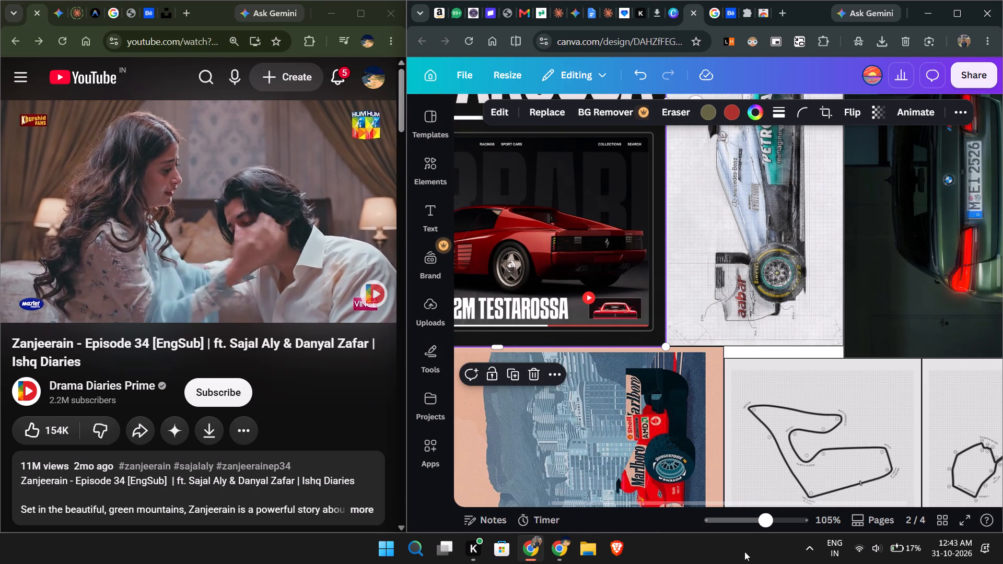
Inspect the edges and borders around the Testarossa poster and the adjoining Mercedes image on page 2.
{"action": "left_click_drag", "start_coordinate": [699, 499], "coordinate": [677, 505]}
{"action": "left_click_drag", "start_coordinate": [677, 502], "coordinate": [562, 508]}
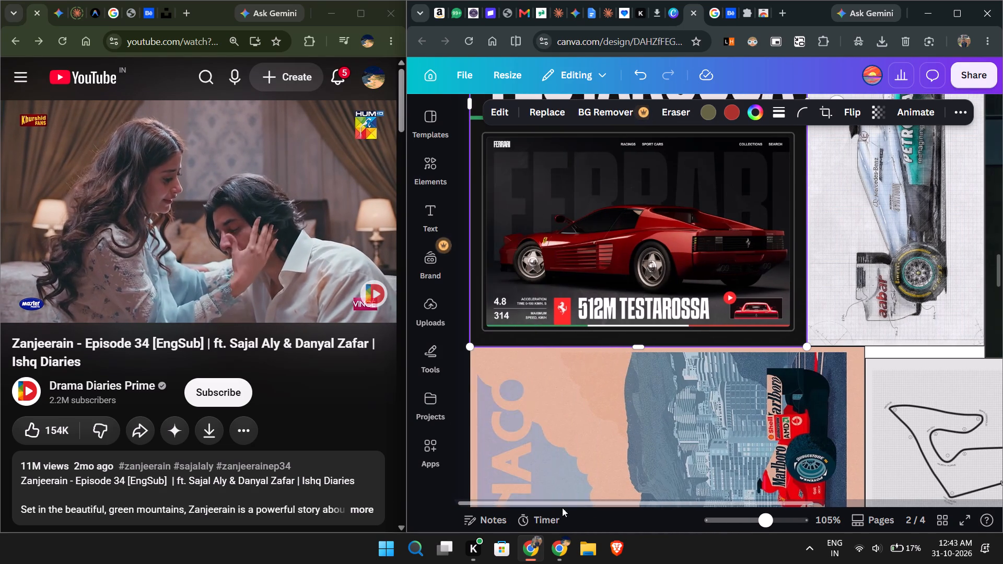
{"action": "left_click_drag", "start_coordinate": [562, 508], "coordinate": [558, 508]}
{"action": "scroll", "coordinate": [508, 422], "scroll_direction": "up", "scroll_amount": 4}
{"action": "scroll", "coordinate": [508, 424], "scroll_direction": "down", "scroll_amount": 1}
{"action": "scroll", "coordinate": [637, 392], "scroll_direction": "down", "scroll_amount": 2}
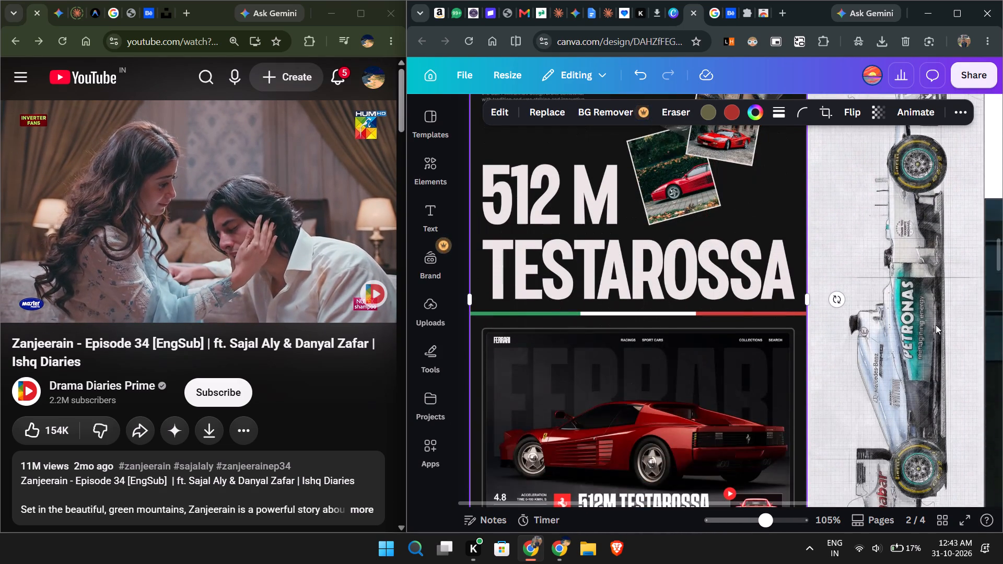
{"action": "scroll", "coordinate": [873, 390], "scroll_direction": "down", "scroll_amount": 1}
{"action": "scroll", "coordinate": [873, 390], "scroll_direction": "up", "scroll_amount": 2}
{"action": "scroll", "coordinate": [873, 390], "scroll_direction": "down", "scroll_amount": 2}
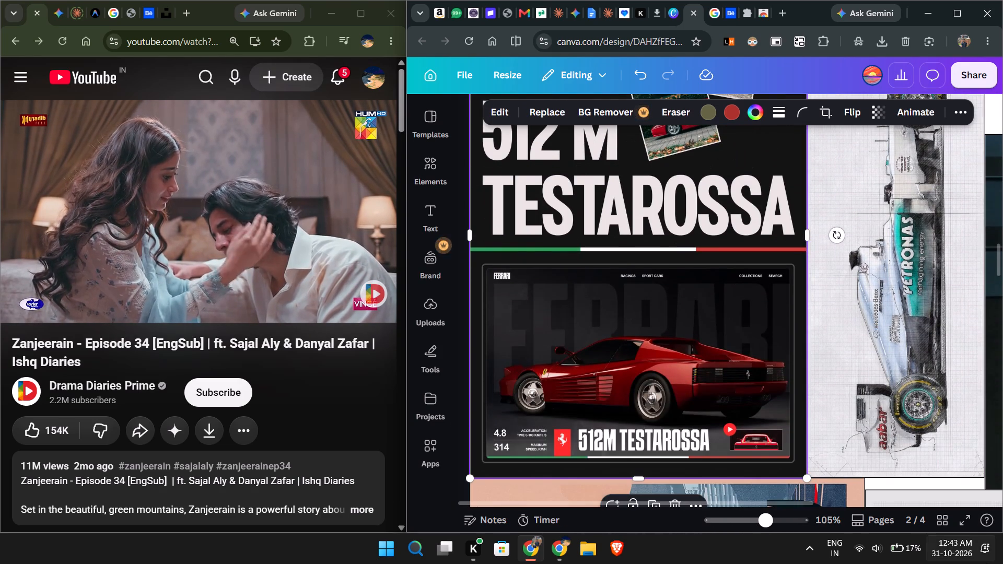
Preview page 2 in full screen to check its overall layout and remaining blank area.
{"action": "left_click", "coordinate": [965, 527]}
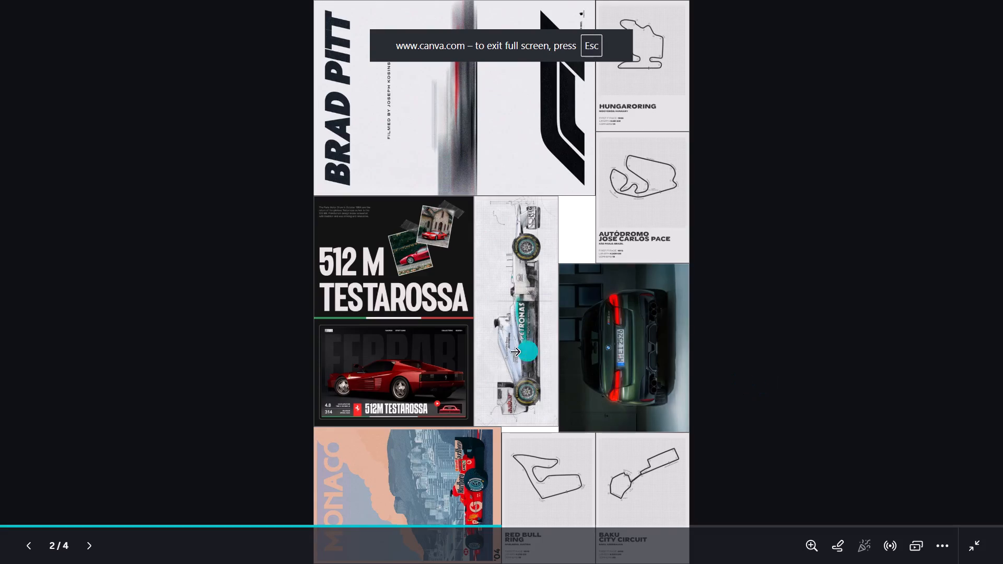
{"action": "scroll", "coordinate": [476, 420], "scroll_direction": "up", "scroll_amount": 3}
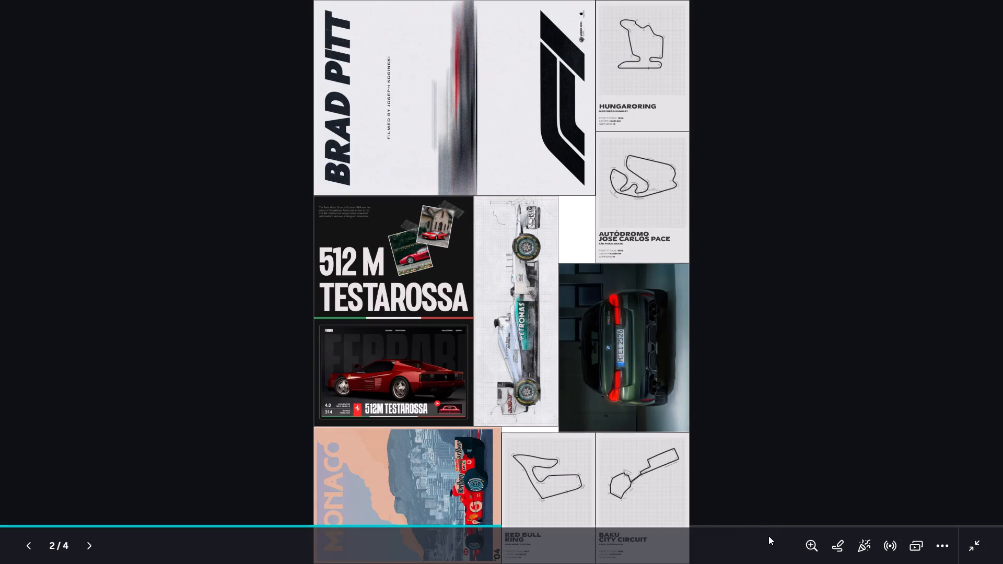
{"action": "key", "text": "Escape"}
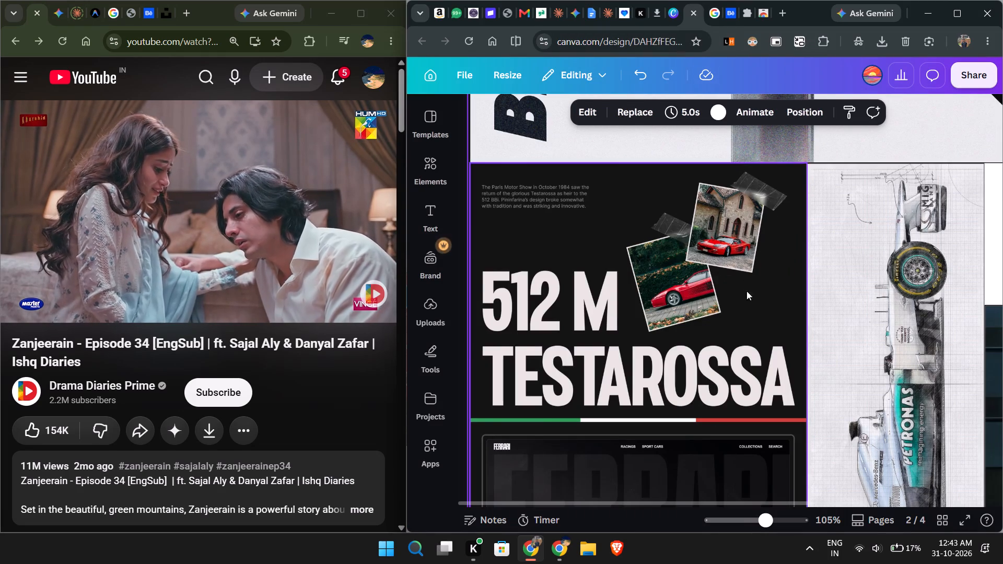
Deselect everything on page 2 and save the design.
{"action": "scroll", "coordinate": [751, 304], "scroll_direction": "down", "scroll_amount": 1}
{"action": "scroll", "coordinate": [751, 304], "scroll_direction": "down", "scroll_amount": 7, "text": "ctrl"}
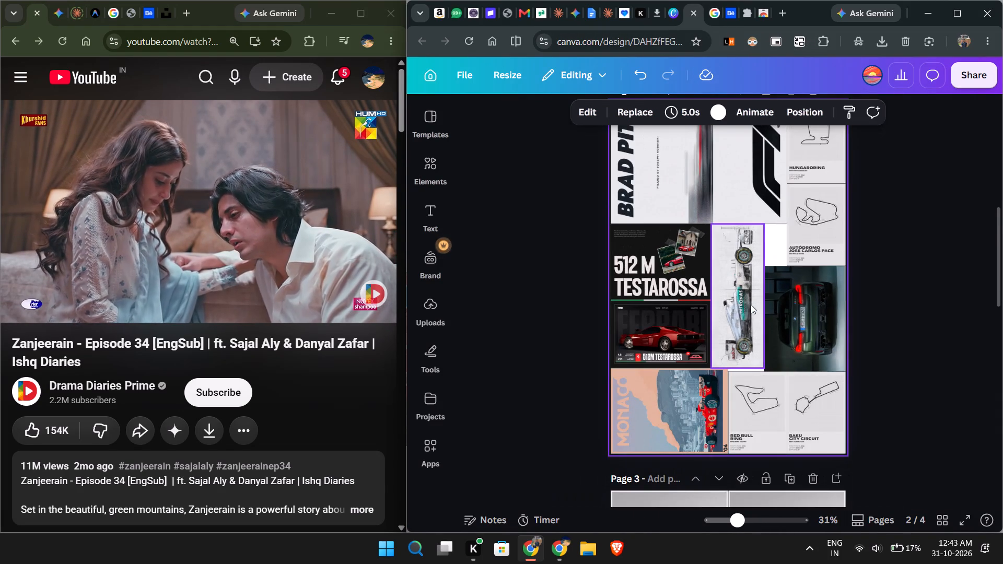
{"action": "left_click", "coordinate": [887, 324]}
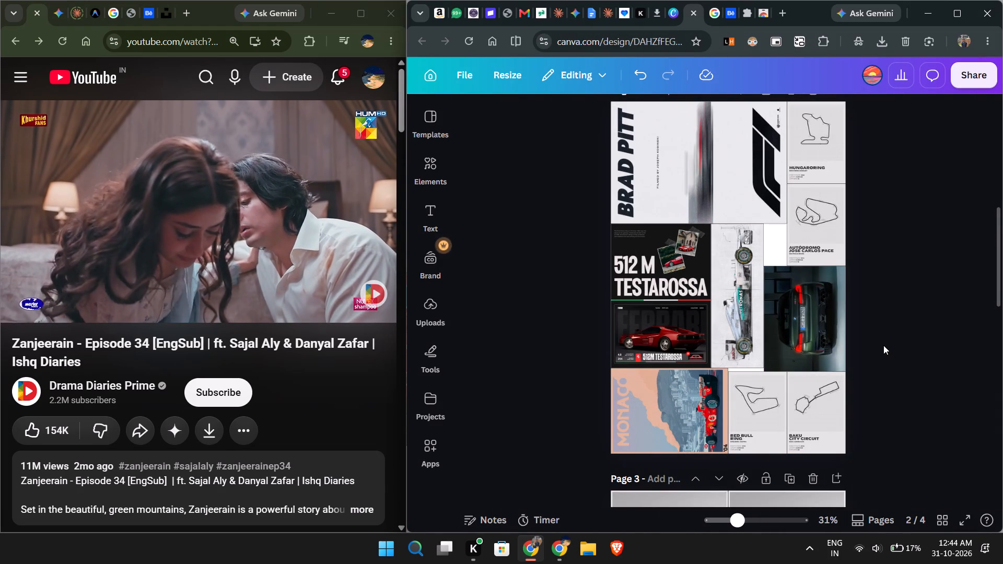
{"action": "key", "text": "ctrl+s"}
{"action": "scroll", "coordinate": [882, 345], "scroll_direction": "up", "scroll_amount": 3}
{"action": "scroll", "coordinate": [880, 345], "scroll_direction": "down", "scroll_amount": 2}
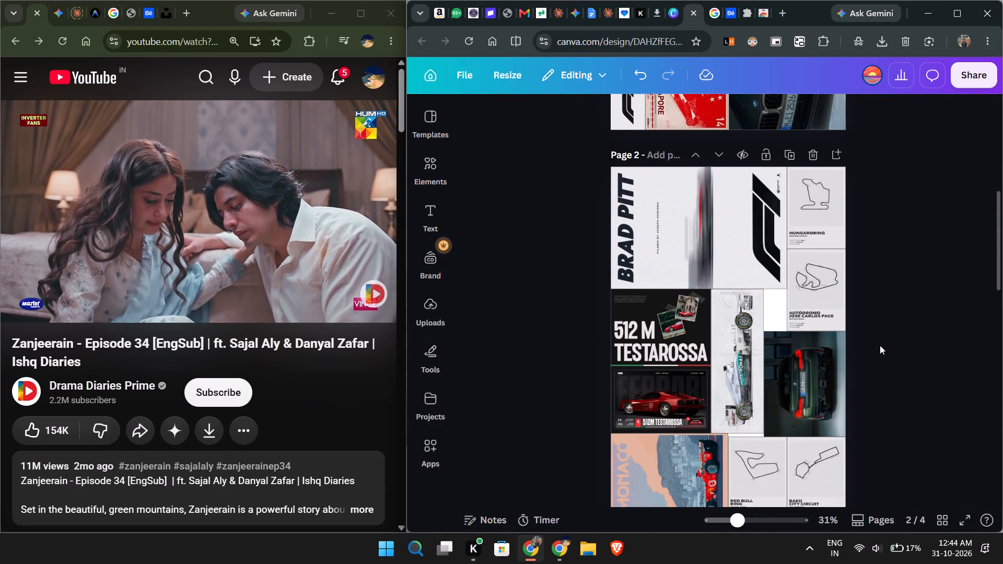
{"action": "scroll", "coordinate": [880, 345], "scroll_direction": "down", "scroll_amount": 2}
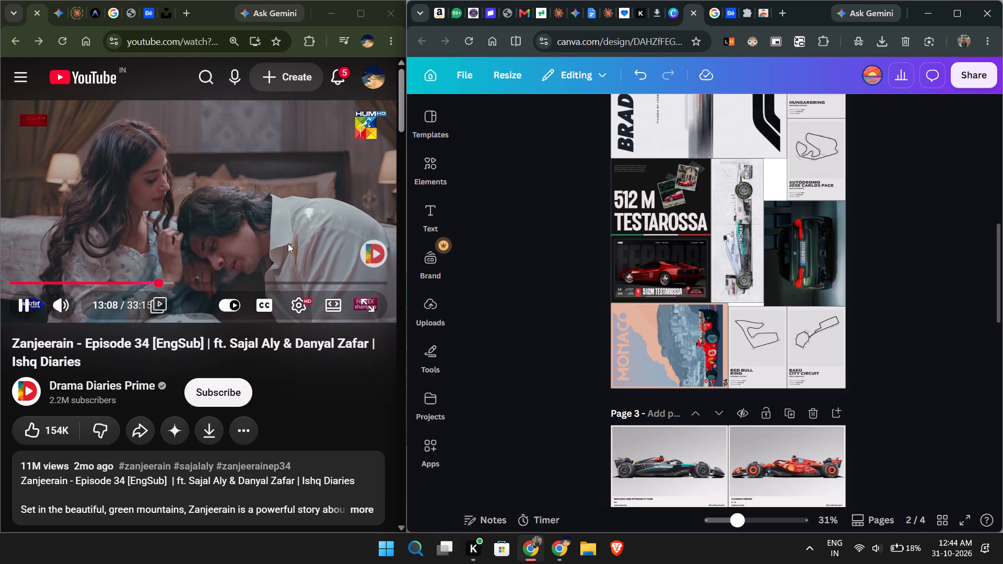
Skip forward in the YouTube episode playing in the other window.
{"action": "left_click", "coordinate": [330, 374]}
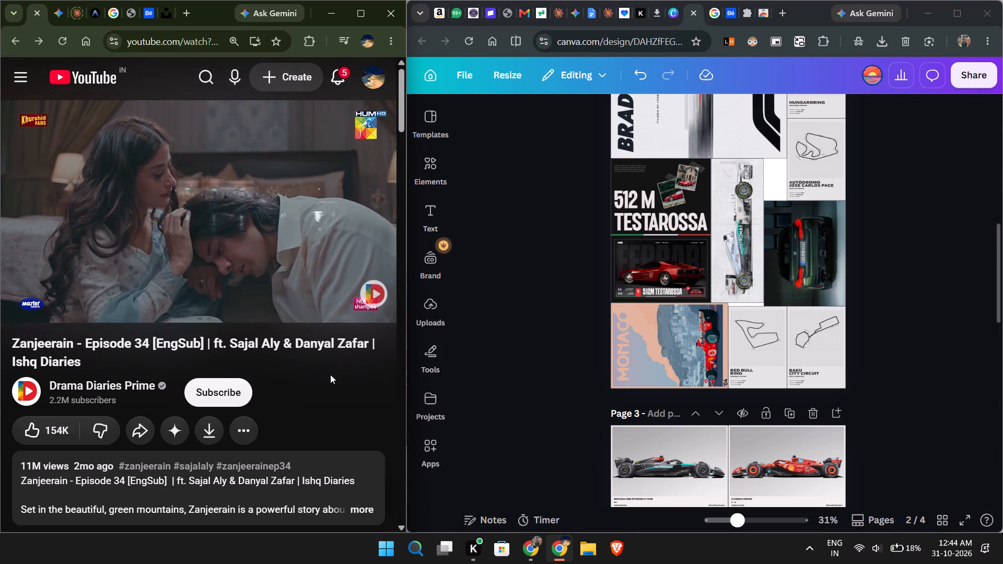
{"action": "key", "text": "Right"}
{"action": "key", "text": "Right"}
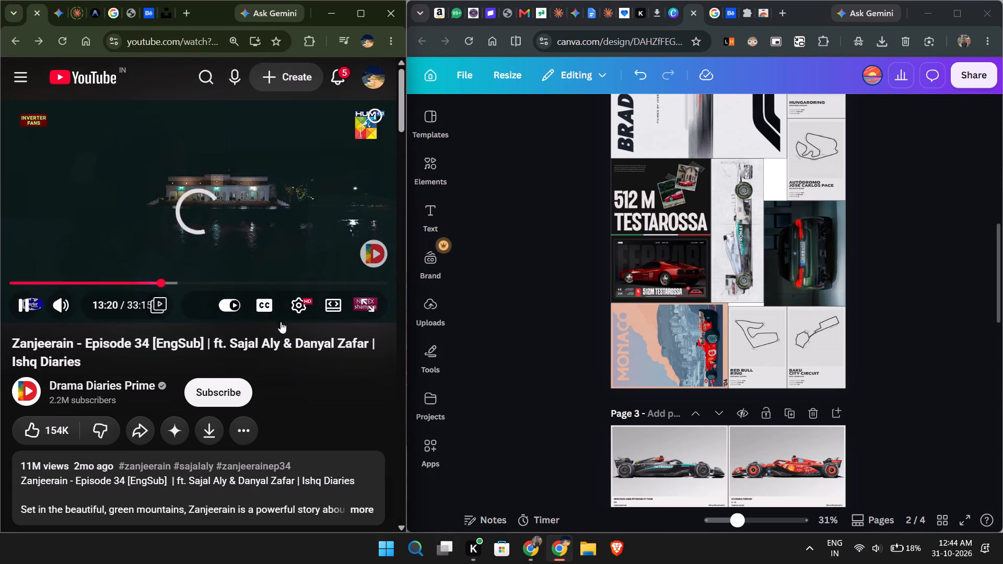
Review the image arrangement on all four pages of the Canva design.
{"action": "scroll", "coordinate": [714, 383], "scroll_direction": "up", "scroll_amount": 2}
{"action": "scroll", "coordinate": [714, 383], "scroll_direction": "down", "scroll_amount": 4}
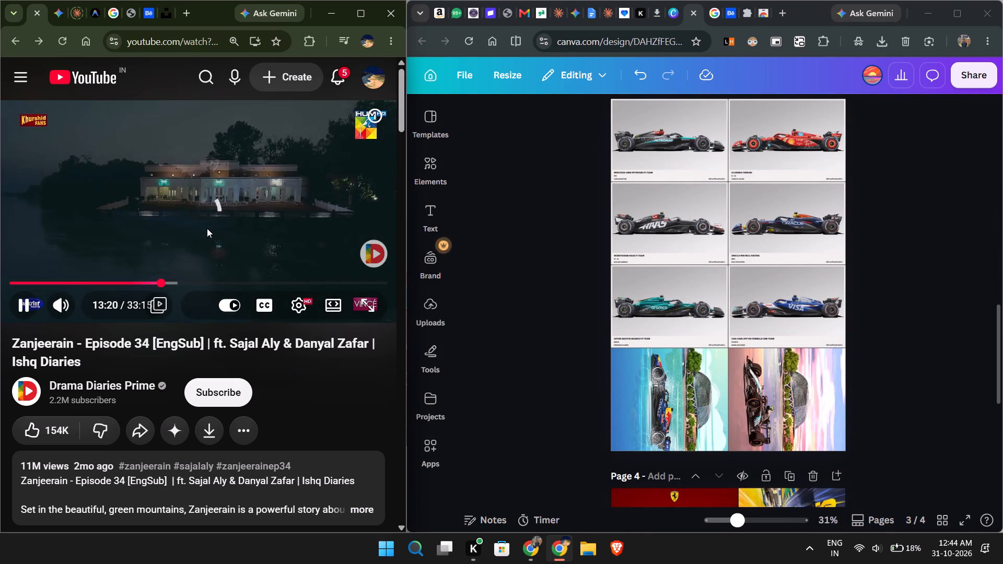
{"action": "scroll", "coordinate": [495, 460], "scroll_direction": "down", "scroll_amount": 3}
{"action": "scroll", "coordinate": [528, 419], "scroll_direction": "down", "scroll_amount": 1}
{"action": "scroll", "coordinate": [528, 419], "scroll_direction": "up", "scroll_amount": 1}
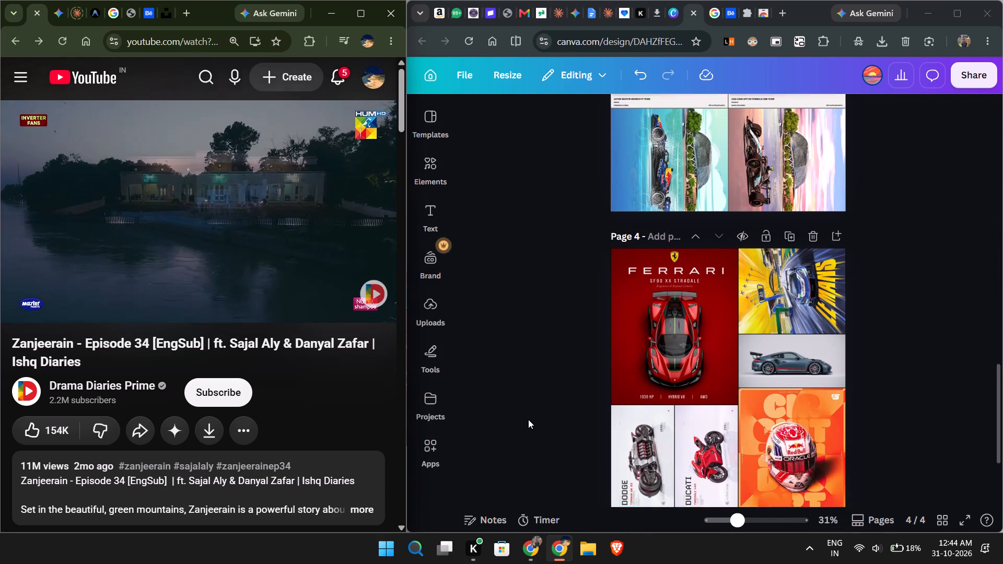
{"action": "scroll", "coordinate": [528, 419], "scroll_direction": "down", "scroll_amount": 4}
{"action": "scroll", "coordinate": [528, 419], "scroll_direction": "up", "scroll_amount": 10}
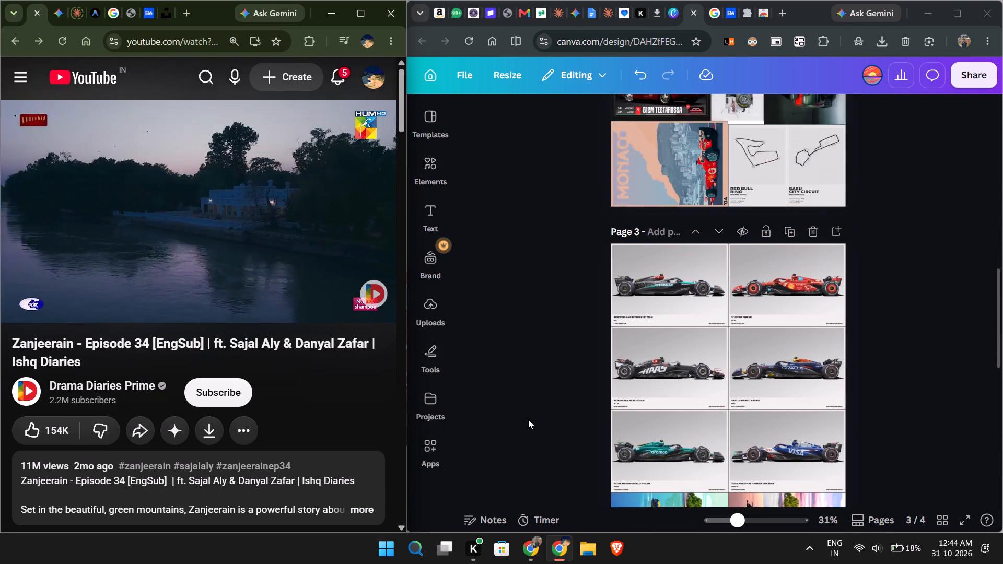
{"action": "scroll", "coordinate": [528, 419], "scroll_direction": "up", "scroll_amount": 6}
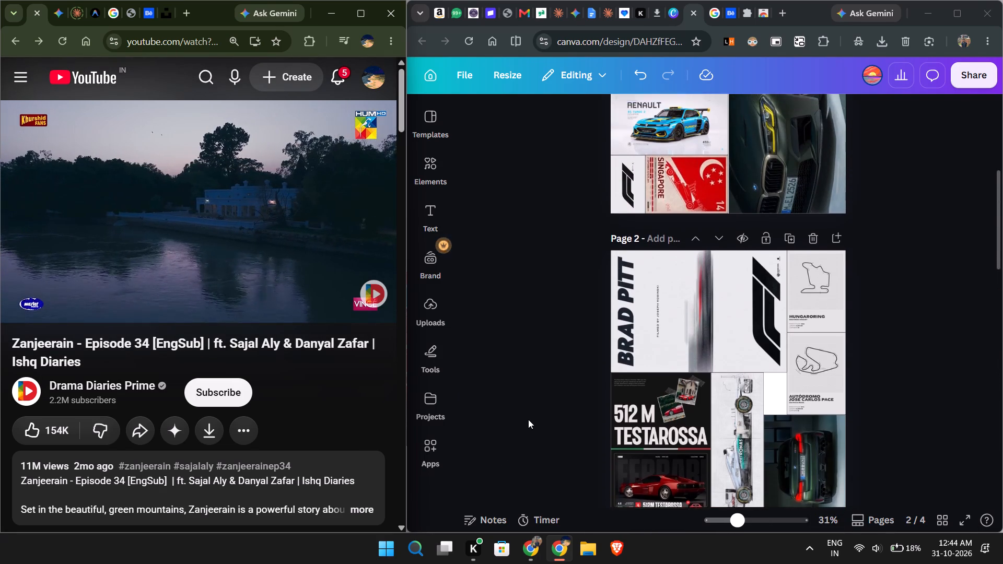
{"action": "scroll", "coordinate": [528, 419], "scroll_direction": "up", "scroll_amount": 2}
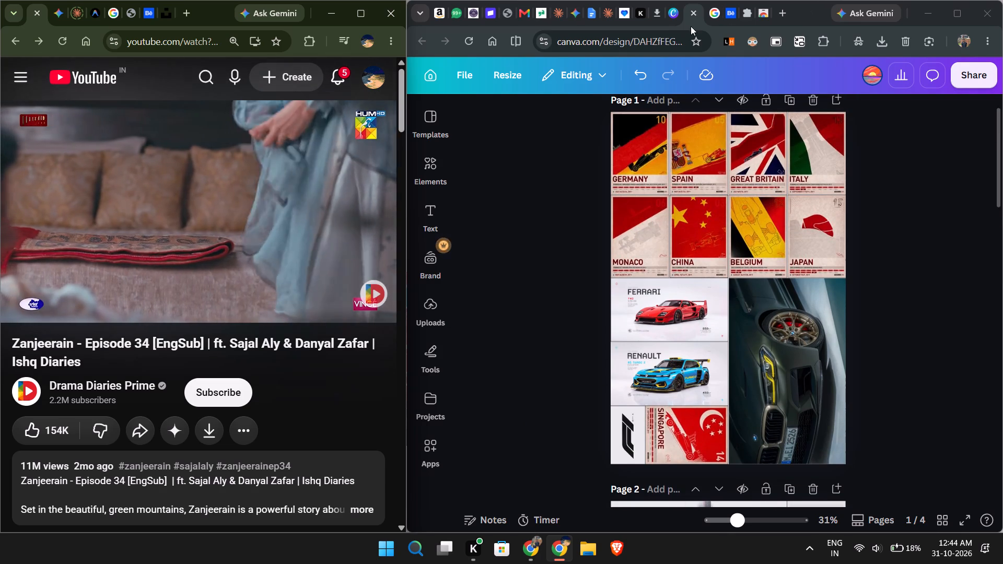
Switch to Behance and replace the "car posters" project search with "f1 race 2011".
{"action": "left_click", "coordinate": [731, 14]}
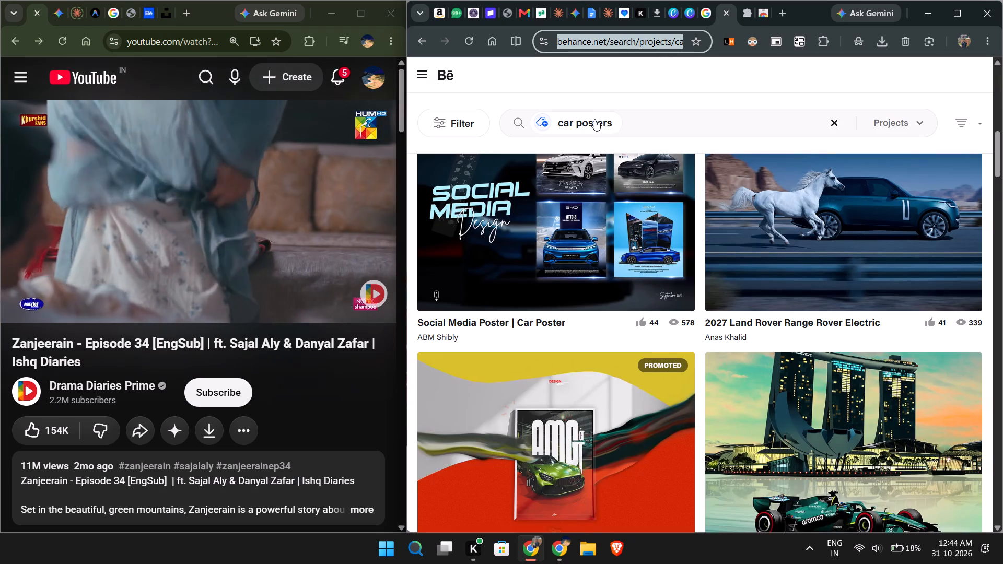
{"action": "scroll", "coordinate": [594, 119], "scroll_direction": "up", "scroll_amount": 2}
{"action": "double_click", "coordinate": [668, 126]}
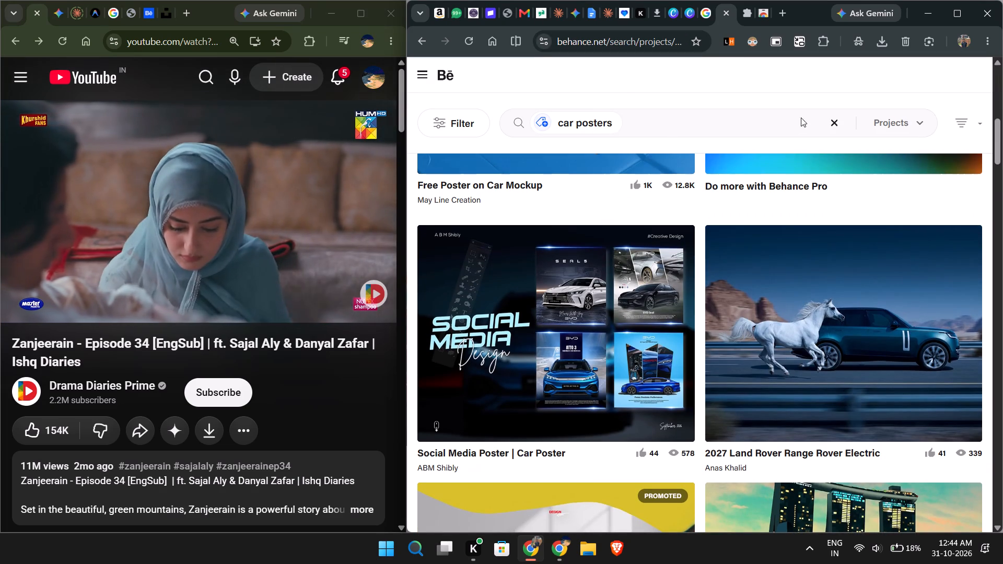
{"action": "left_click", "coordinate": [833, 126]}
{"action": "key", "text": "ctrl+a"}
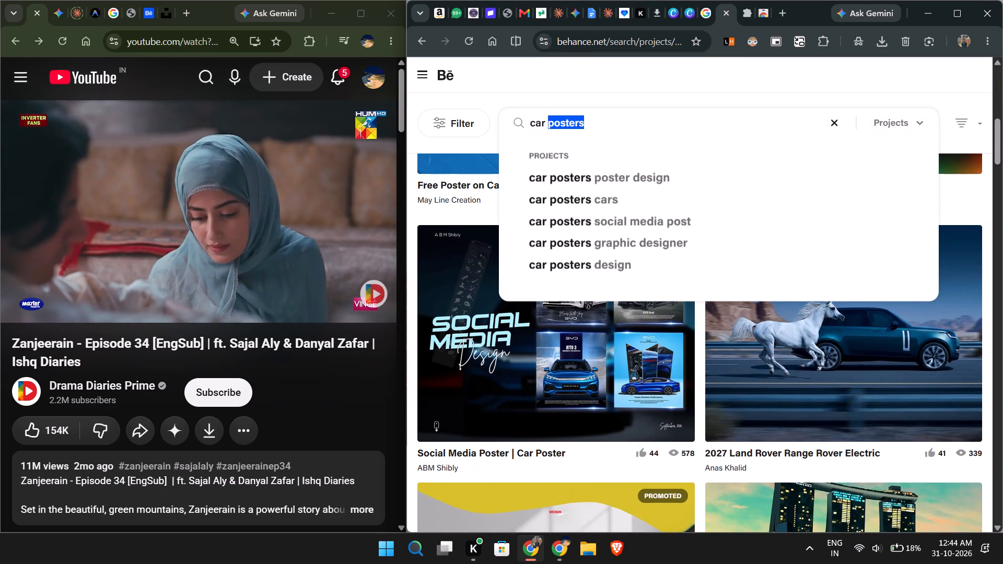
{"action": "key", "text": "BackSpace"}
{"action": "key", "text": "f"}
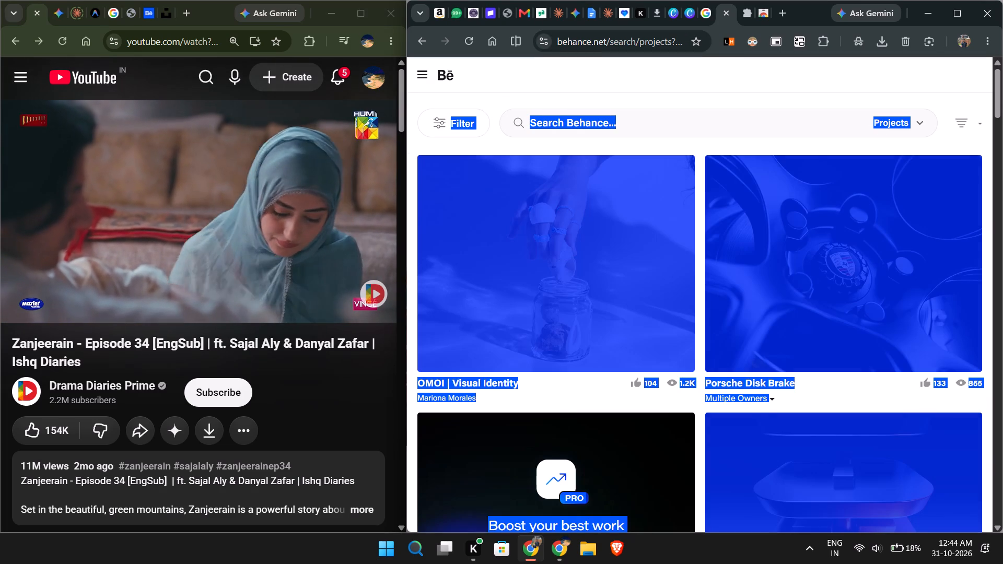
{"action": "left_click", "coordinate": [595, 34]}
{"action": "double_click", "coordinate": [637, 125]}
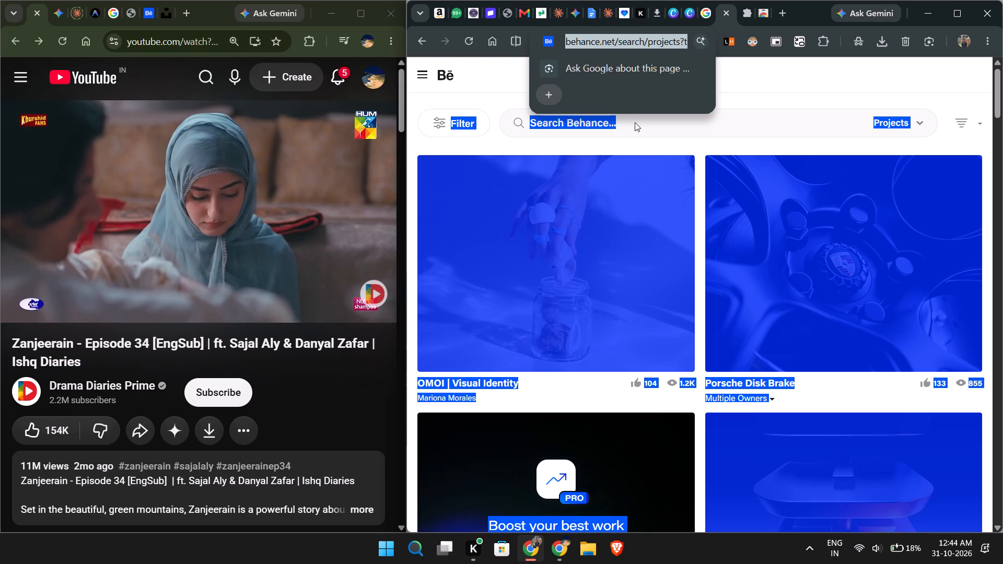
{"action": "left_click", "coordinate": [804, 90]}
{"action": "double_click", "coordinate": [706, 130]}
{"action": "type", "text": "f1 race 2011"}
{"action": "key", "text": "Return"}
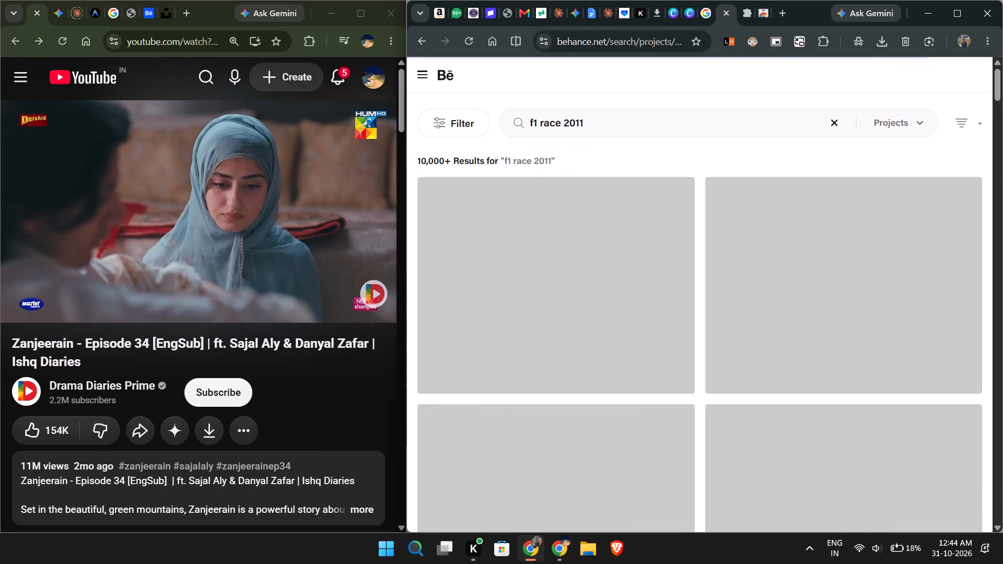
Find and open the 2011 Formula 1 Poster Series project in the Behance search results.
{"action": "scroll", "coordinate": [789, 255], "scroll_direction": "down", "scroll_amount": 6}
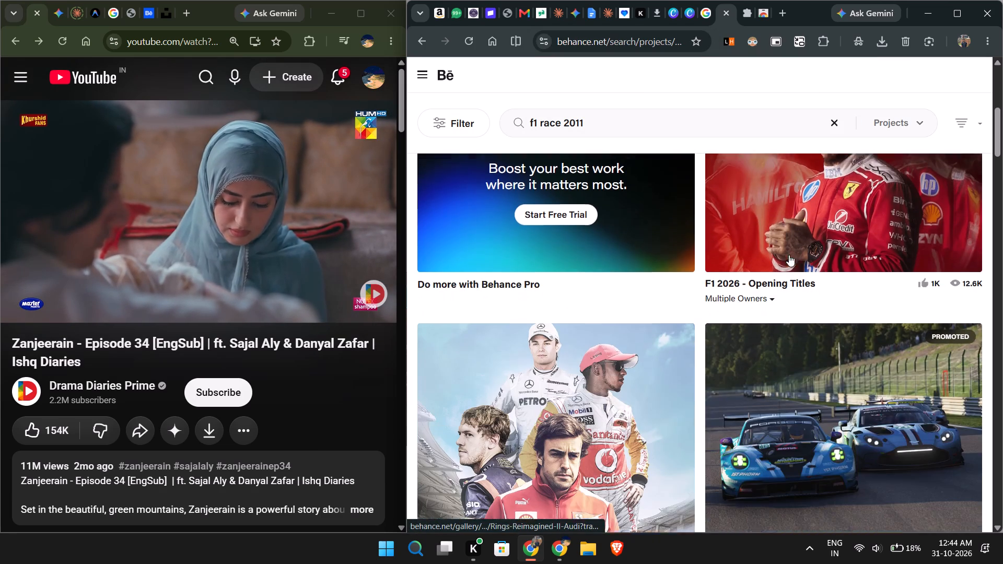
{"action": "scroll", "coordinate": [789, 255], "scroll_direction": "down", "scroll_amount": 8}
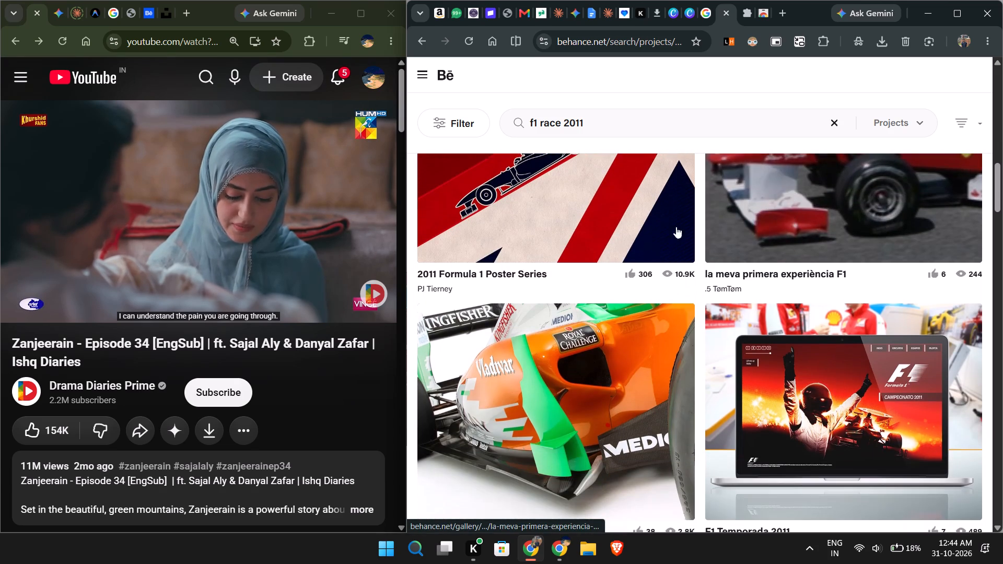
{"action": "left_click", "coordinate": [561, 196]}
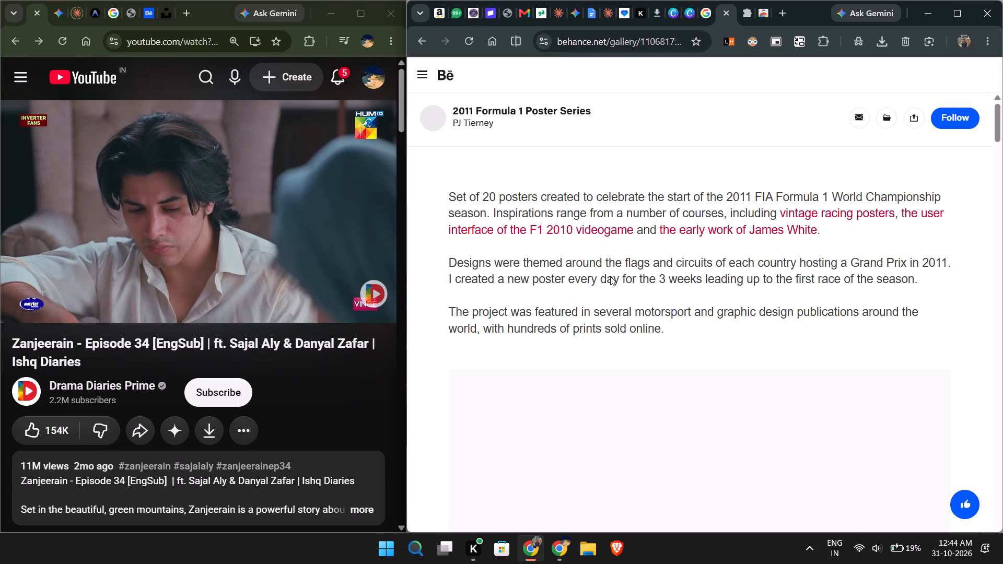
Browse the country posters and flag artwork in the 2011 Formula 1 Poster Series project.
{"action": "scroll", "coordinate": [615, 290], "scroll_direction": "down", "scroll_amount": 8}
{"action": "scroll", "coordinate": [618, 300], "scroll_direction": "up", "scroll_amount": 2}
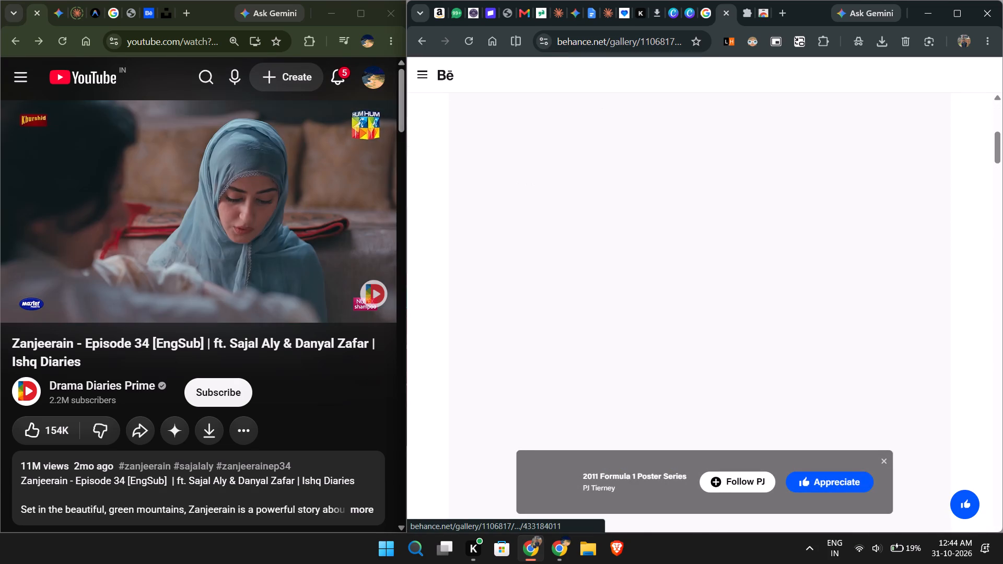
{"action": "scroll", "coordinate": [618, 300], "scroll_direction": "up", "scroll_amount": 3}
{"action": "scroll", "coordinate": [618, 300], "scroll_direction": "down", "scroll_amount": 5}
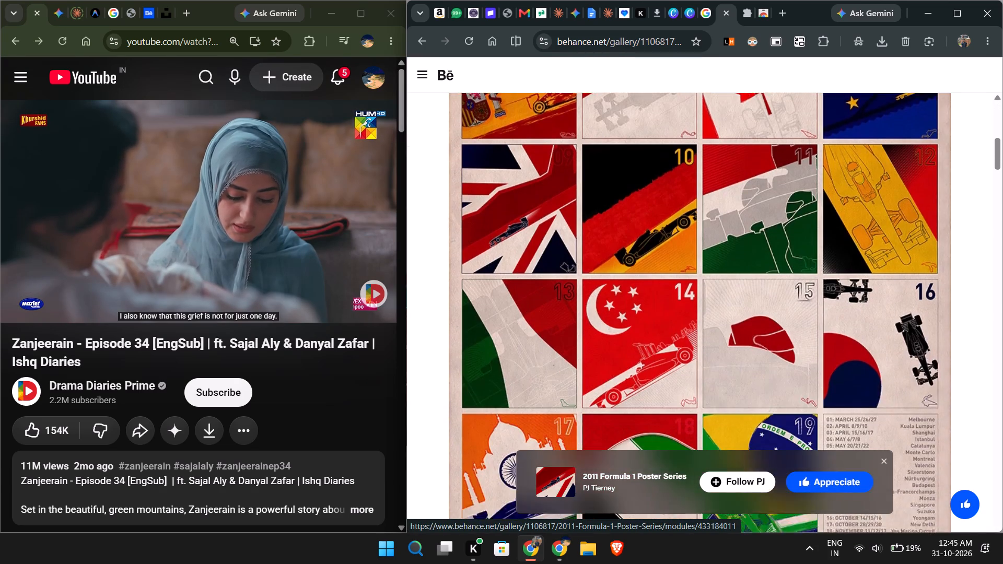
{"action": "scroll", "coordinate": [618, 300], "scroll_direction": "down", "scroll_amount": 13}
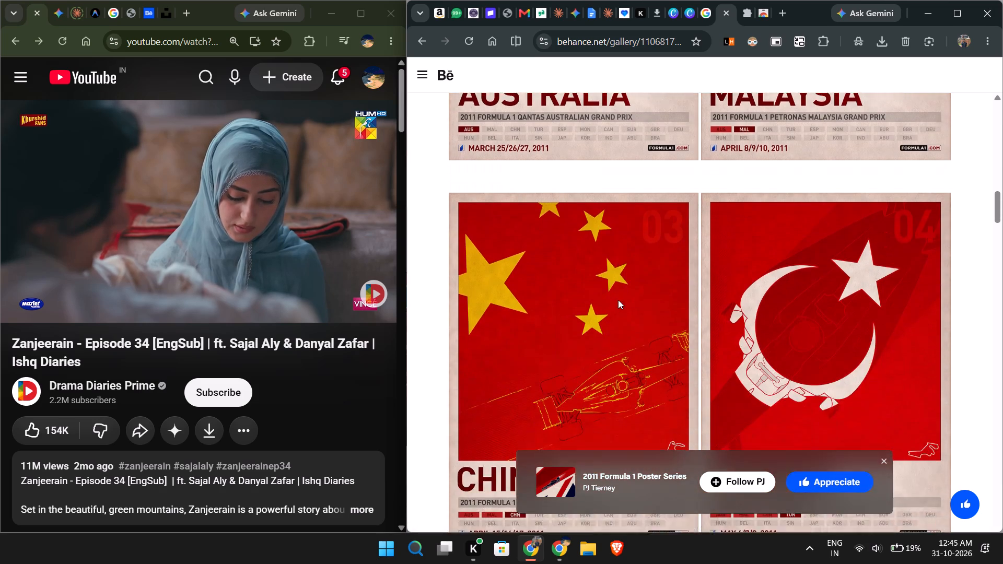
{"action": "scroll", "coordinate": [618, 300], "scroll_direction": "down", "scroll_amount": 20}
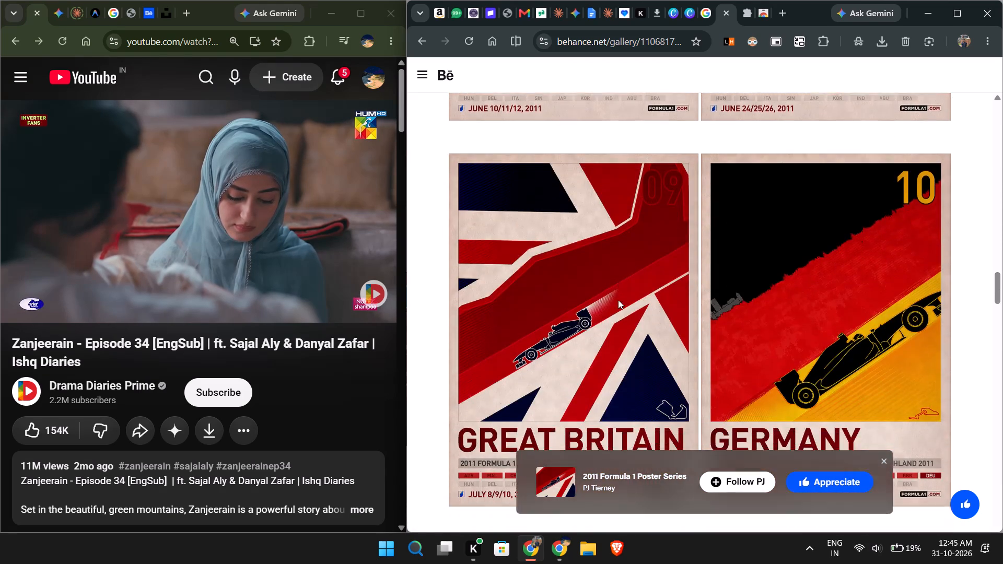
{"action": "scroll", "coordinate": [618, 300], "scroll_direction": "down", "scroll_amount": 18}
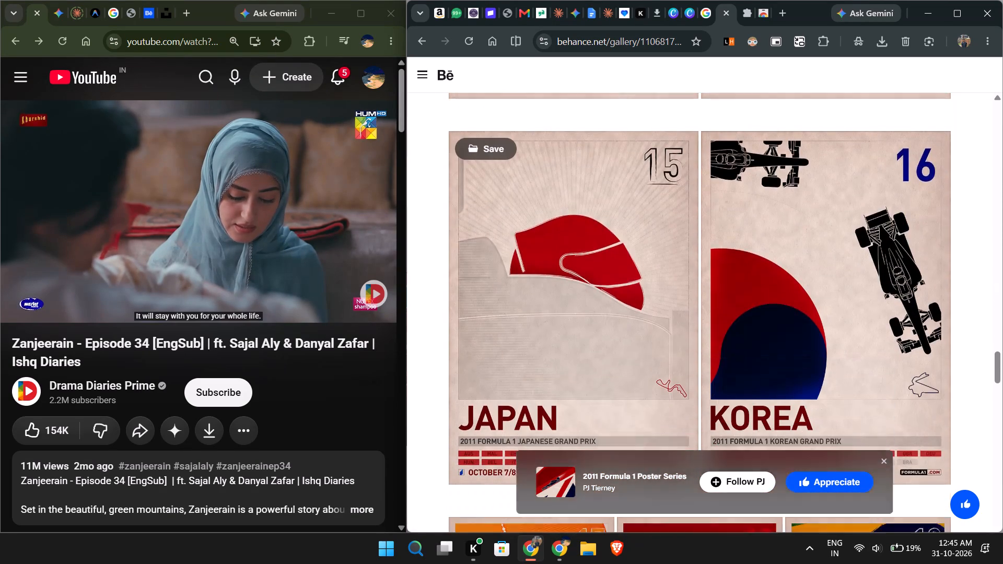
{"action": "scroll", "coordinate": [618, 300], "scroll_direction": "down", "scroll_amount": 1}
{"action": "scroll", "coordinate": [618, 300], "scroll_direction": "up", "scroll_amount": 3}
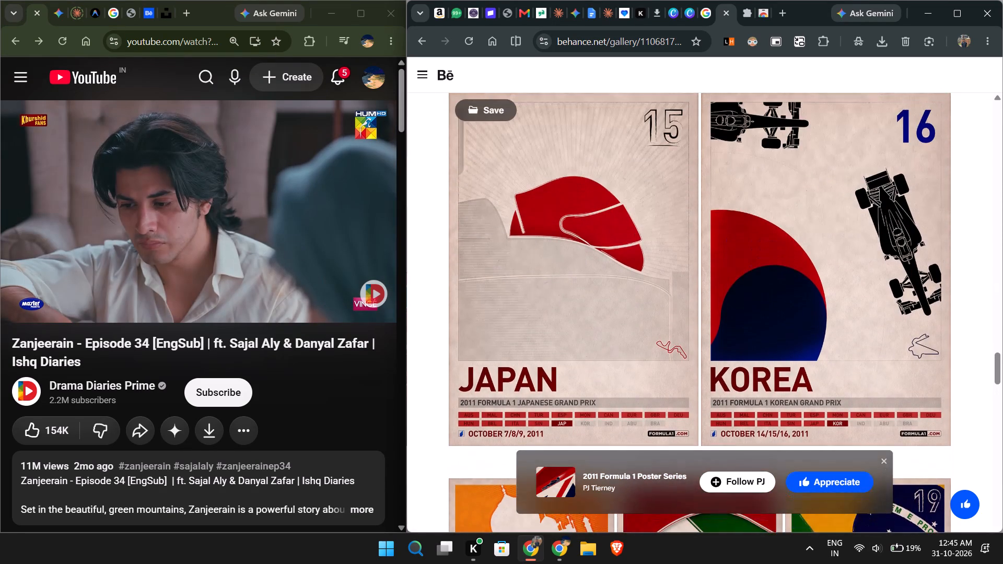
{"action": "scroll", "coordinate": [618, 300], "scroll_direction": "down", "scroll_amount": 5}
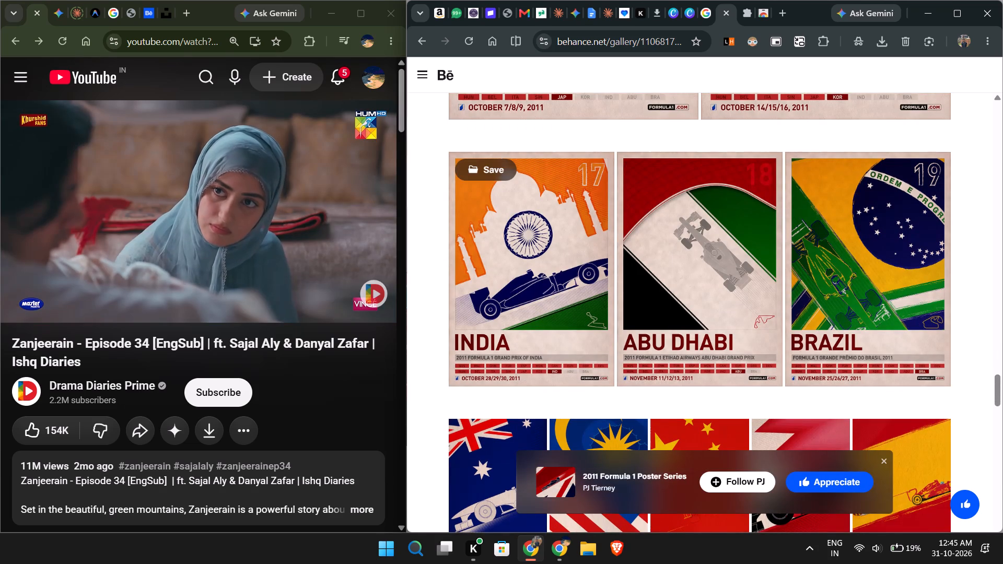
{"action": "scroll", "coordinate": [486, 297], "scroll_direction": "down", "scroll_amount": 7}
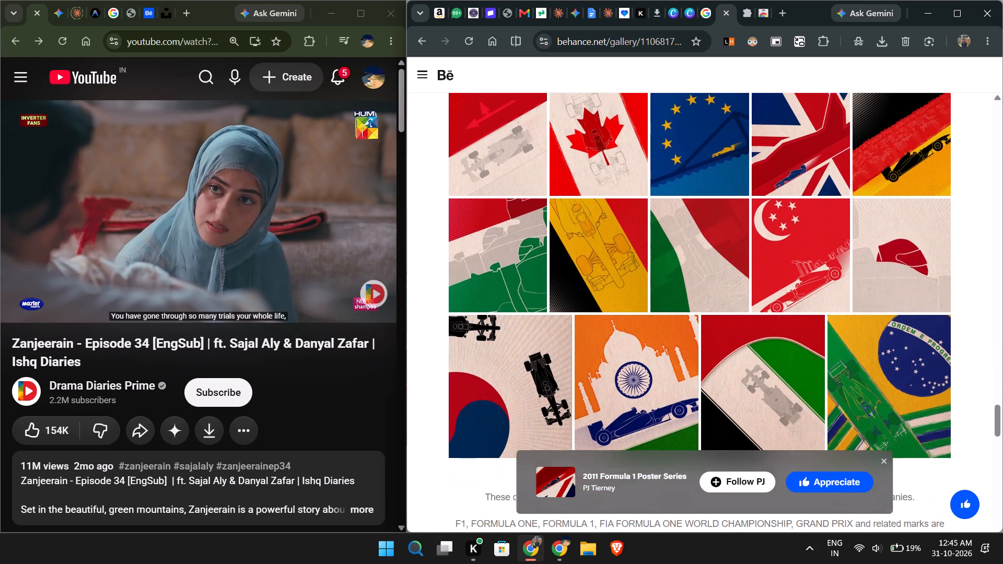
{"action": "scroll", "coordinate": [486, 297], "scroll_direction": "down", "scroll_amount": 1}
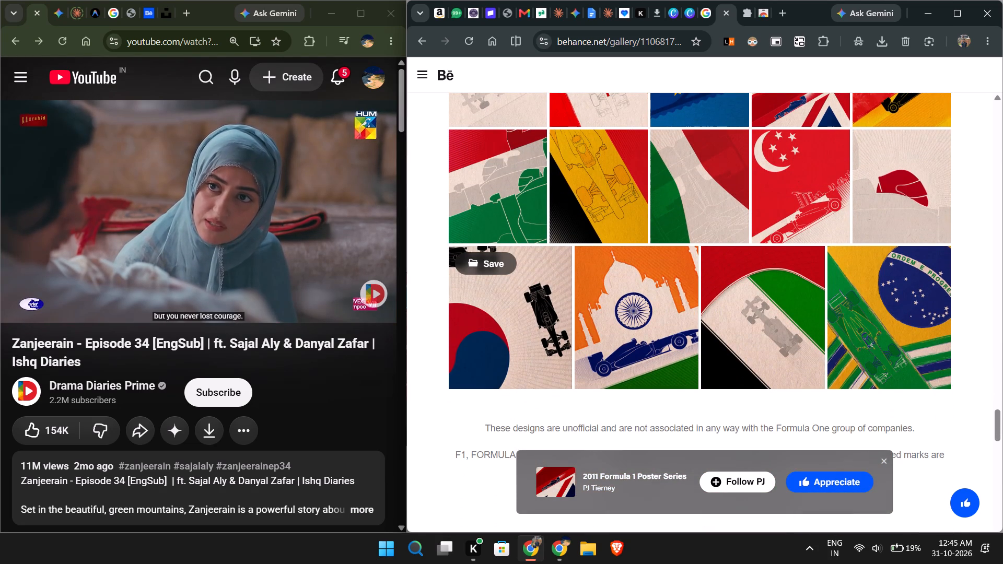
Look over the closing country posters, flag artwork and other projects at the end of the 2011 Formula 1 Poster Series page.
{"action": "scroll", "coordinate": [486, 297], "scroll_direction": "down", "scroll_amount": 2}
{"action": "scroll", "coordinate": [486, 297], "scroll_direction": "up", "scroll_amount": 1}
{"action": "scroll", "coordinate": [486, 297], "scroll_direction": "down", "scroll_amount": 7}
{"action": "scroll", "coordinate": [486, 297], "scroll_direction": "up", "scroll_amount": 2}
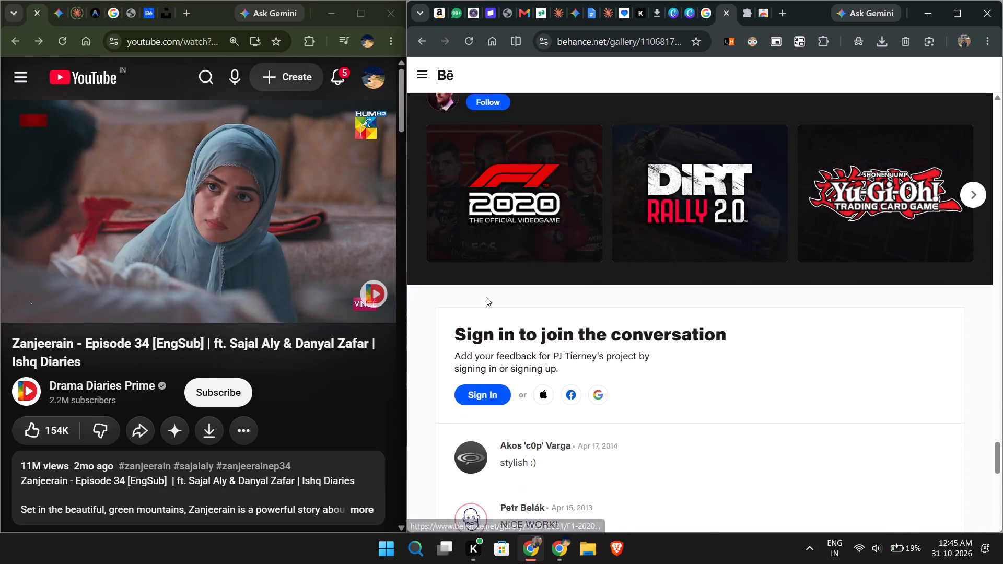
{"action": "scroll", "coordinate": [486, 297], "scroll_direction": "up", "scroll_amount": 15}
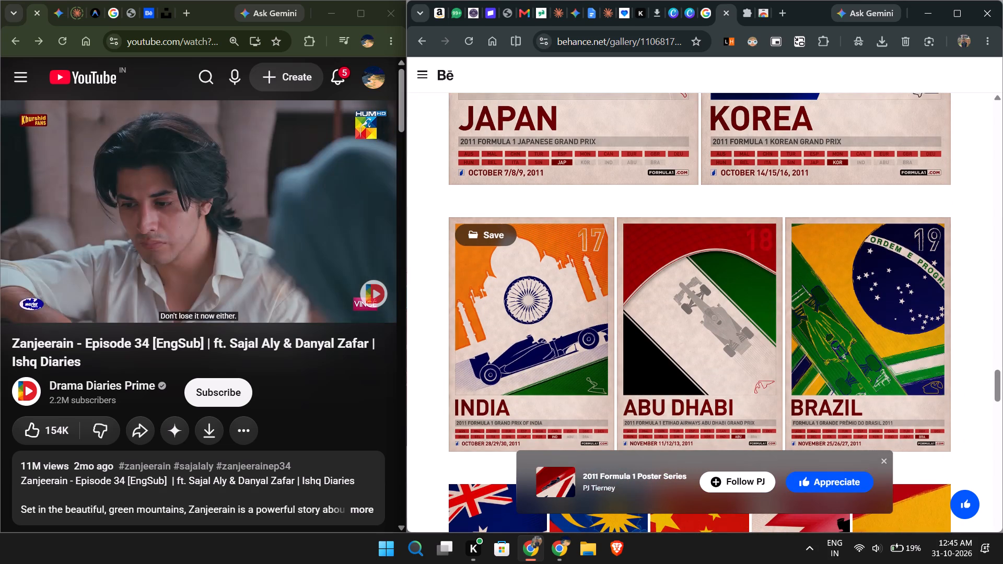
{"action": "scroll", "coordinate": [979, 179], "scroll_direction": "up", "scroll_amount": 2}
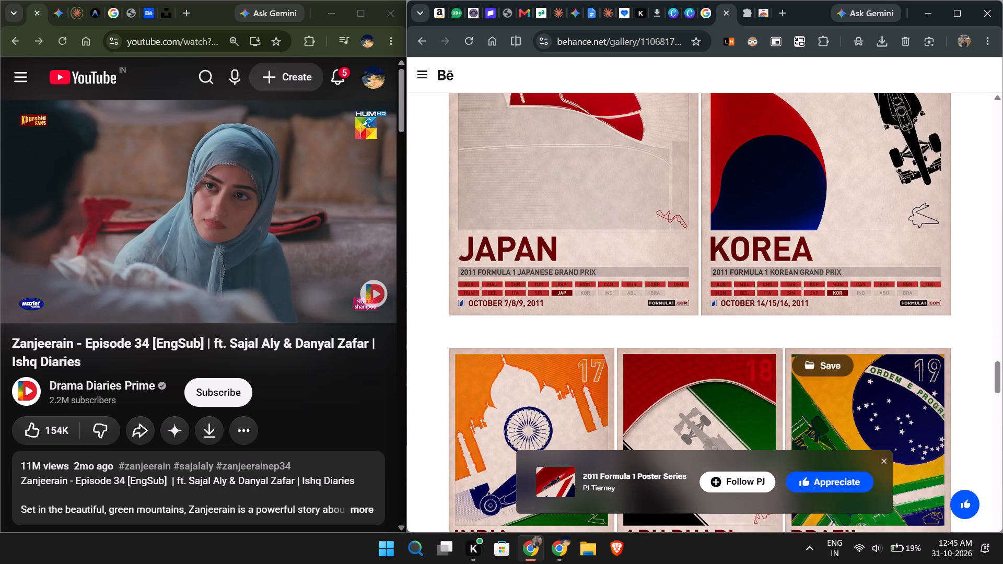
{"action": "scroll", "coordinate": [709, 355], "scroll_direction": "down", "scroll_amount": 13}
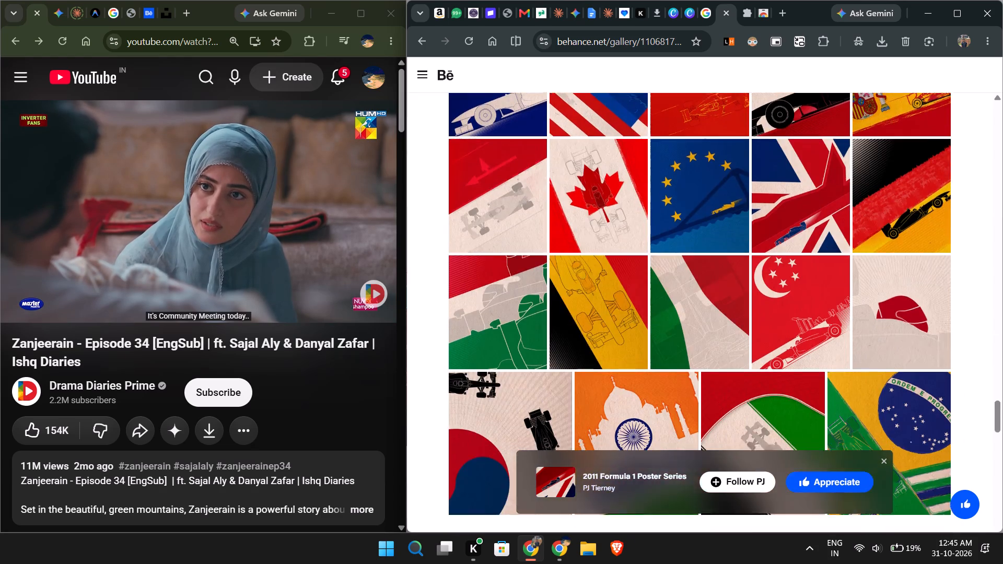
{"action": "scroll", "coordinate": [709, 355], "scroll_direction": "down", "scroll_amount": 12}
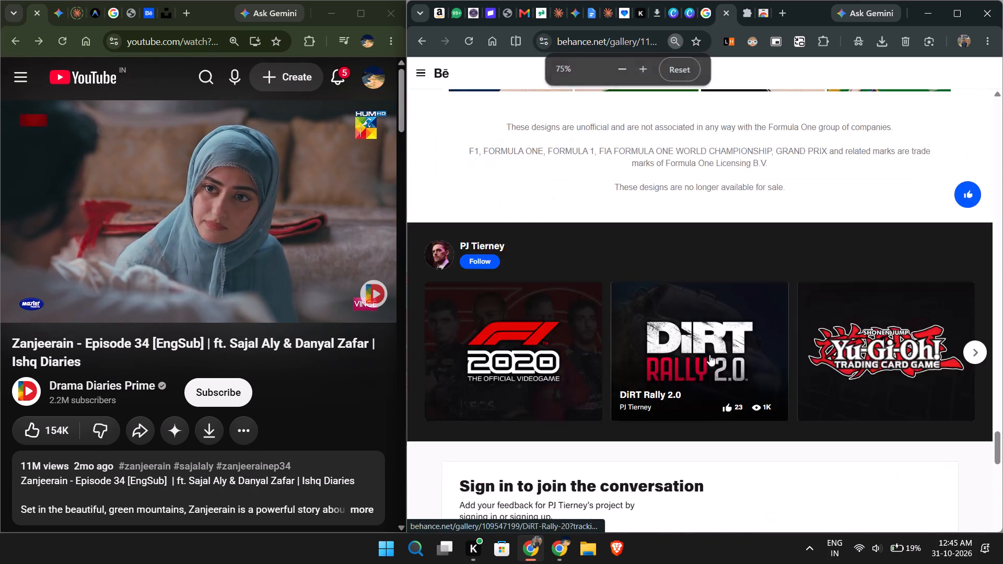
Copy the share link of the 2011 Formula 1 Poster Series project.
{"action": "scroll", "coordinate": [709, 355], "scroll_direction": "down", "scroll_amount": 1, "text": "ctrl"}
{"action": "left_click", "coordinate": [964, 274]}
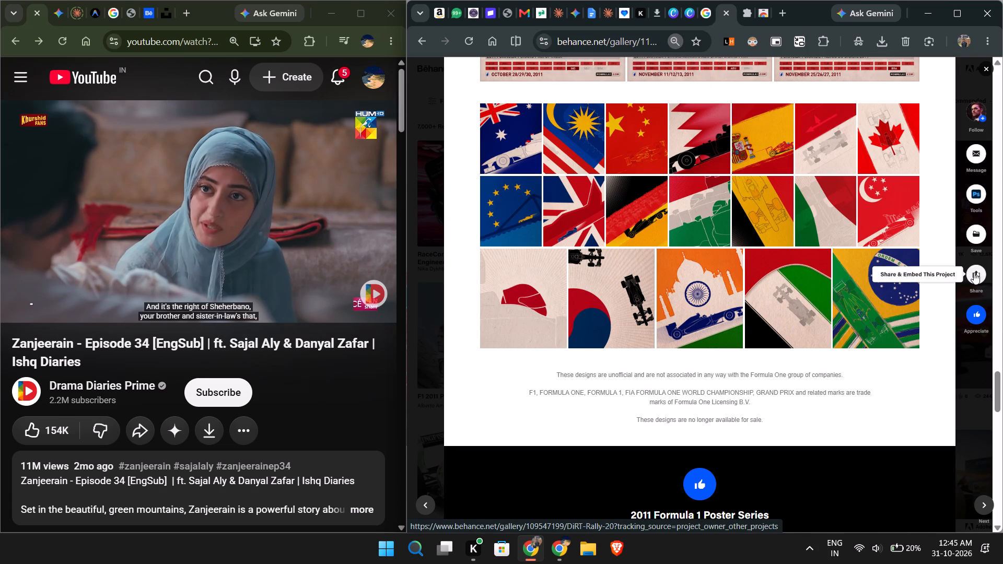
{"action": "left_click", "coordinate": [974, 273]}
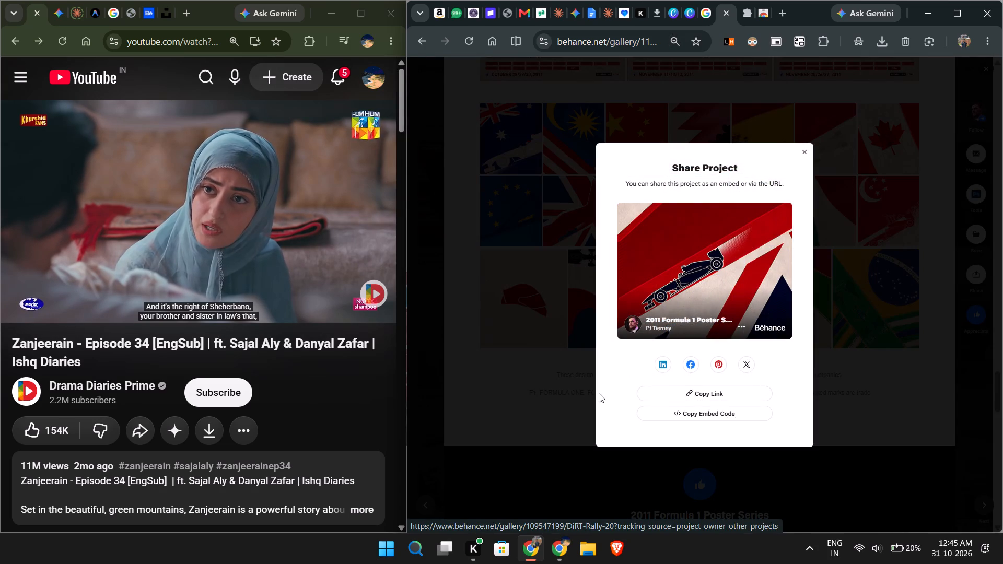
{"action": "left_click", "coordinate": [659, 392]}
{"action": "scroll", "coordinate": [760, 117], "scroll_direction": "up", "scroll_amount": 2}
Search Google in a new tab for "behance downloader" and open the Locoloader Behance Downloader result.
{"action": "left_click", "coordinate": [783, 10]}
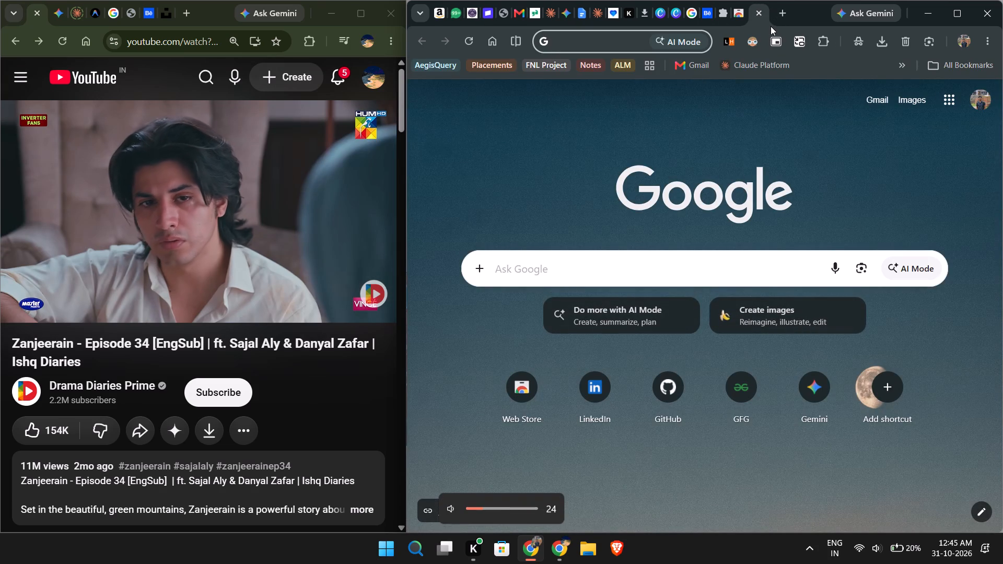
{"action": "type", "text": "be"}
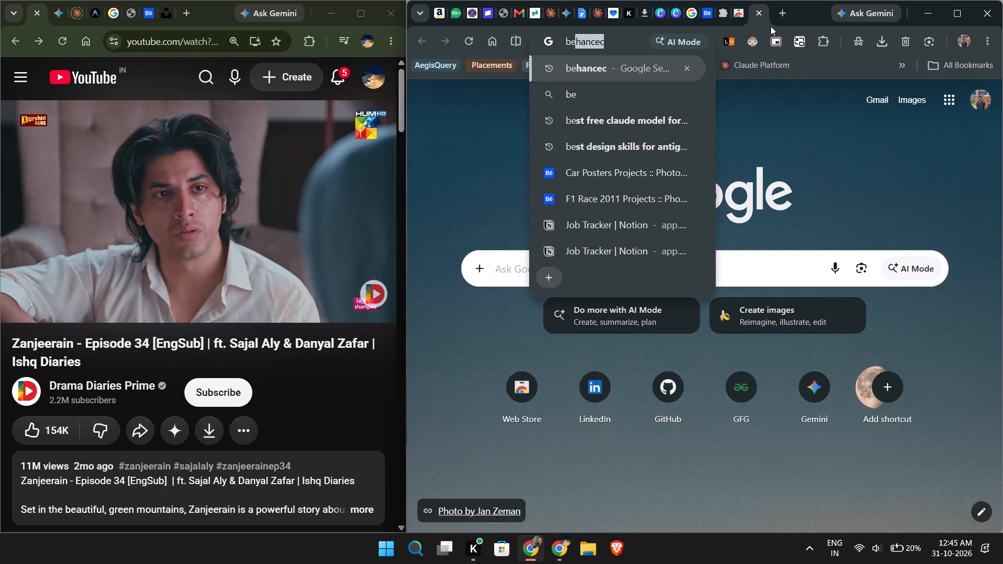
{"action": "key", "text": "Right"}
{"action": "key", "text": "space"}
{"action": "type", "text": "d"}
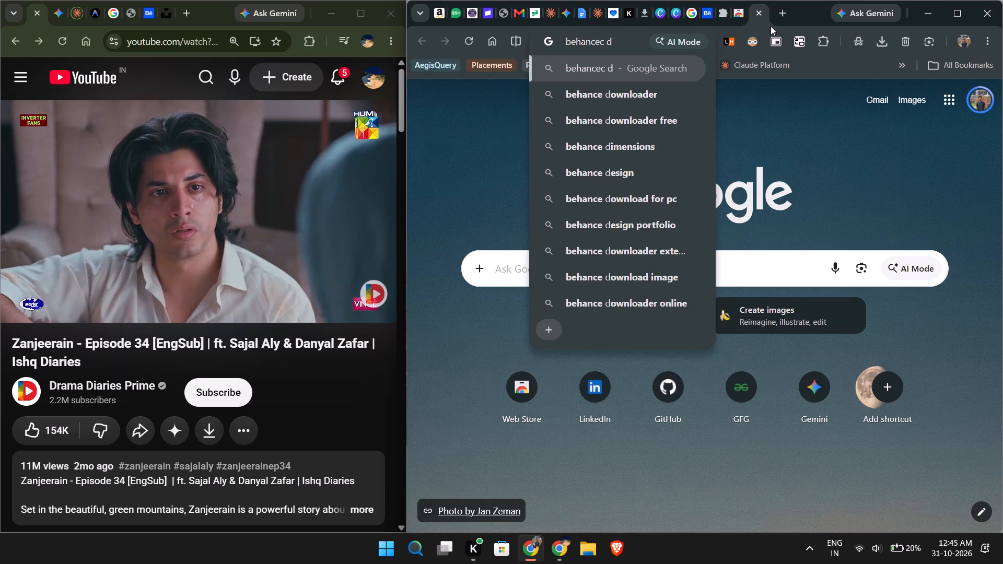
{"action": "key", "text": "Down"}
{"action": "key", "text": "Return"}
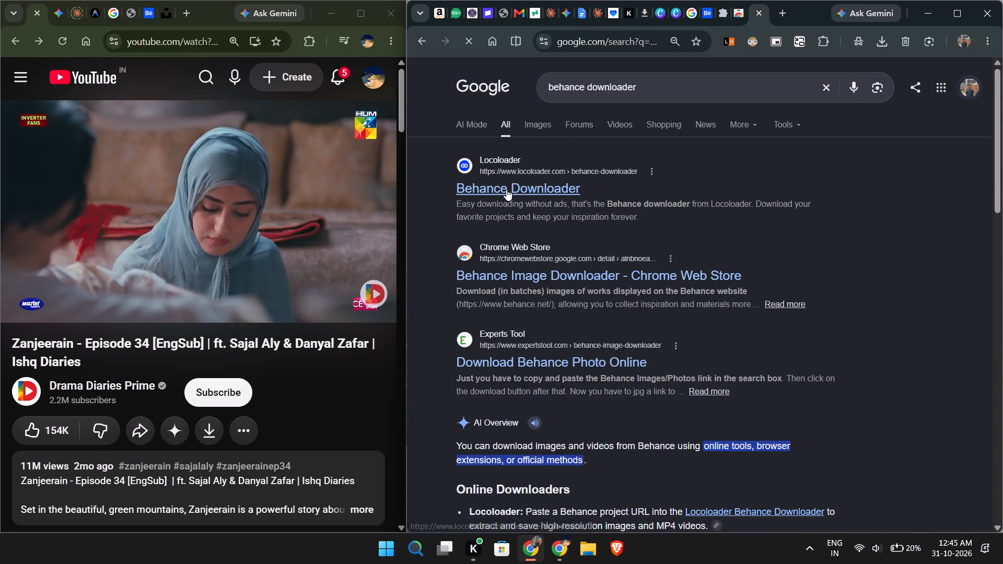
{"action": "left_click", "coordinate": [506, 189]}
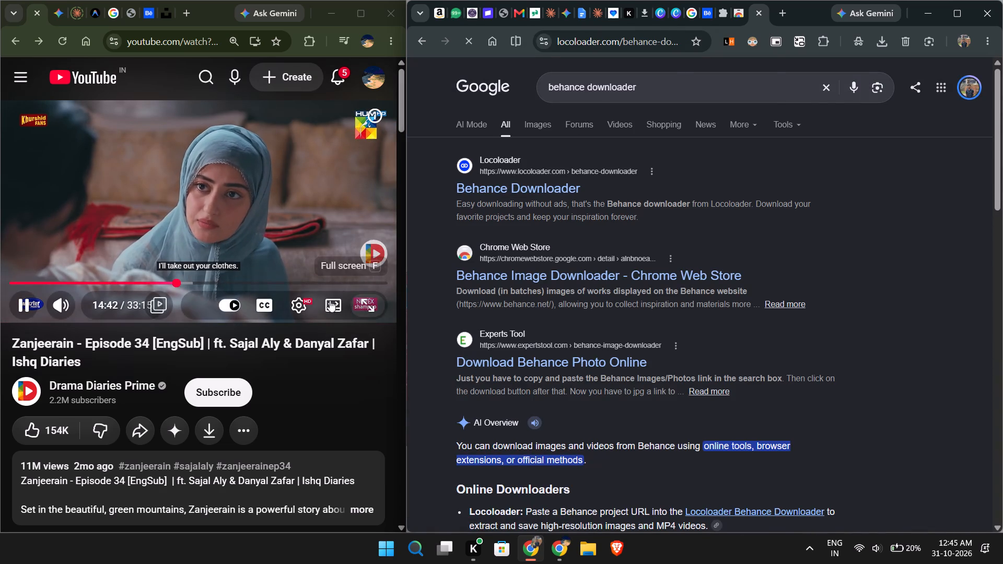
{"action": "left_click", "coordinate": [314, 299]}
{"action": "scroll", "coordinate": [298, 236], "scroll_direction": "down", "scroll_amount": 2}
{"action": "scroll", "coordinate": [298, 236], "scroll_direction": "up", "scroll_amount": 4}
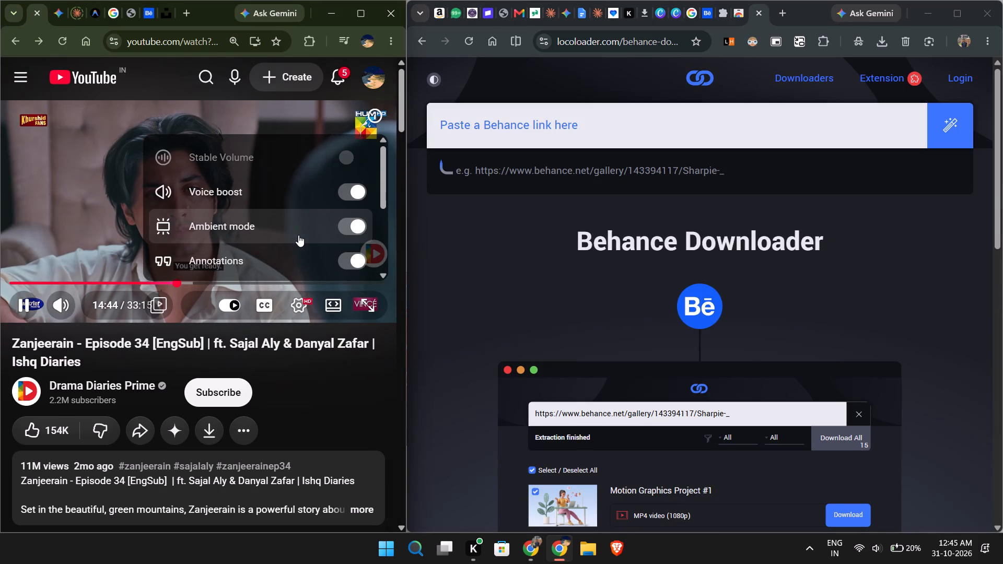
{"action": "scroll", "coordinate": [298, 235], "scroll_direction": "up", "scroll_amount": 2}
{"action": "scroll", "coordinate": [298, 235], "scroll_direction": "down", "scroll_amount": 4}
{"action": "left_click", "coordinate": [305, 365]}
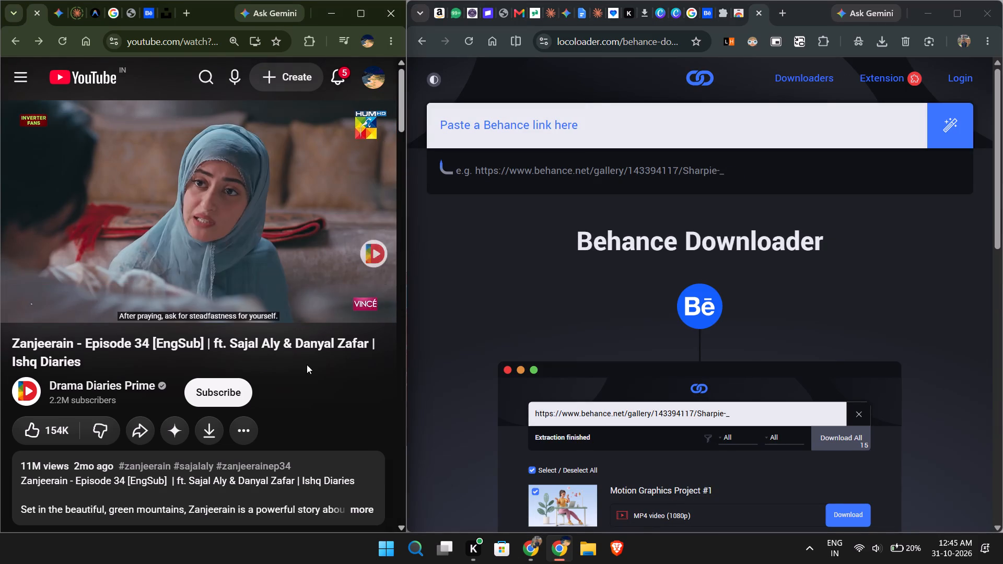
Extract the images from the copied 2011 Formula 1 Poster Series link in Locoloader and look through the extracted files.
{"action": "left_click", "coordinate": [579, 126]}
{"action": "key", "text": "ctrl+v"}
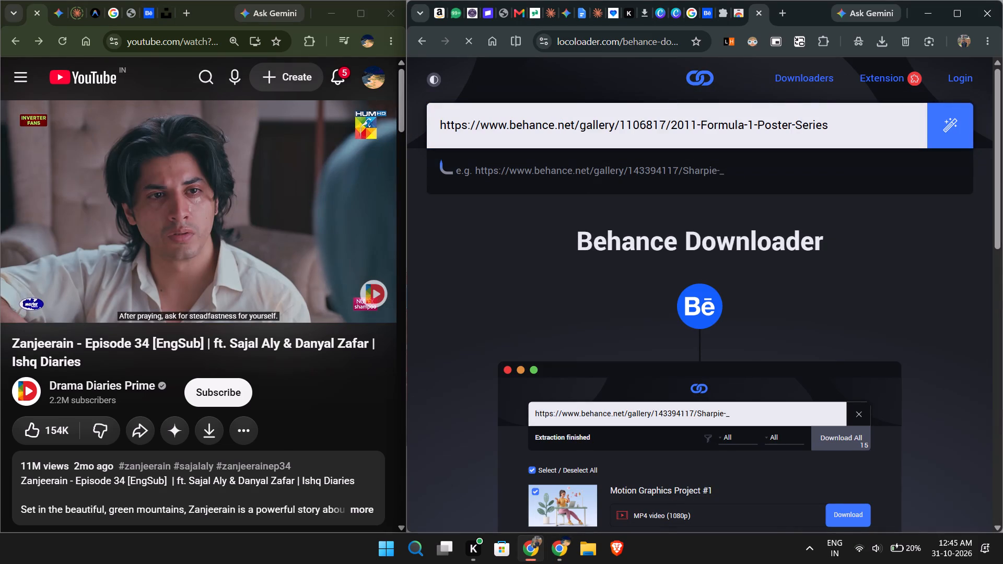
{"action": "left_click", "coordinate": [962, 130]}
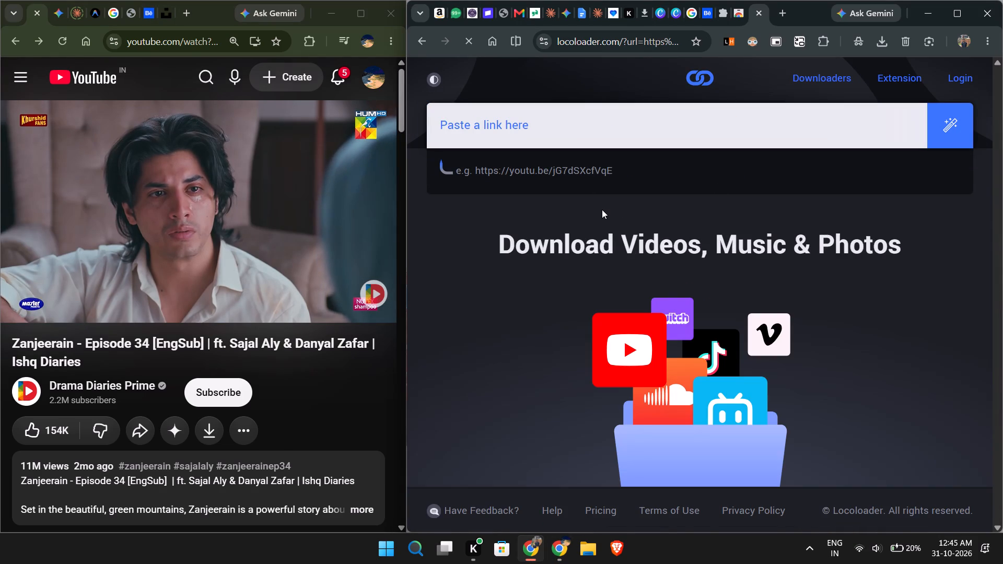
{"action": "scroll", "coordinate": [601, 210], "scroll_direction": "down", "scroll_amount": 3}
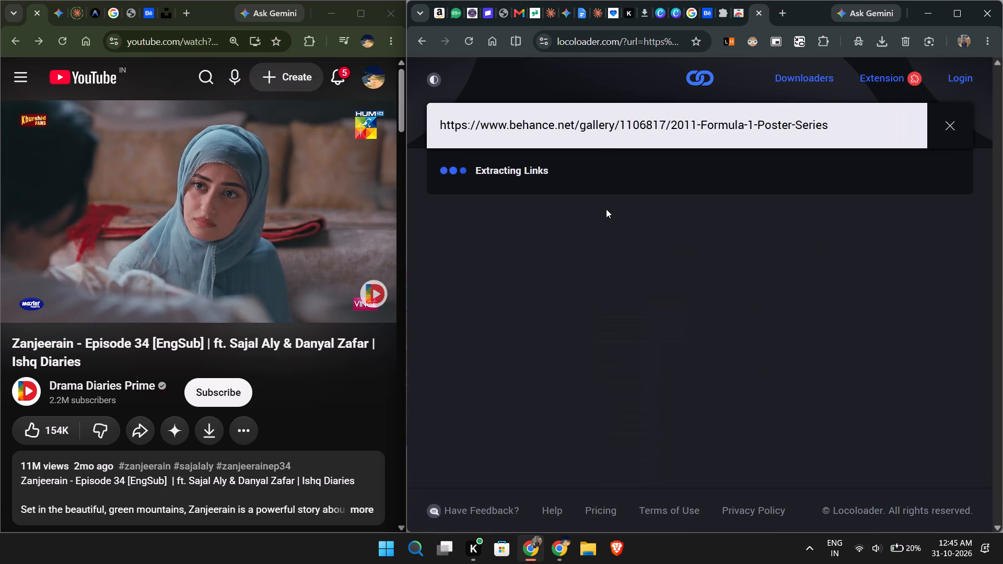
{"action": "scroll", "coordinate": [606, 209], "scroll_direction": "down", "scroll_amount": 2}
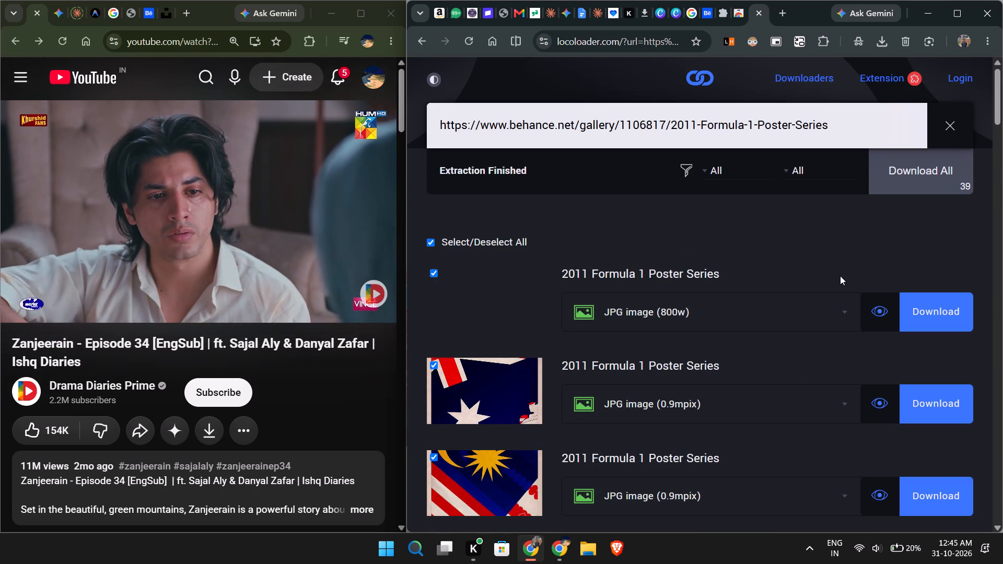
{"action": "scroll", "coordinate": [808, 351], "scroll_direction": "down", "scroll_amount": 4}
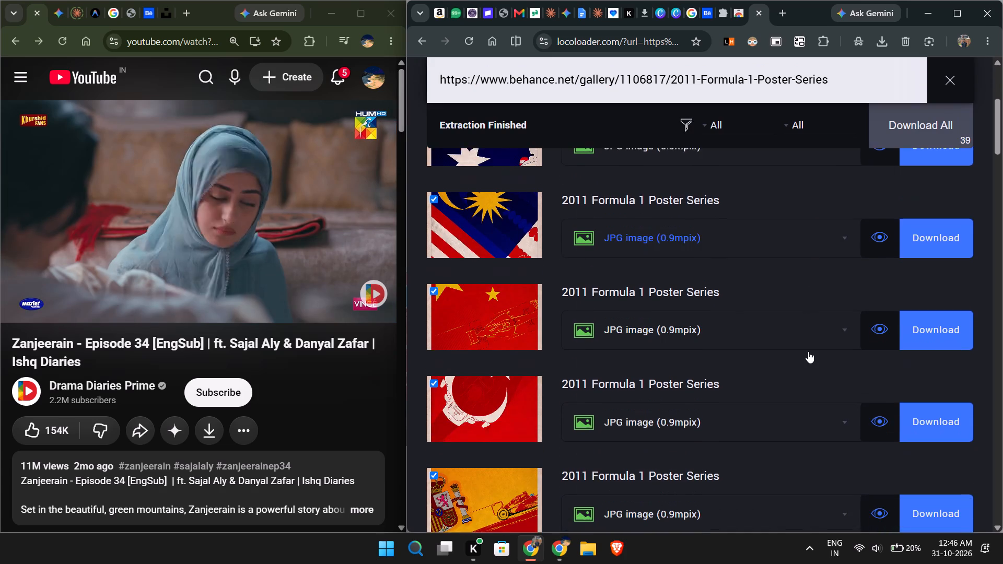
{"action": "scroll", "coordinate": [808, 351], "scroll_direction": "down", "scroll_amount": 3}
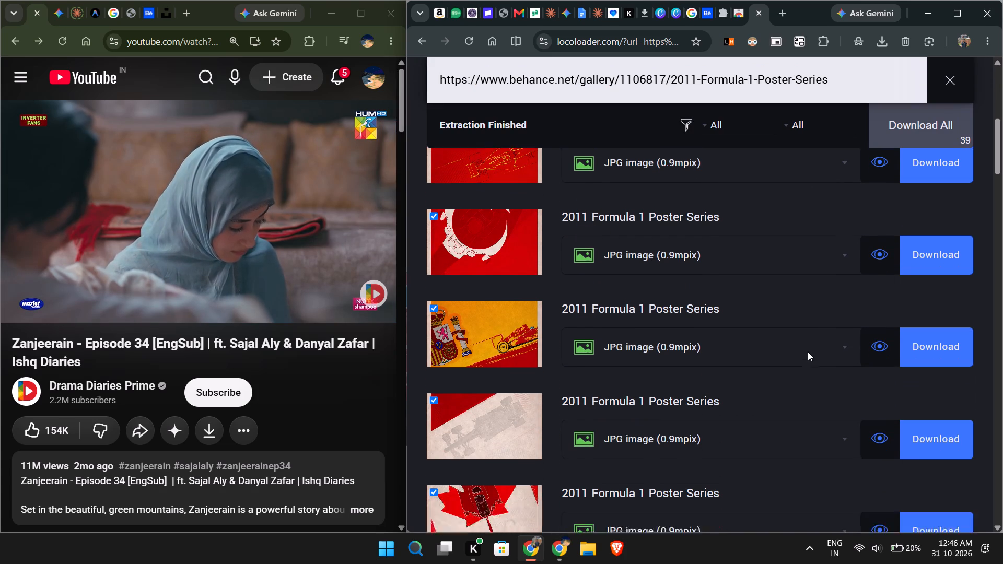
{"action": "scroll", "coordinate": [808, 351], "scroll_direction": "up", "scroll_amount": 3}
Return to the Behance project, close the share dialog and look back through the country posters.
{"action": "left_click", "coordinate": [700, 9]}
{"action": "left_click", "coordinate": [831, 121]}
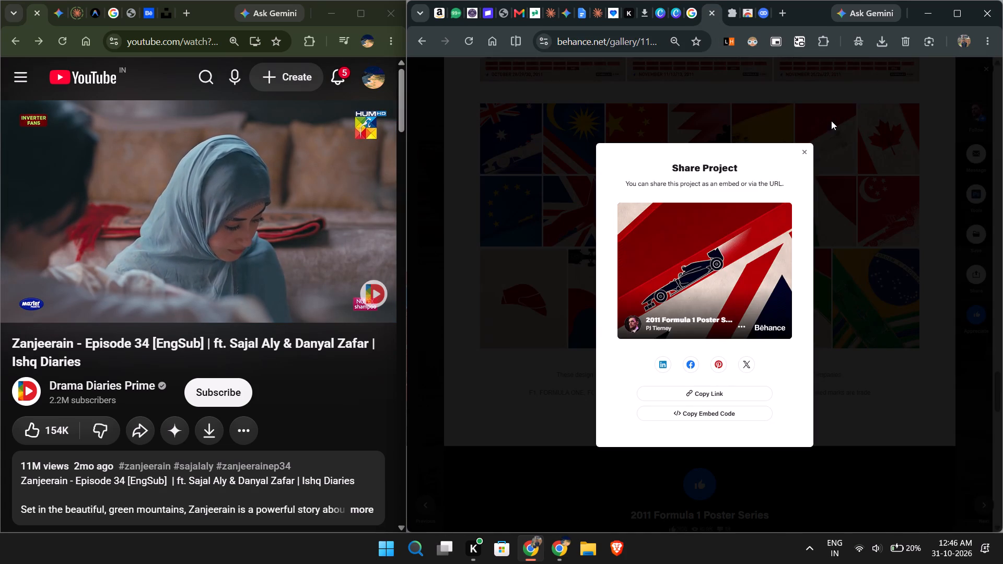
{"action": "scroll", "coordinate": [870, 180], "scroll_direction": "up", "scroll_amount": 4}
{"action": "scroll", "coordinate": [808, 146], "scroll_direction": "up", "scroll_amount": 2}
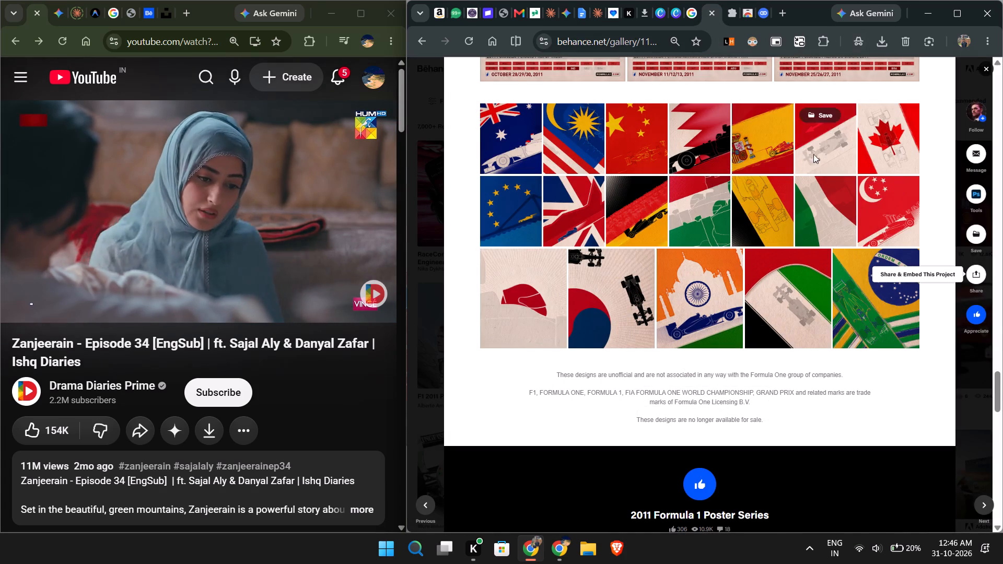
{"action": "scroll", "coordinate": [813, 154], "scroll_direction": "up", "scroll_amount": 1}
{"action": "scroll", "coordinate": [808, 242], "scroll_direction": "up", "scroll_amount": 4}
{"action": "scroll", "coordinate": [761, 248], "scroll_direction": "up", "scroll_amount": 12}
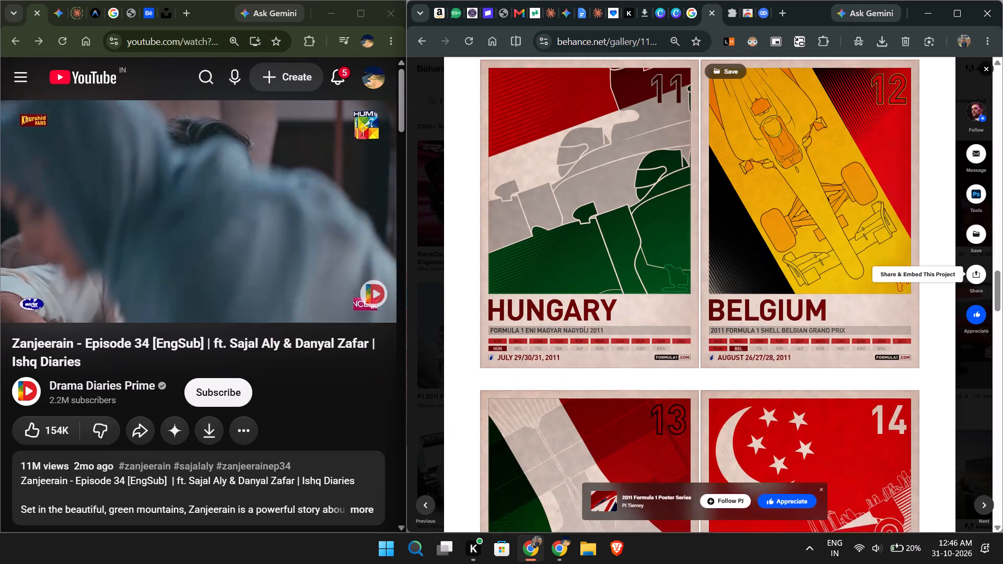
{"action": "scroll", "coordinate": [760, 226], "scroll_direction": "up", "scroll_amount": 2}
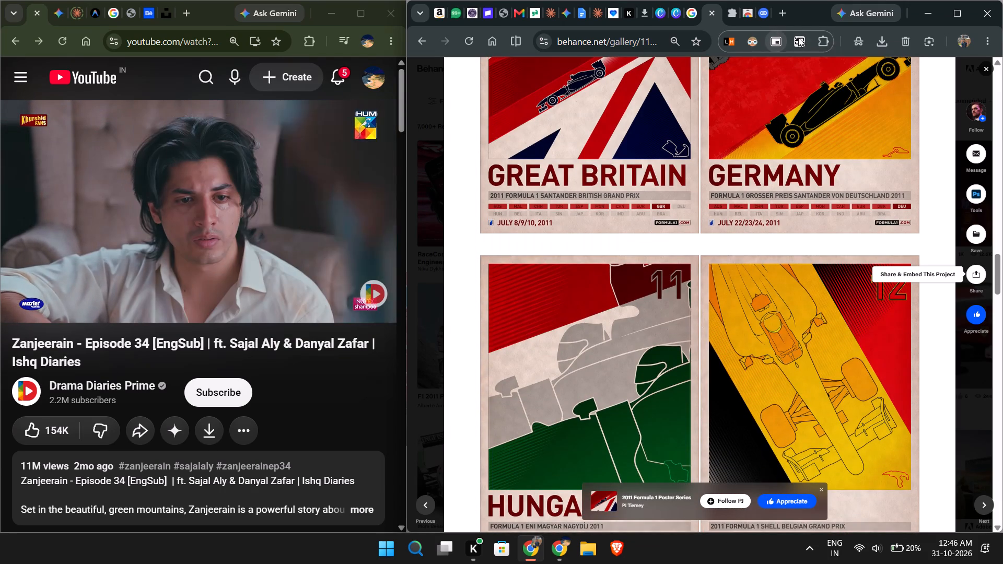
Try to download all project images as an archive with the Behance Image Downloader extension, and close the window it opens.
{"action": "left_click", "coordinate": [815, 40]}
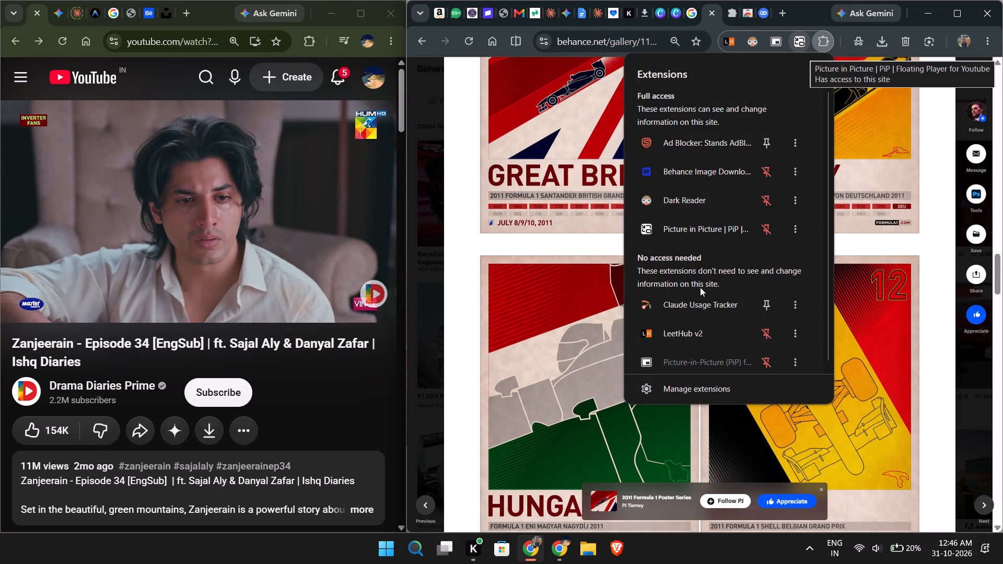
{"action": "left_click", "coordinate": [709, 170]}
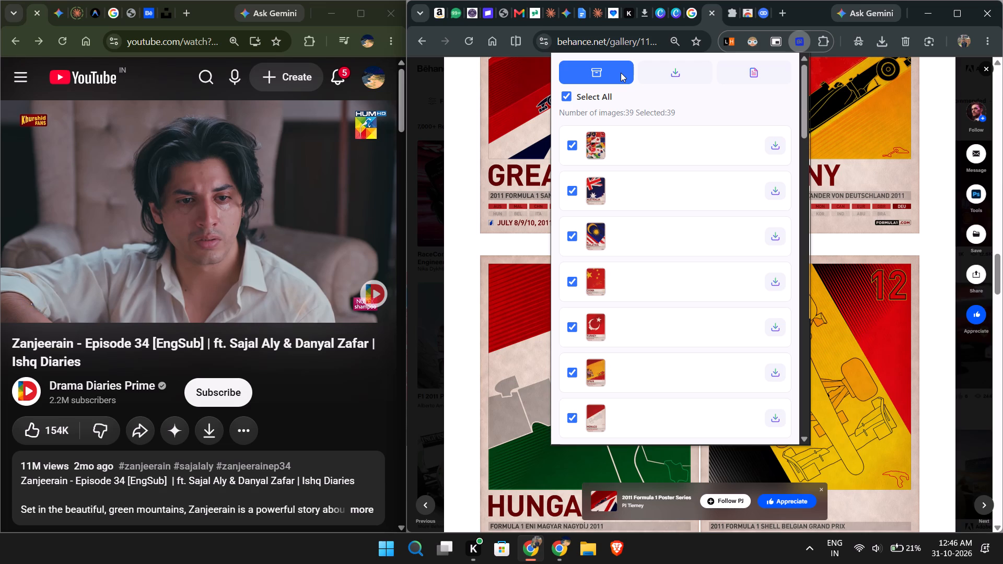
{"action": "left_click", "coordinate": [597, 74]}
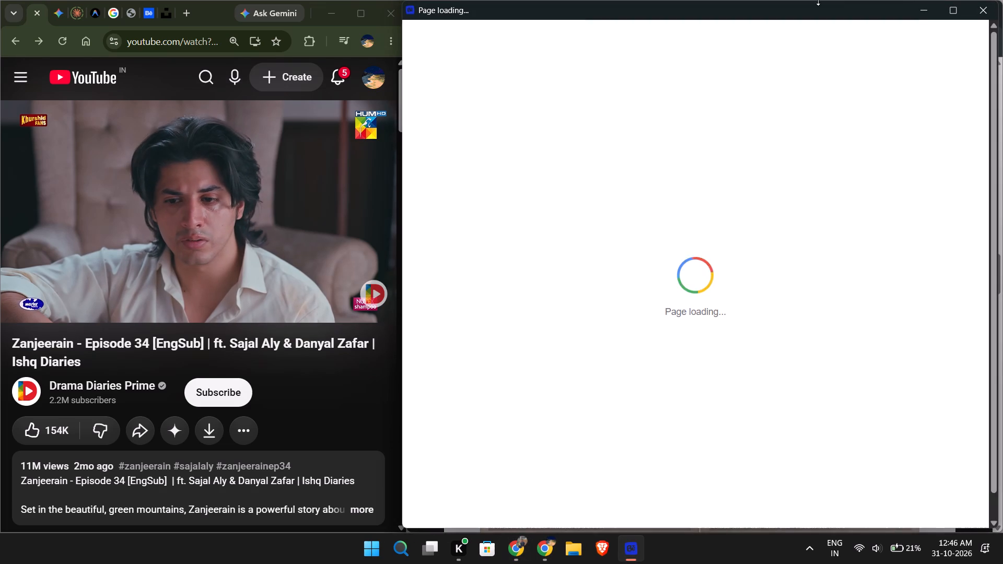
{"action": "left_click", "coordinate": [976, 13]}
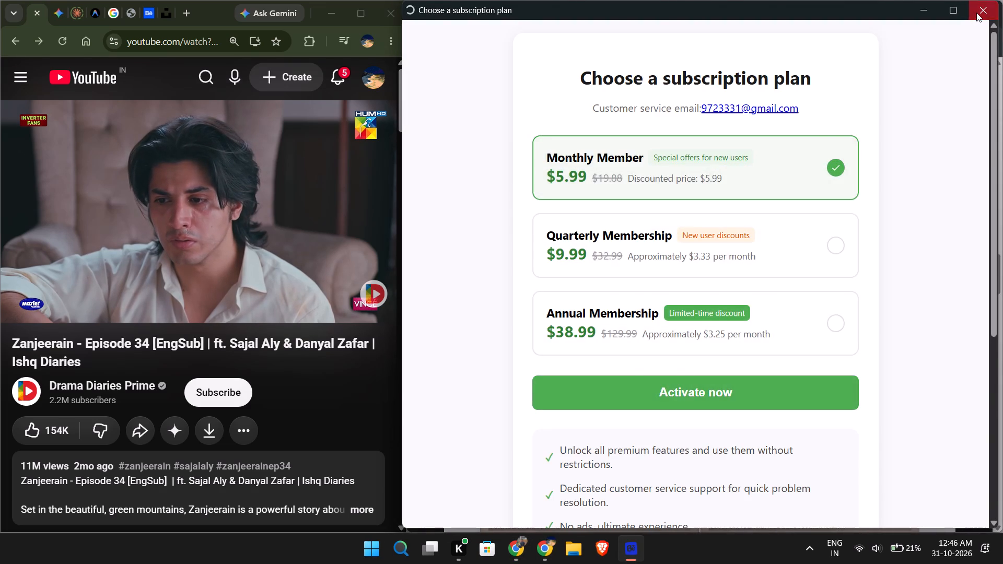
Open the Chrome extension manager, clear the "behance downloader" filter and look through the installed extensions.
{"action": "left_click", "coordinate": [812, 41]}
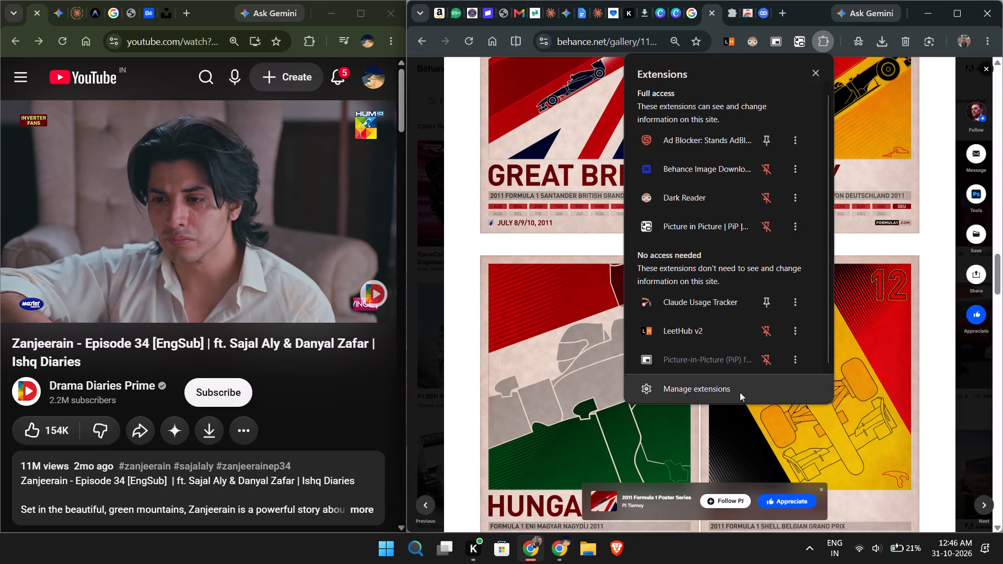
{"action": "left_click", "coordinate": [721, 392]}
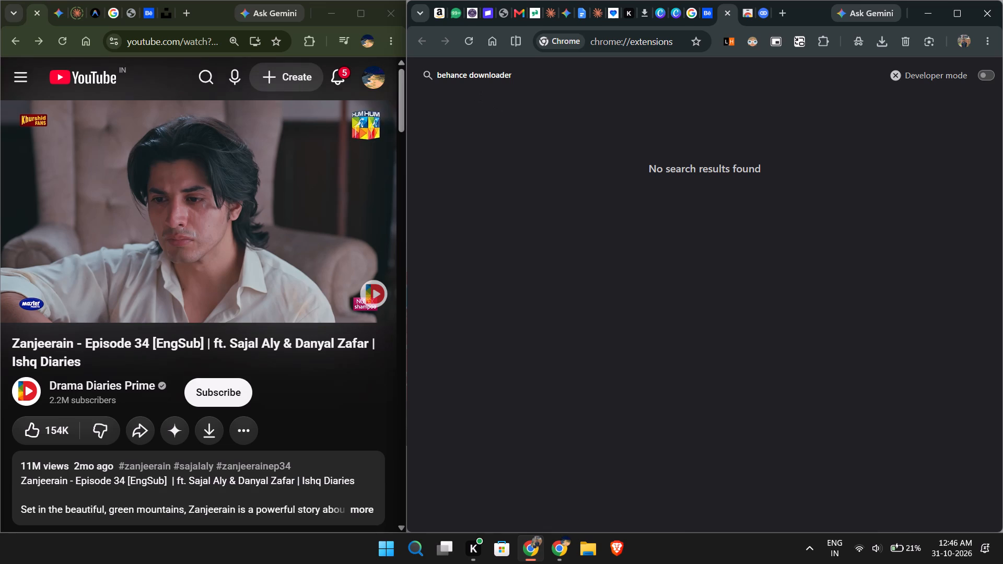
{"action": "left_click_drag", "start_coordinate": [538, 77], "coordinate": [385, 82]}
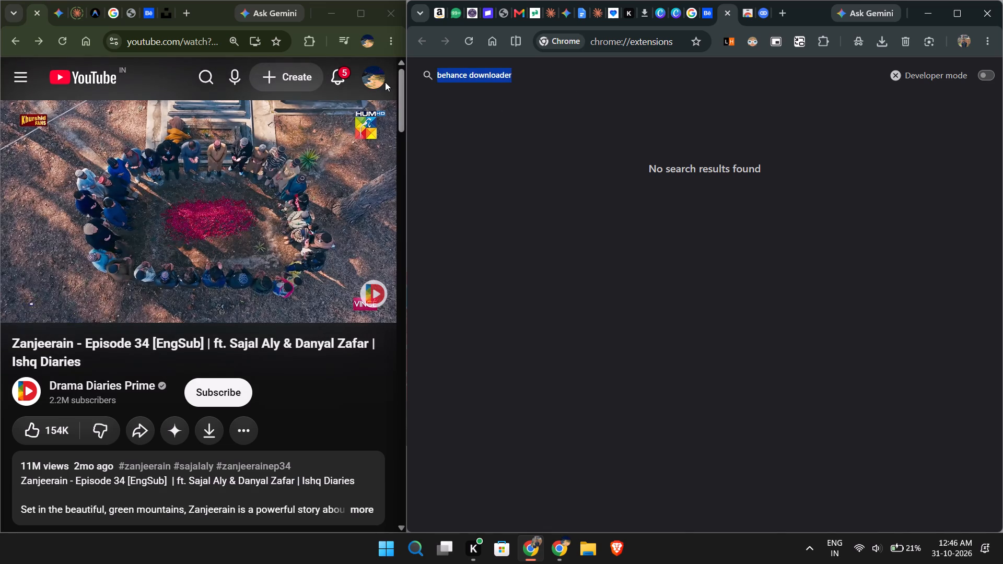
{"action": "key", "text": "BackSpace"}
{"action": "scroll", "coordinate": [734, 149], "scroll_direction": "down", "scroll_amount": 1}
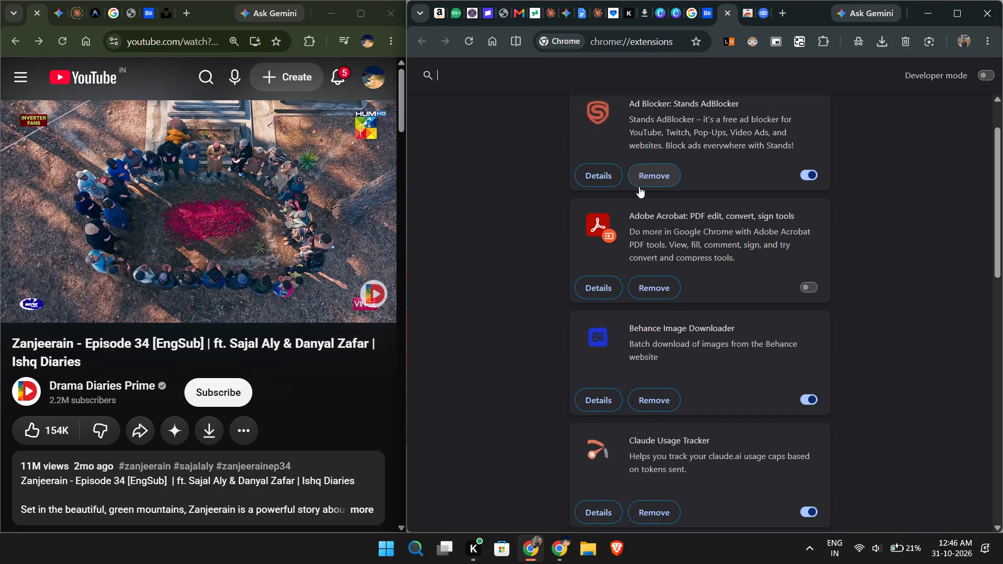
{"action": "scroll", "coordinate": [638, 186], "scroll_direction": "down", "scroll_amount": 3, "text": "ctrl"}
Open the Chrome Web Store and search it for a Behance downloader extension.
{"action": "left_click", "coordinate": [486, 166]}
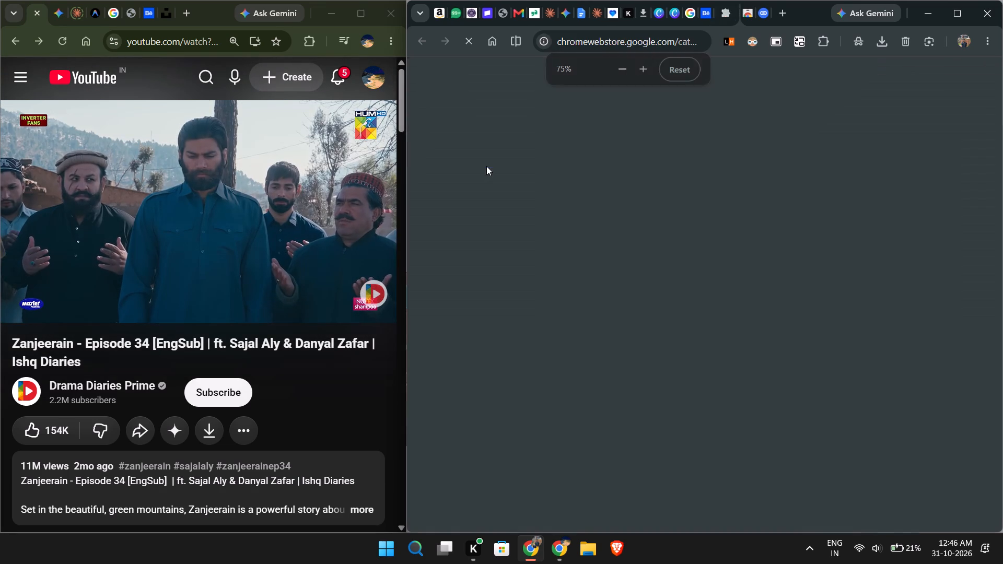
{"action": "left_click", "coordinate": [789, 66]}
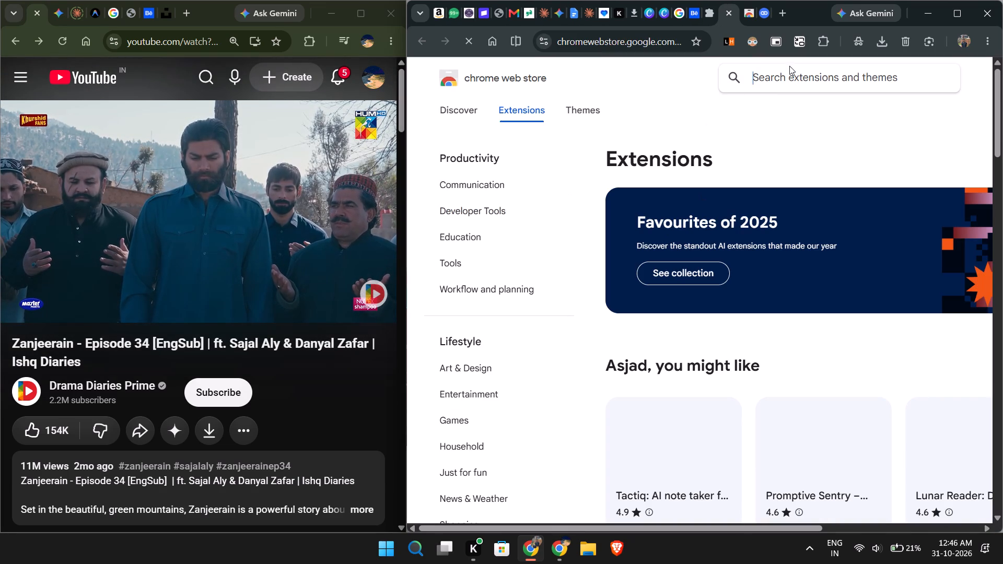
{"action": "left_click", "coordinate": [786, 73]}
{"action": "type", "text": "be"}
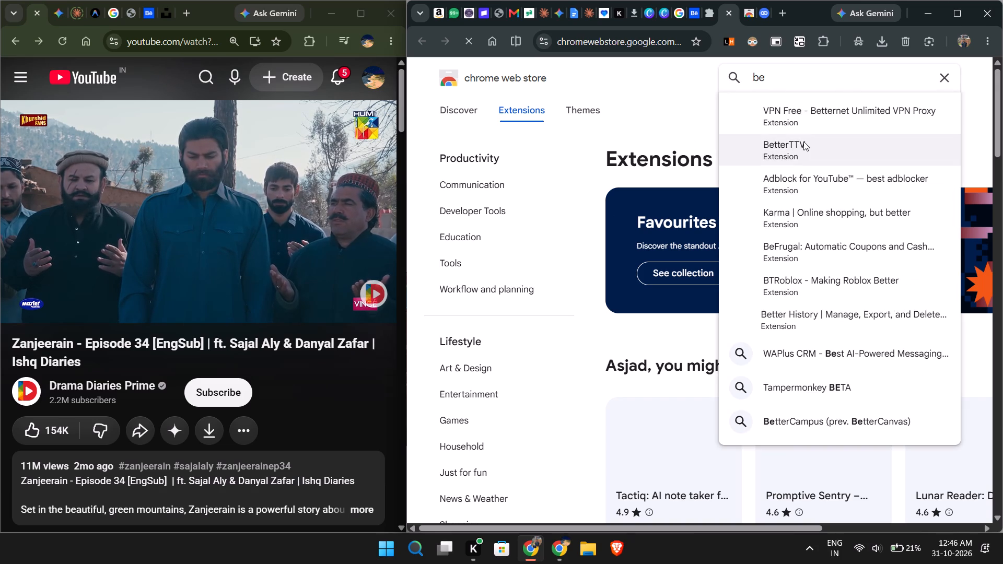
{"action": "type", "text": "ga"}
{"action": "key", "text": "n"}
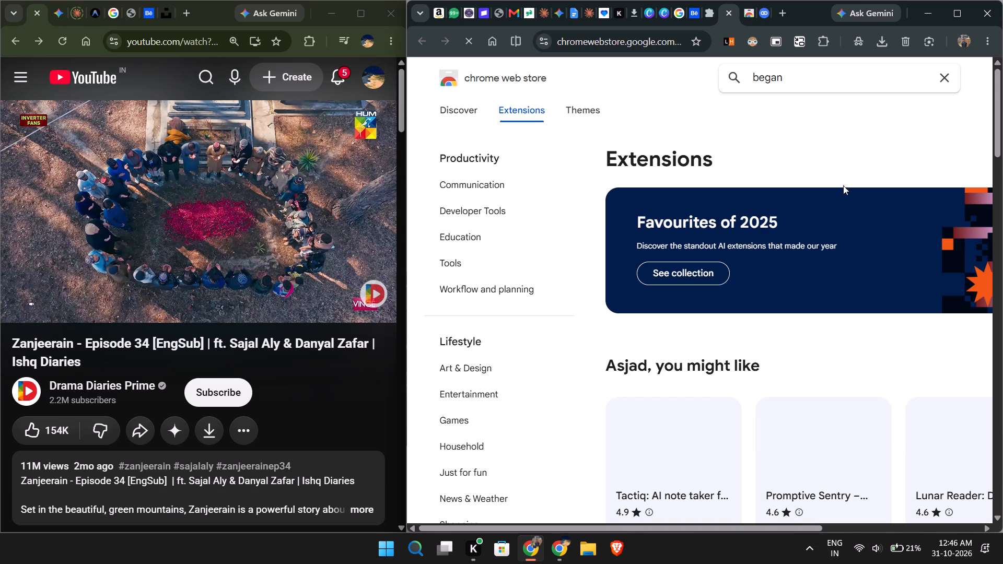
{"action": "key", "text": "v"}
{"action": "type", "text": "ce down;oader"}
{"action": "key", "text": "Return"}
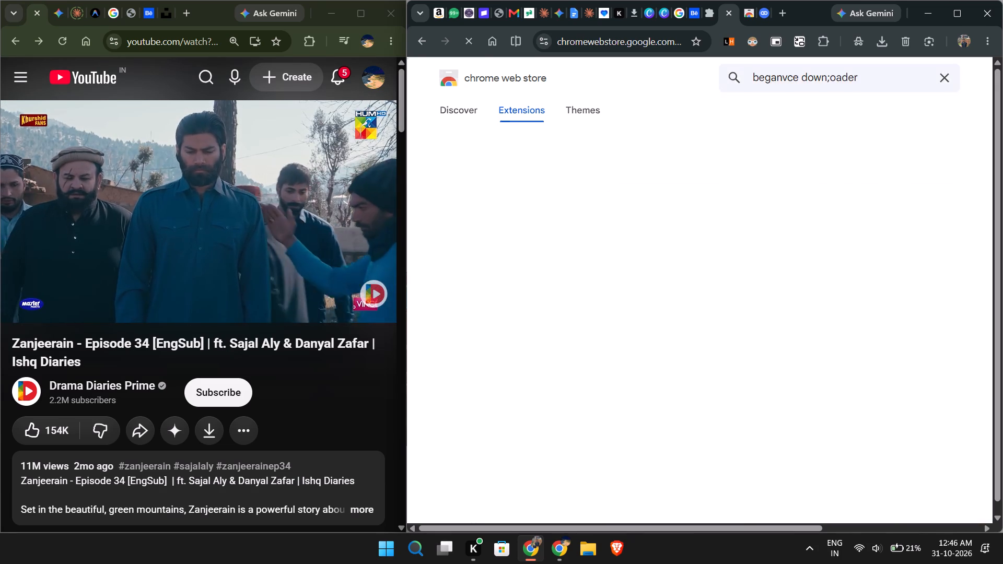